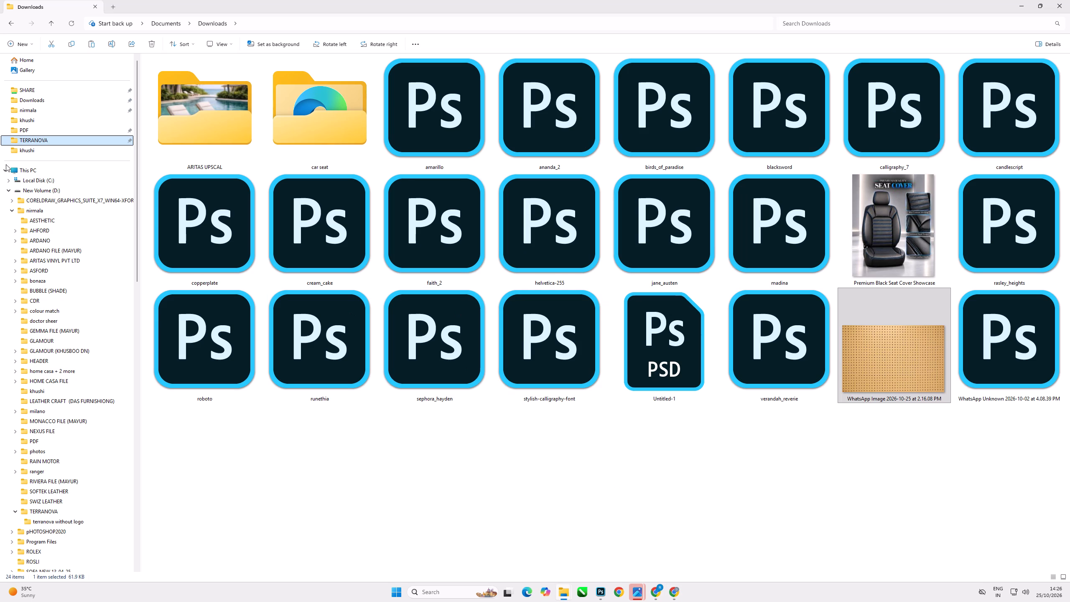
pyautogui.scroll(1, 6, 164)
pyautogui.click(38, 120)
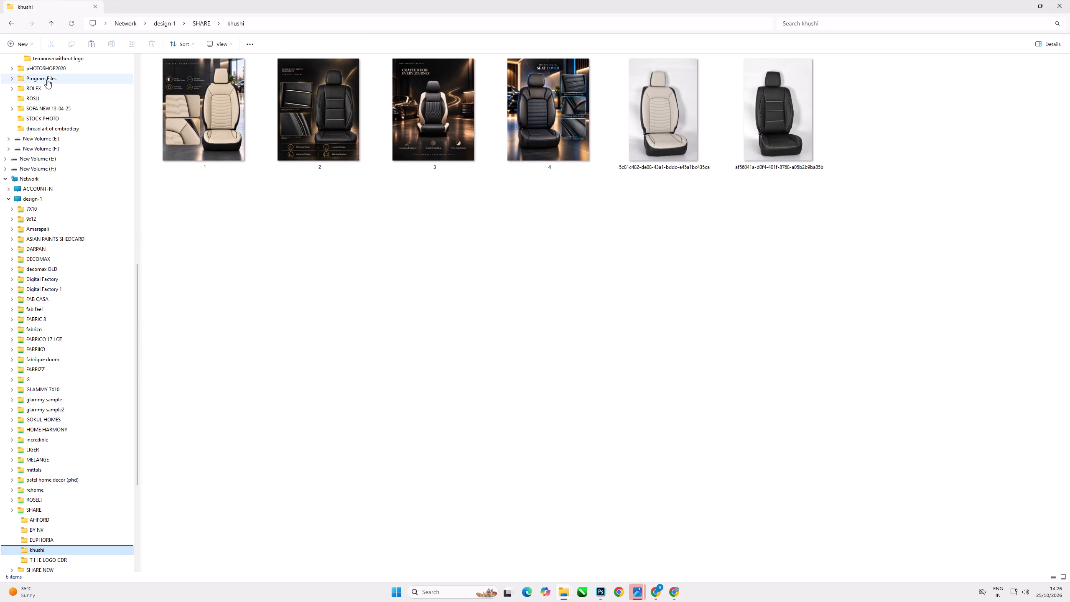
pyautogui.scroll(20, 65, 120)
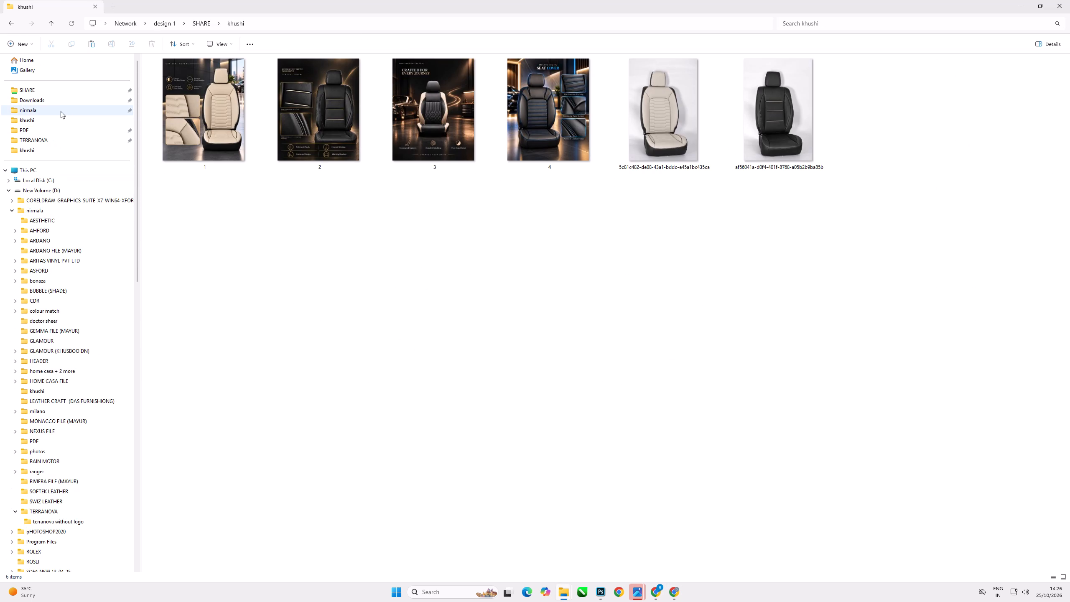
pyautogui.click(61, 111)
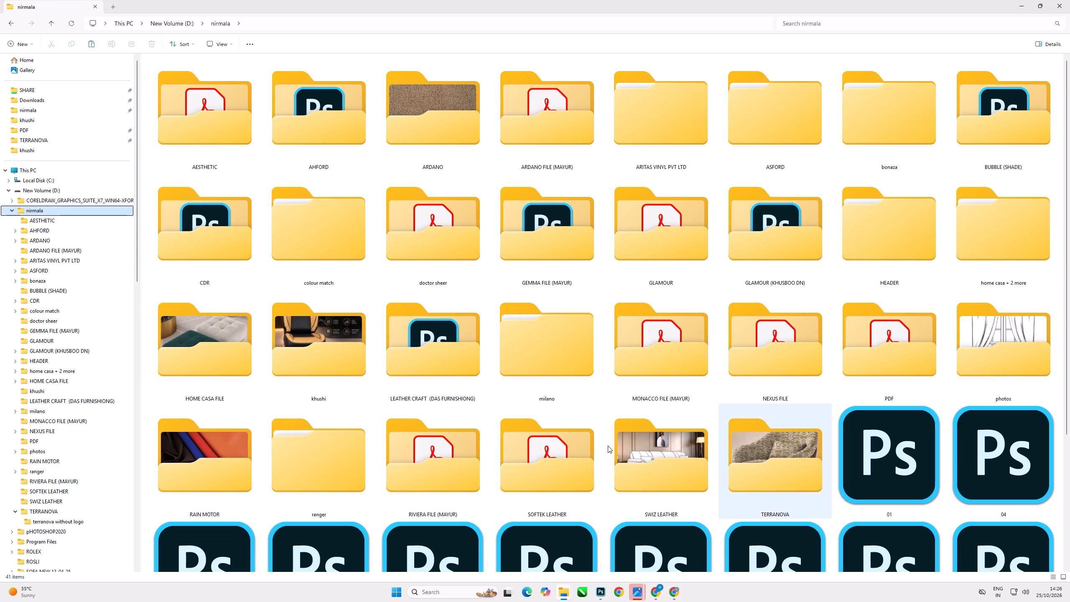
pyautogui.doubleClick(341, 351)
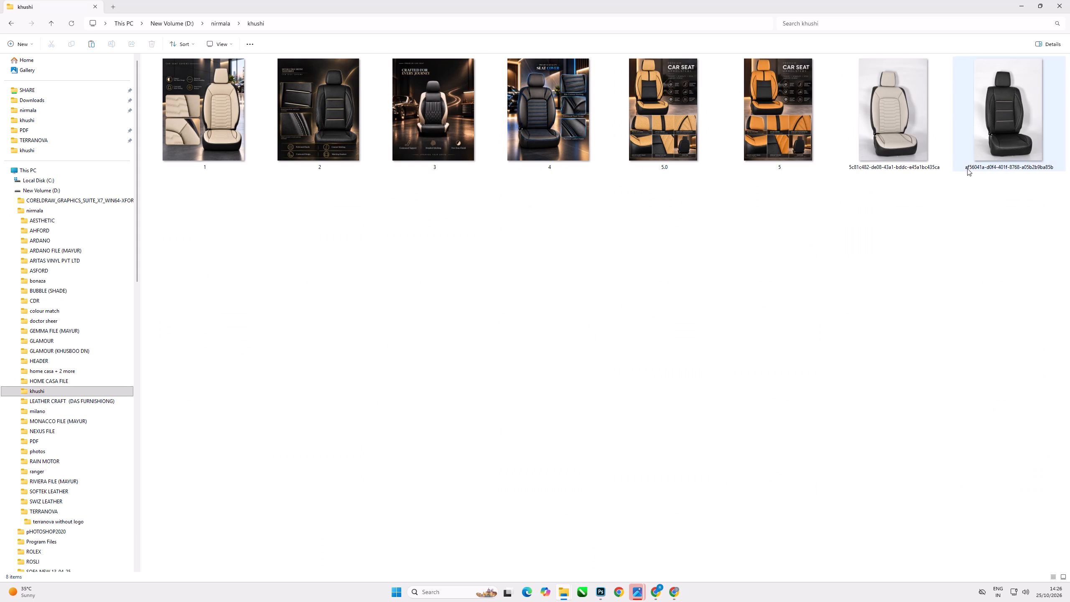
pyautogui.click(670, 110)
pyautogui.rightClick(670, 109)
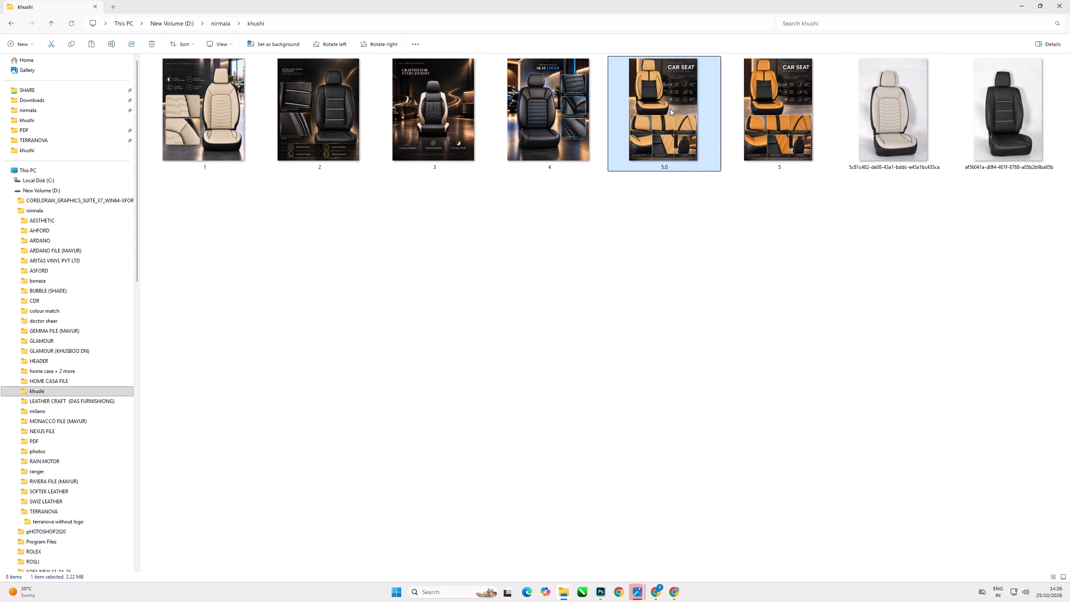
pyautogui.click(723, 153)
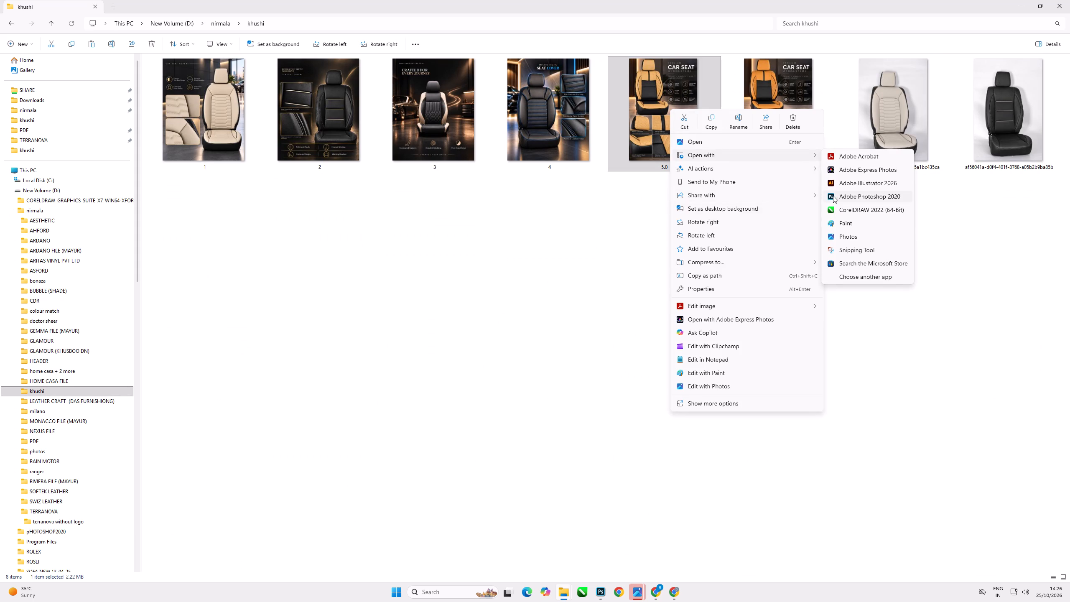
pyautogui.click(833, 196)
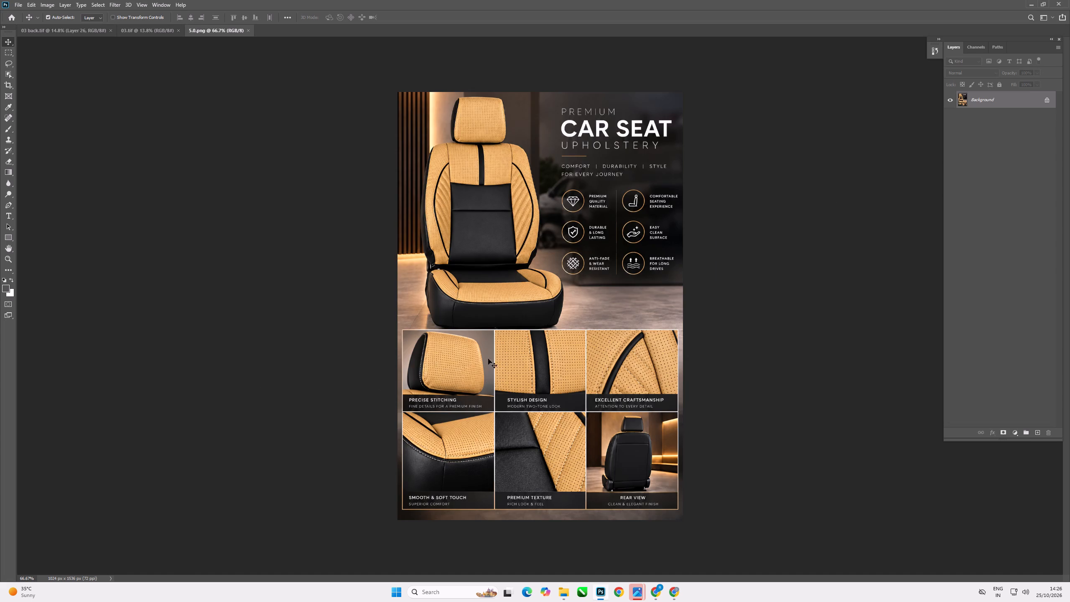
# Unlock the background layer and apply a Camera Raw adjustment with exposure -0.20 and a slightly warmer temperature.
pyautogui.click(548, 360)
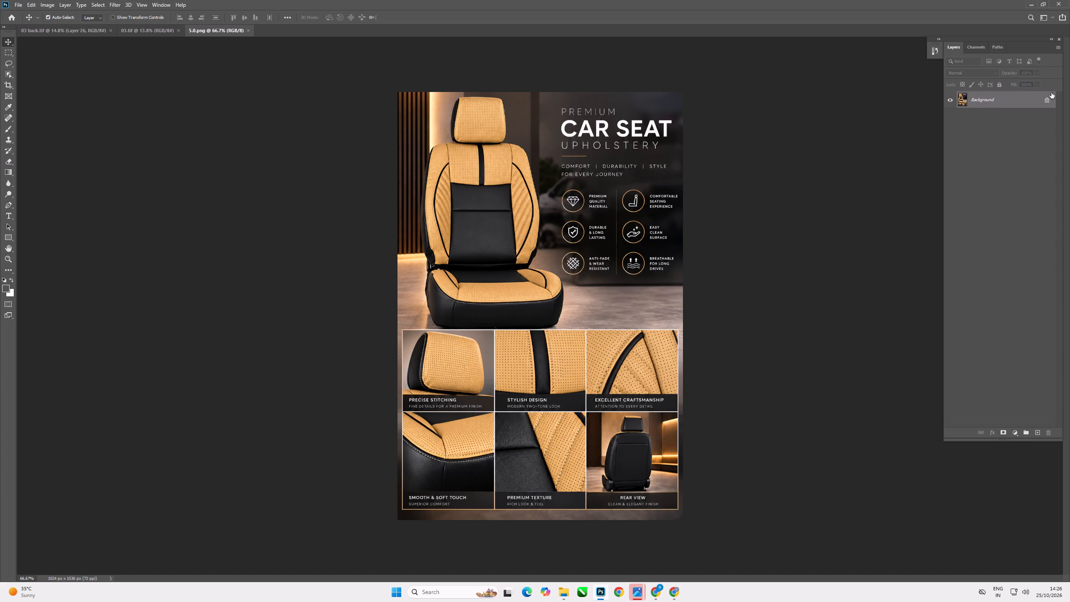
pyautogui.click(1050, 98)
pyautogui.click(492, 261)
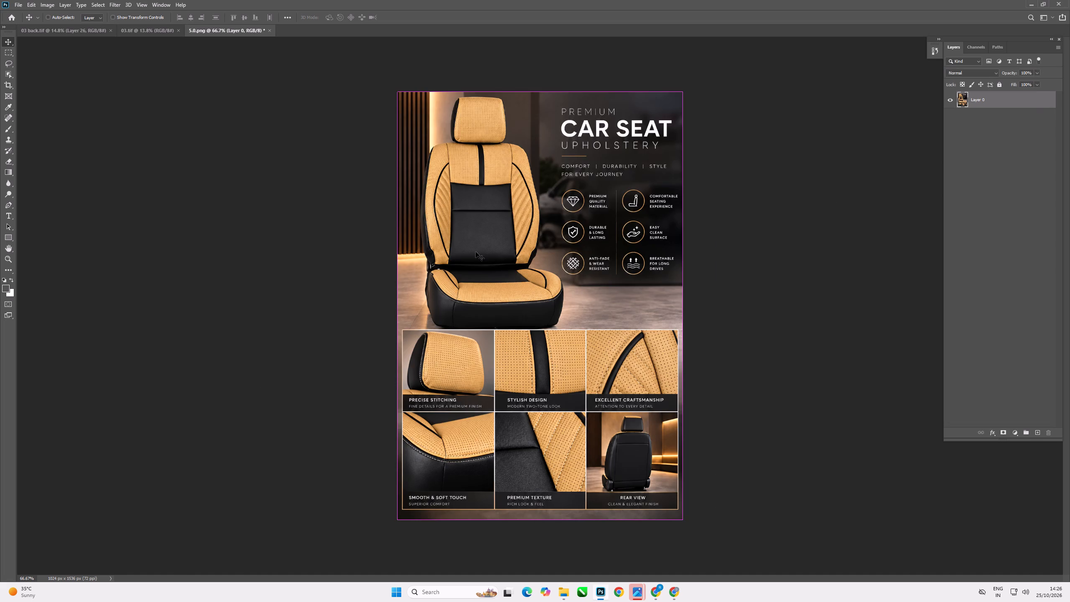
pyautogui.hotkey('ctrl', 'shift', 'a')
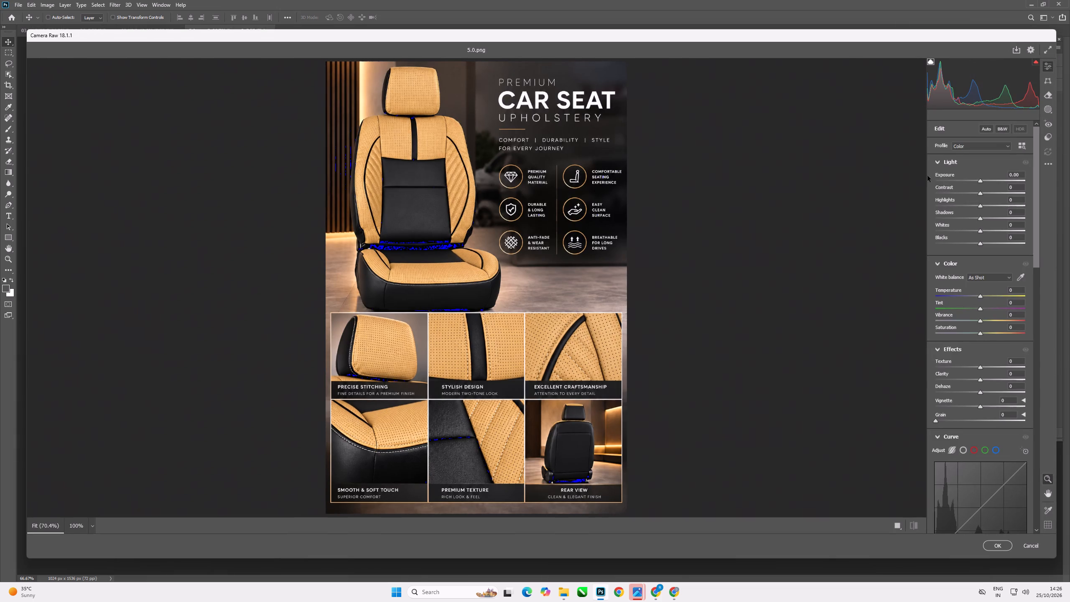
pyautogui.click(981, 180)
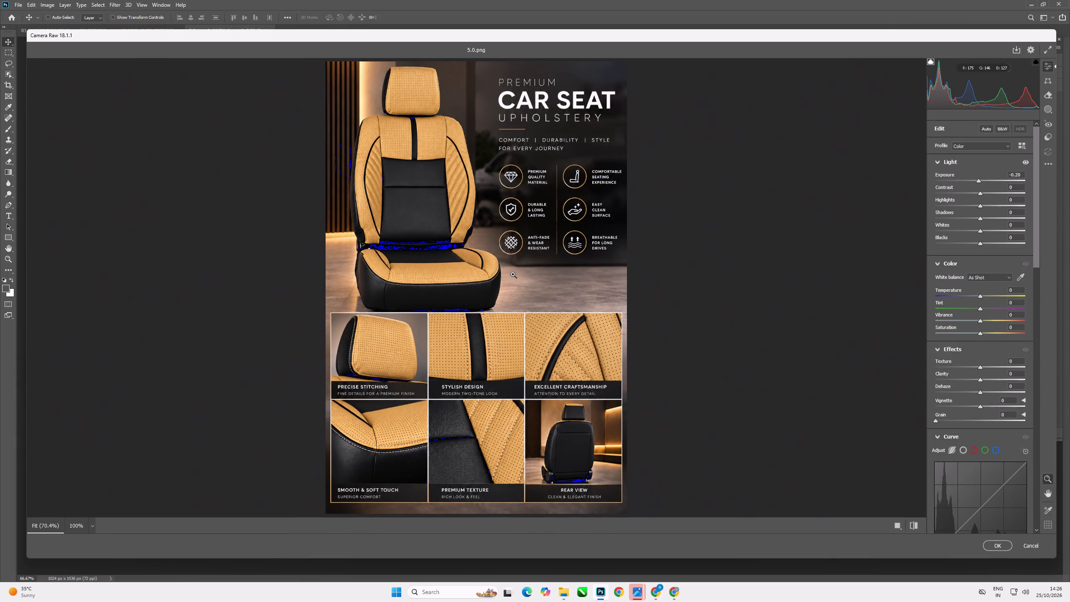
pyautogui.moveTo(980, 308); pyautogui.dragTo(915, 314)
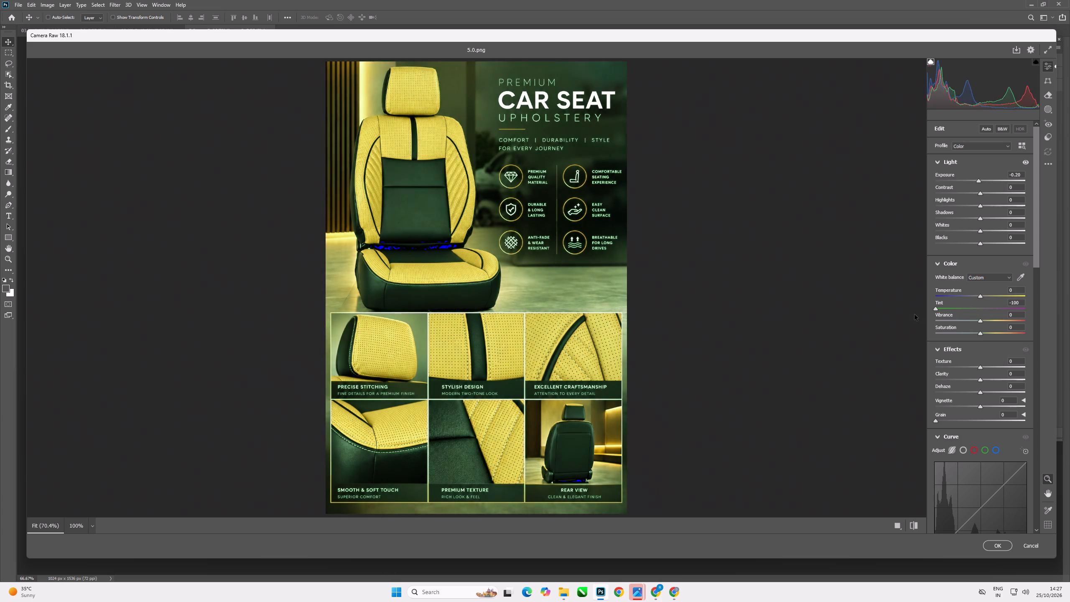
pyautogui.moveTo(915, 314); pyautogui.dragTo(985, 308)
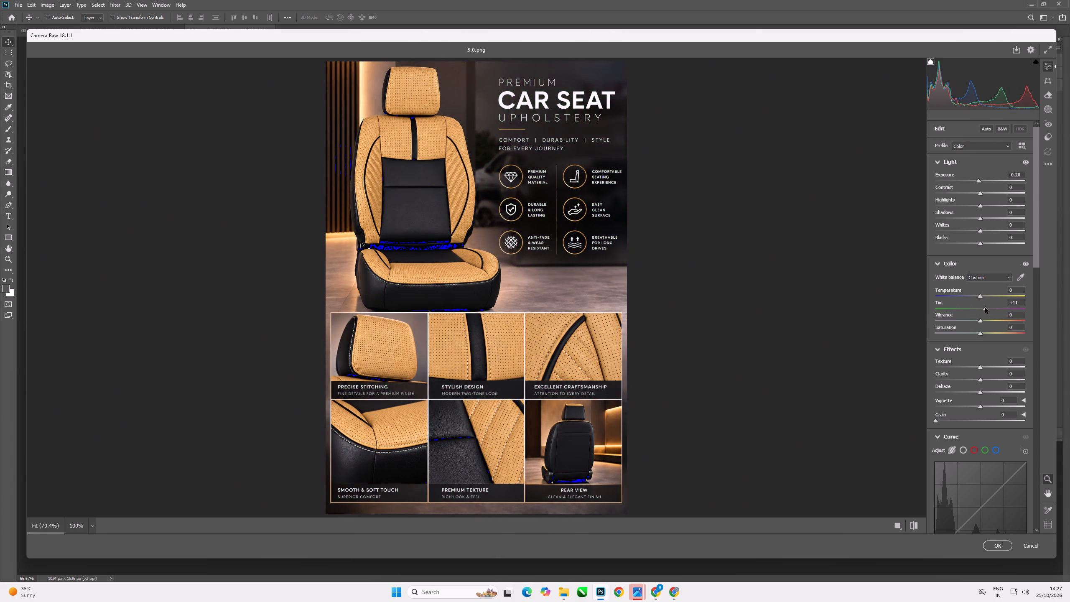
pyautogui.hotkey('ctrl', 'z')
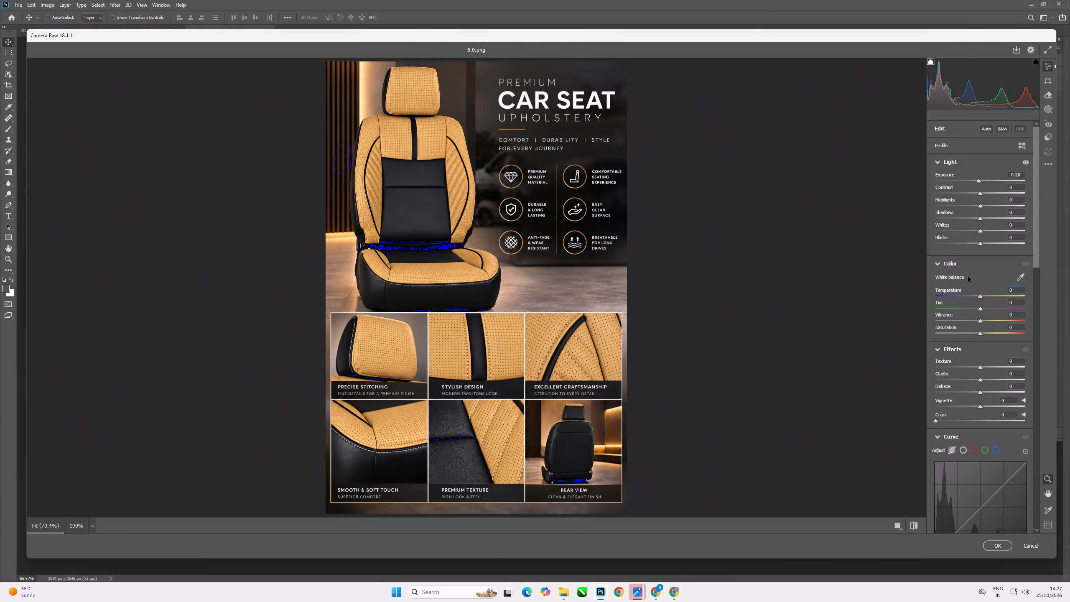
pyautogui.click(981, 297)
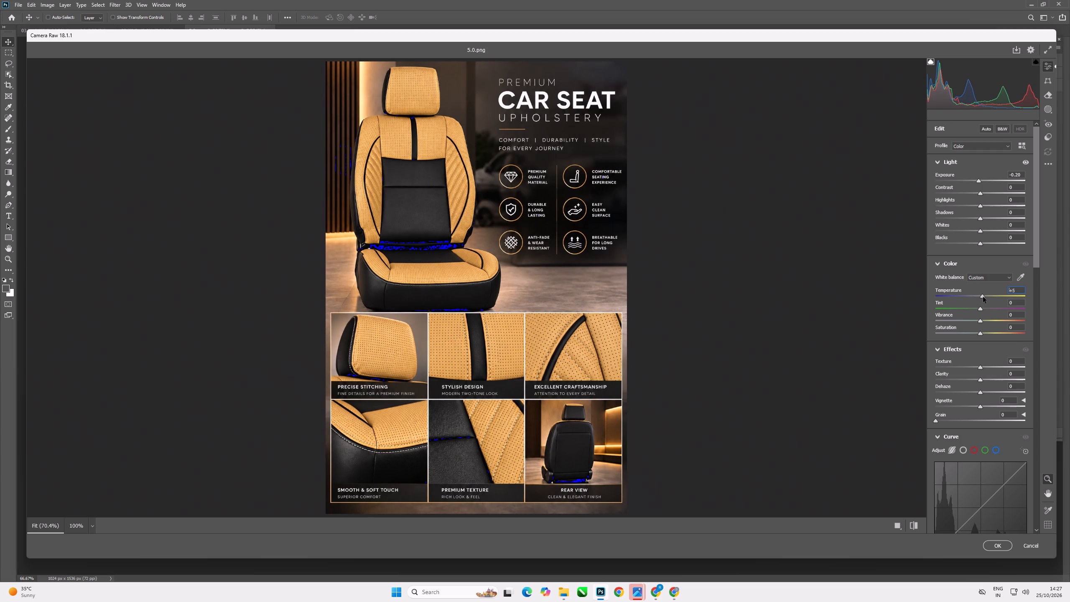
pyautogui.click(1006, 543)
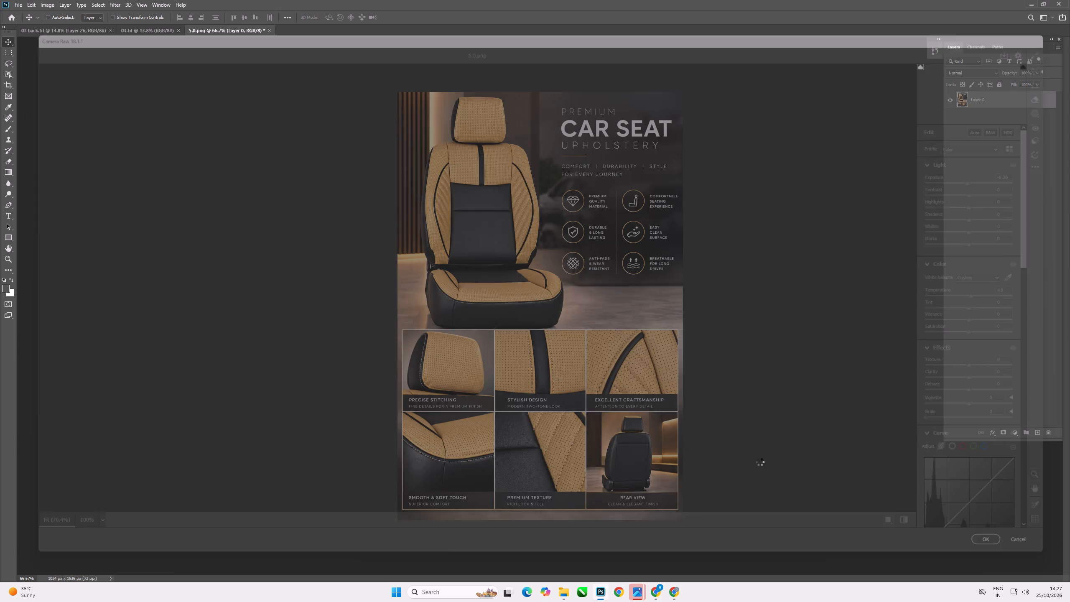
# Examine the adjusted tan perforated fabric on the seat cushion up close and in the full image.
pyautogui.scroll(11, 517, 294)
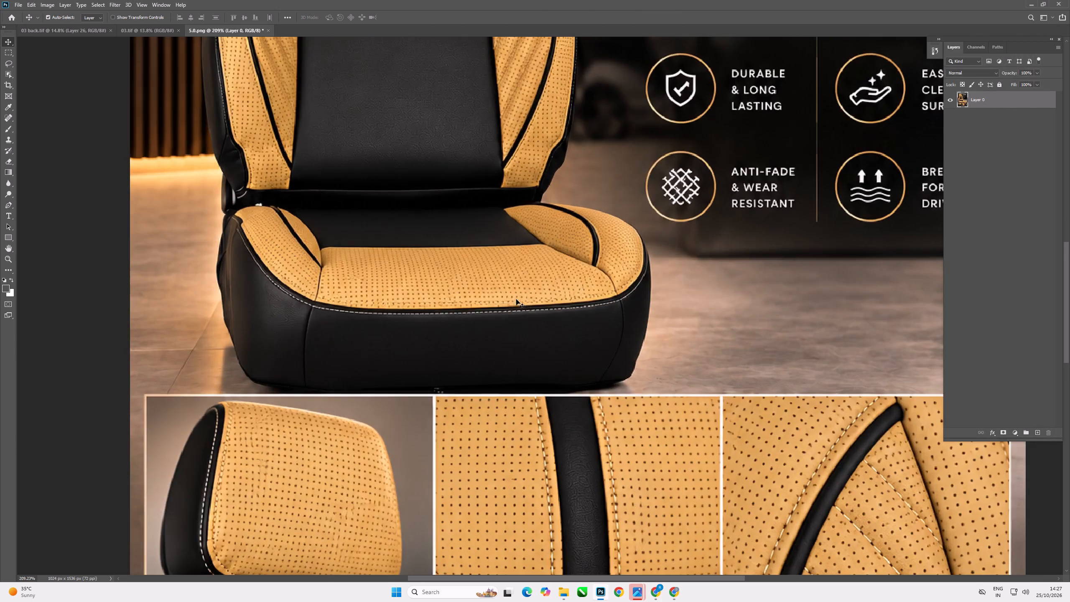
pyautogui.scroll(13, 516, 299)
pyautogui.scroll(-10, 524, 313)
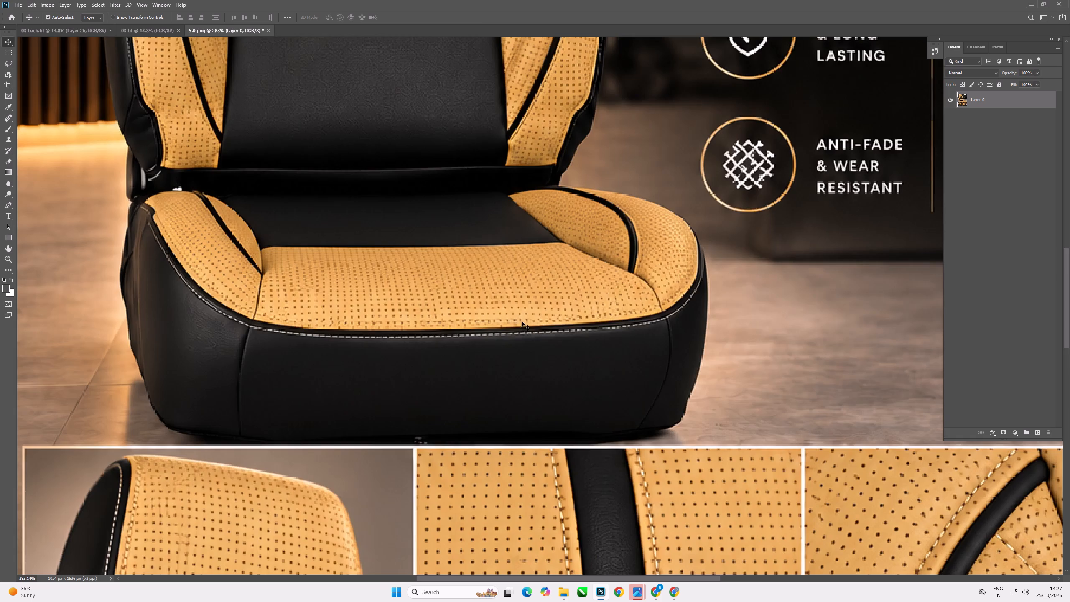
pyautogui.scroll(-13, 522, 321)
pyautogui.scroll(-5, 471, 265)
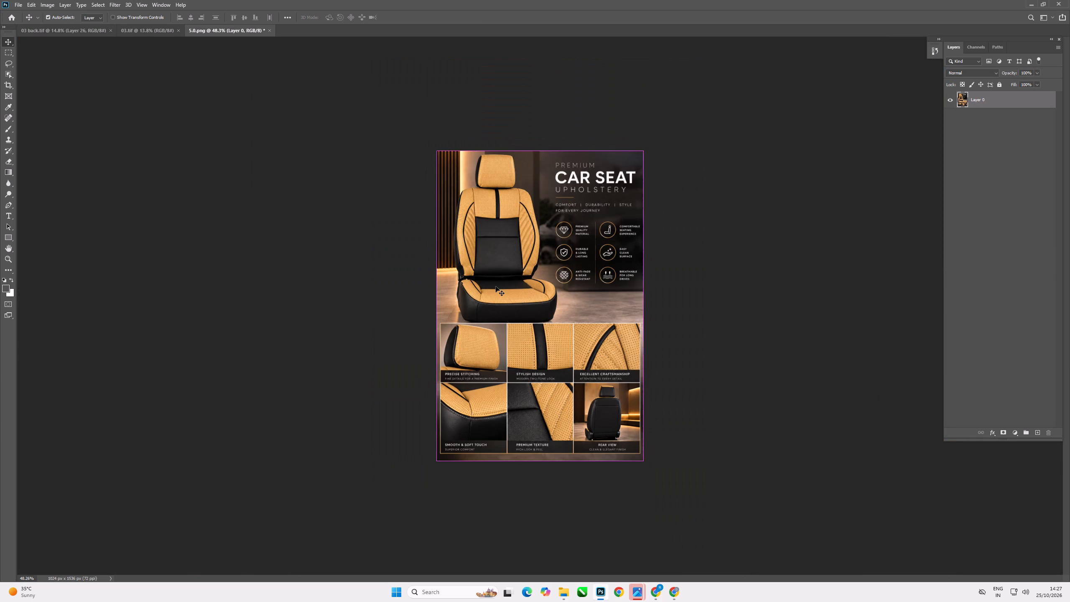
pyautogui.hotkey('ctrl', '0')
pyautogui.click(492, 284)
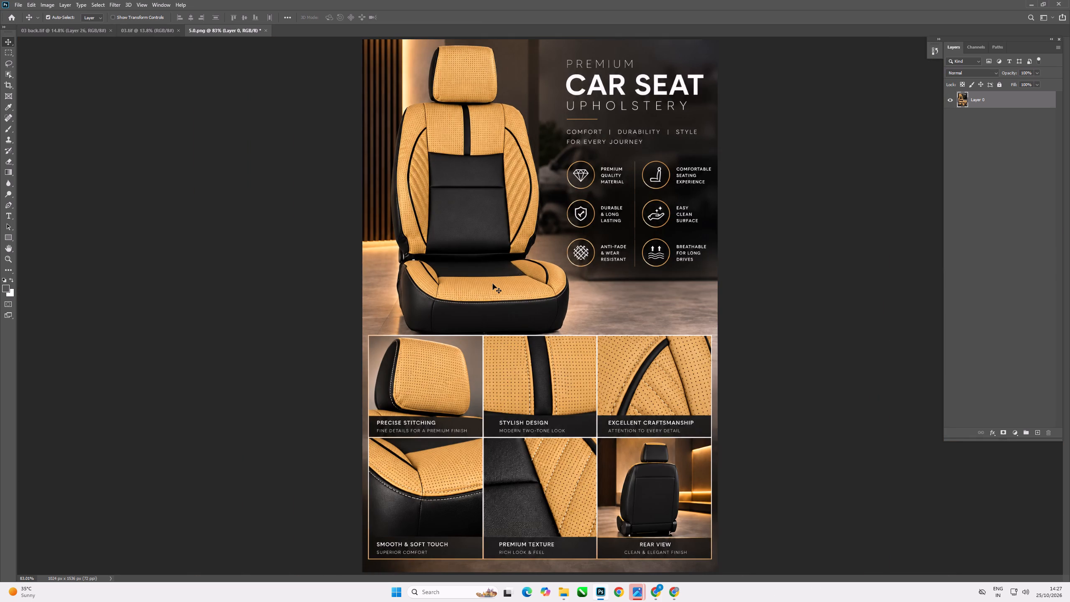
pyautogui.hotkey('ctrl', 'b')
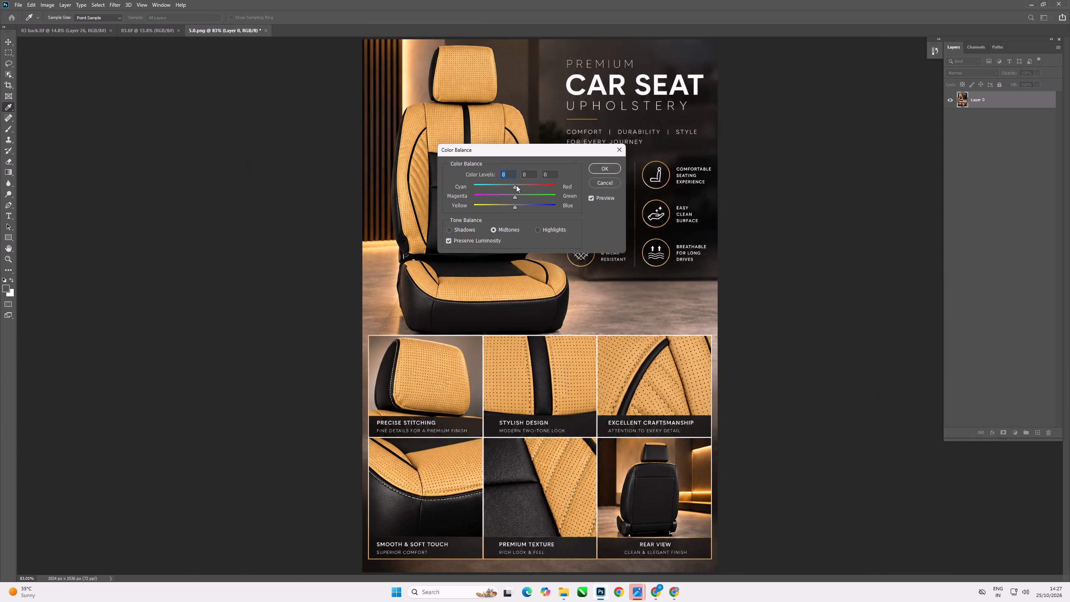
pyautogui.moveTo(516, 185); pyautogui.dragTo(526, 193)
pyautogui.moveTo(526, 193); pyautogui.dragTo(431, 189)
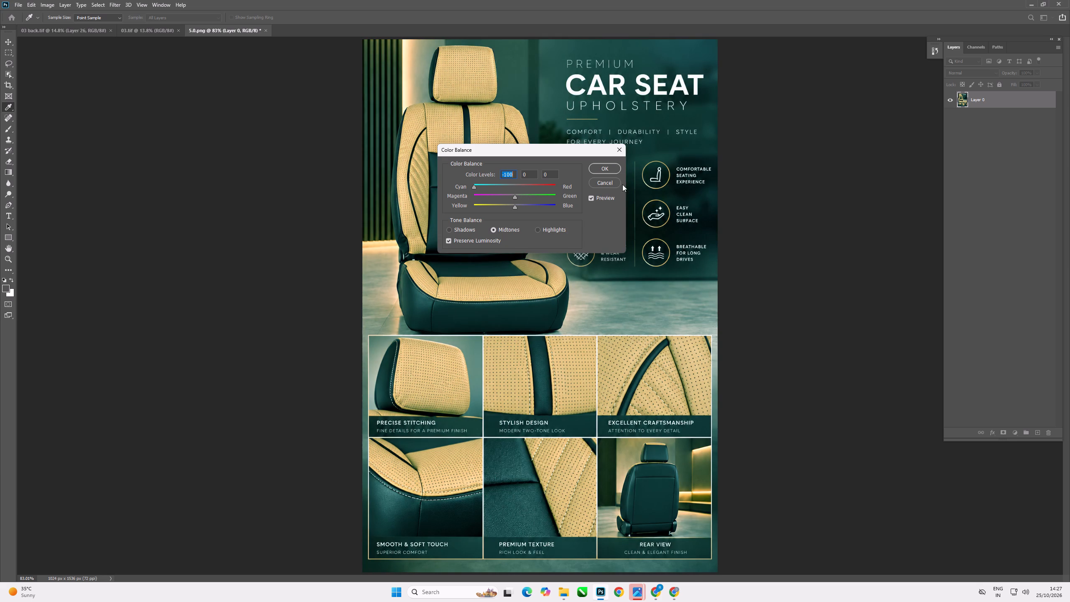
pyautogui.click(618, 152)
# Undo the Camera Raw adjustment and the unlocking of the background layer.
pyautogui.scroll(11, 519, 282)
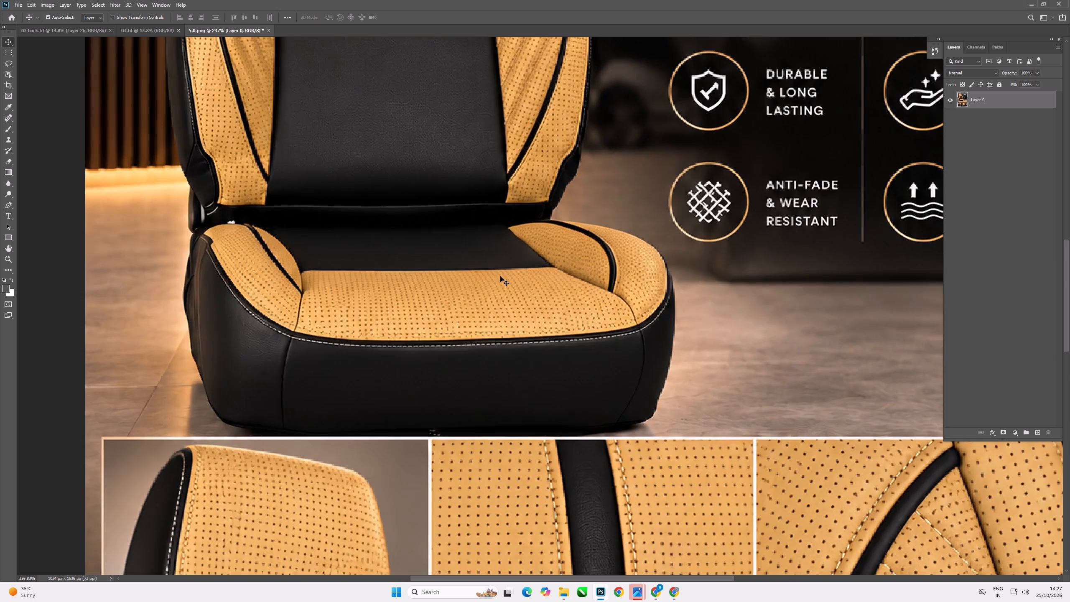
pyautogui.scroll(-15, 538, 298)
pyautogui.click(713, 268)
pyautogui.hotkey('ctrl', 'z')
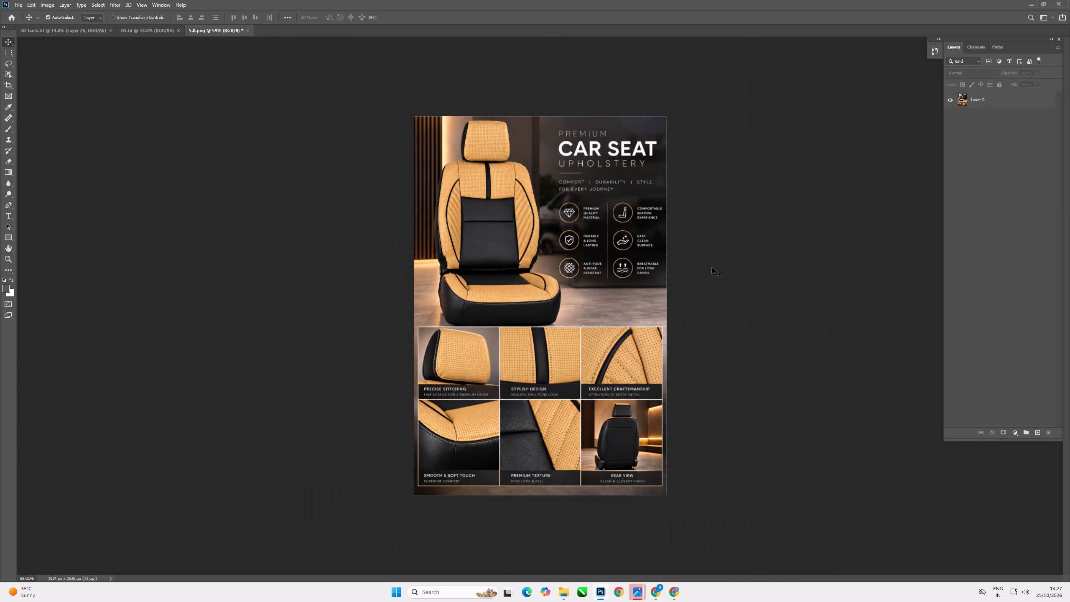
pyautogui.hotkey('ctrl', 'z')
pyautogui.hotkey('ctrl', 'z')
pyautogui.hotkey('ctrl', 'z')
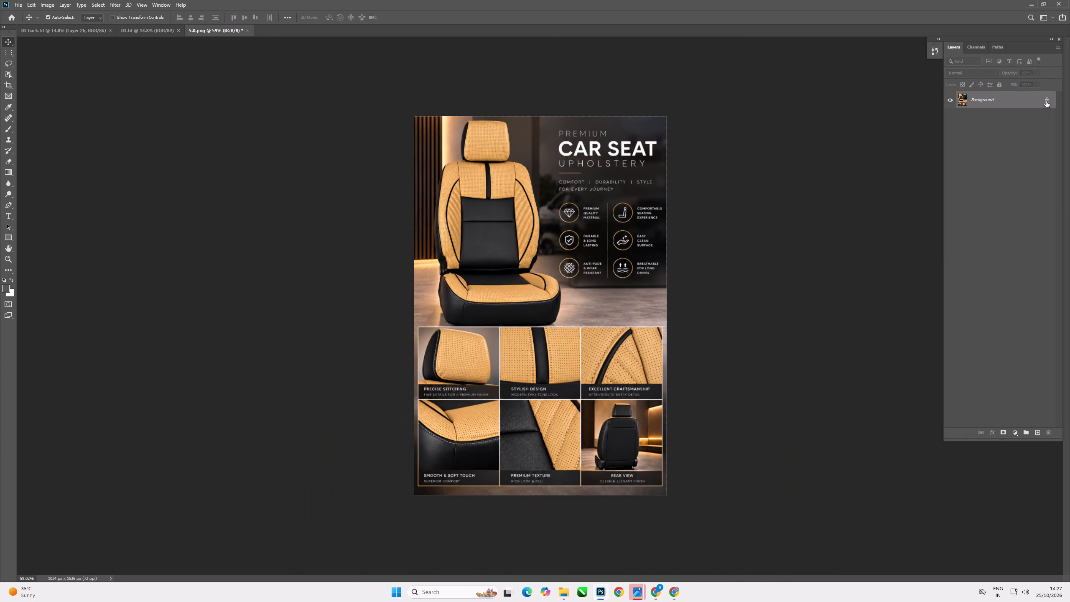
# Unlock the background layer of the car seat image.
pyautogui.click(1046, 101)
# Examine the tan perforated fabric on the headrest and backrest up close.
pyautogui.scroll(19, 472, 251)
pyautogui.scroll(-8, 432, 304)
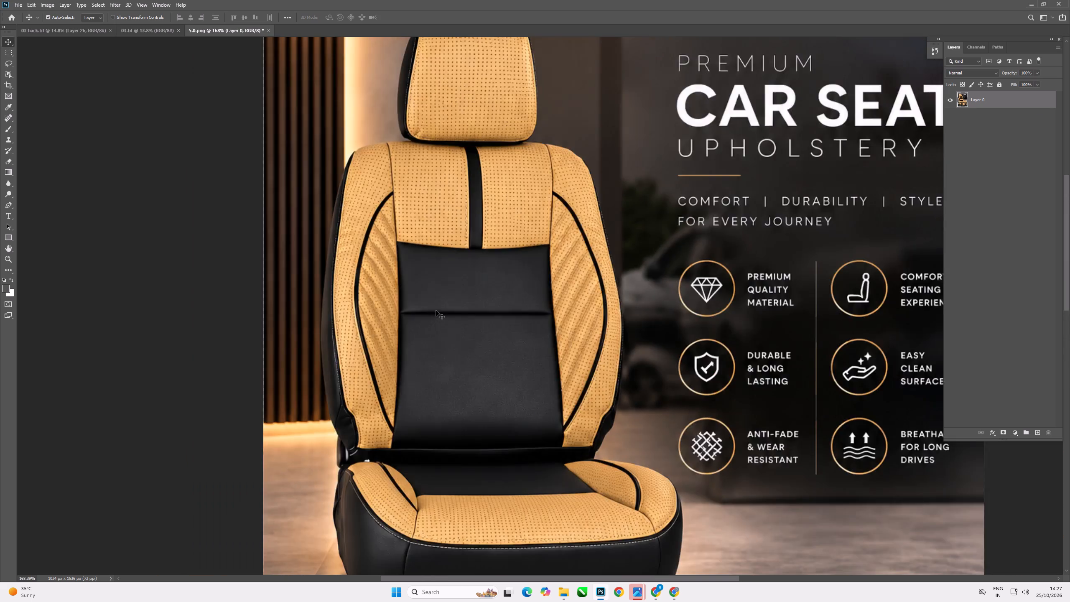
pyautogui.scroll(-7, 436, 309)
pyautogui.scroll(11, 395, 217)
pyautogui.scroll(-8, 425, 291)
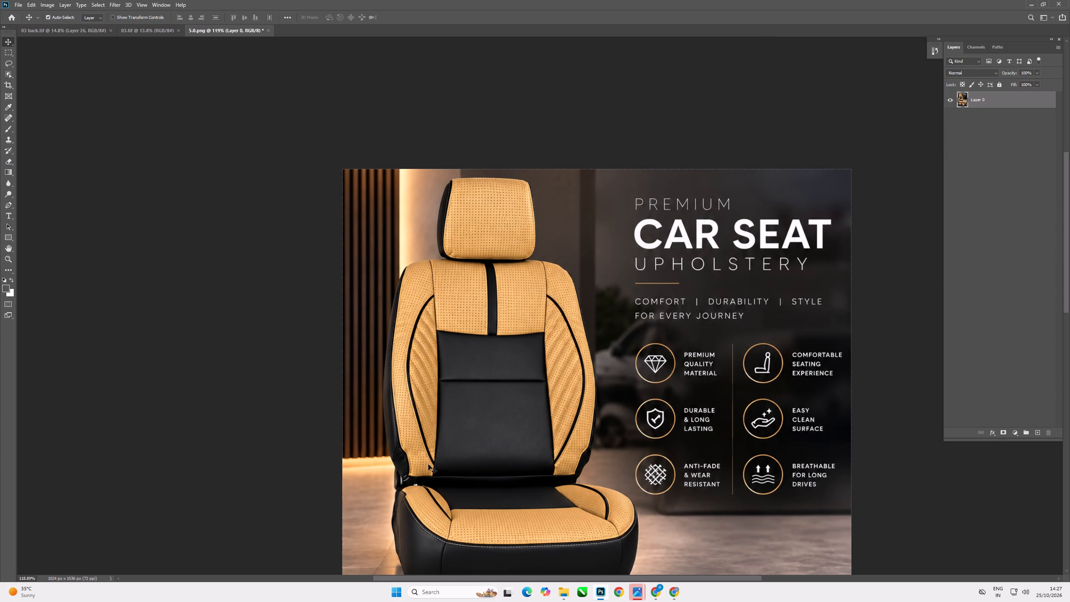
pyautogui.scroll(7, 436, 304)
pyautogui.scroll(6, 486, 54)
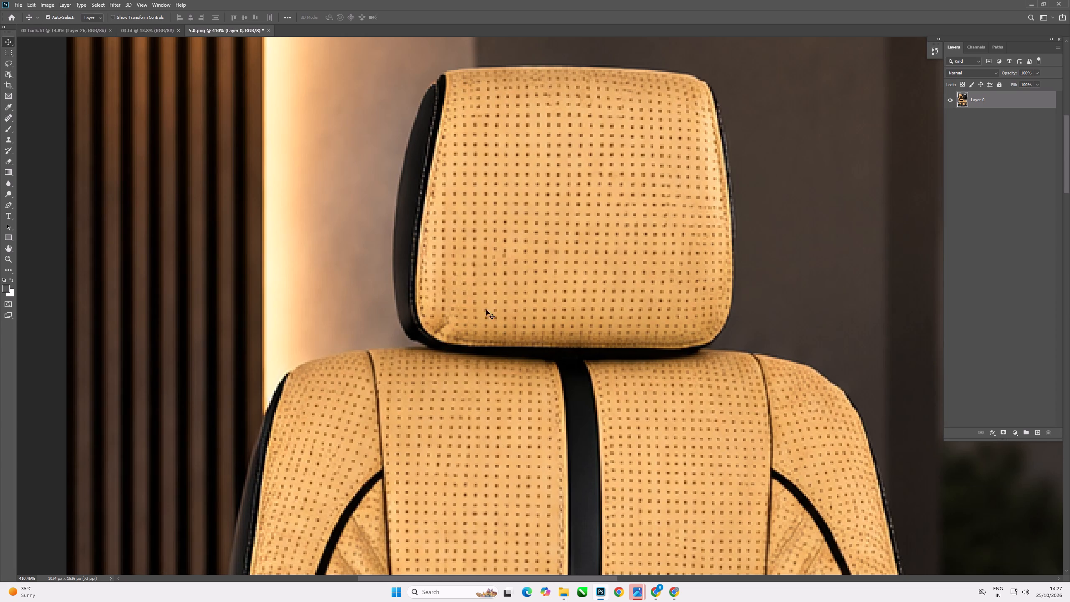
pyautogui.scroll(-14, 56, 107)
pyautogui.scroll(-7, 546, 133)
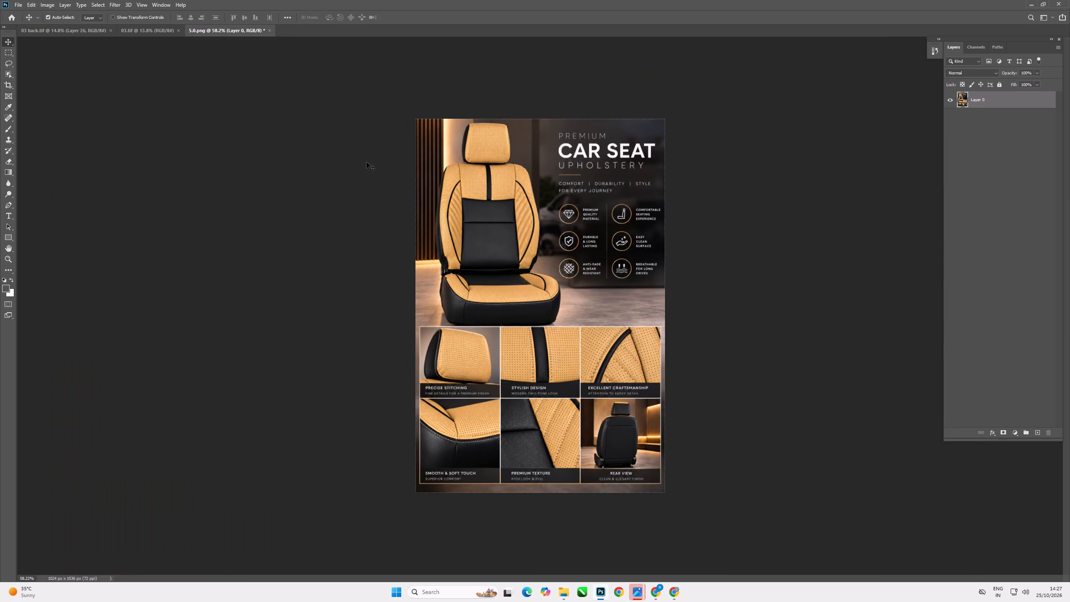
# Trace a closed Pen path around the tan perforated fabric in the Premium Texture image.
pyautogui.press('p')
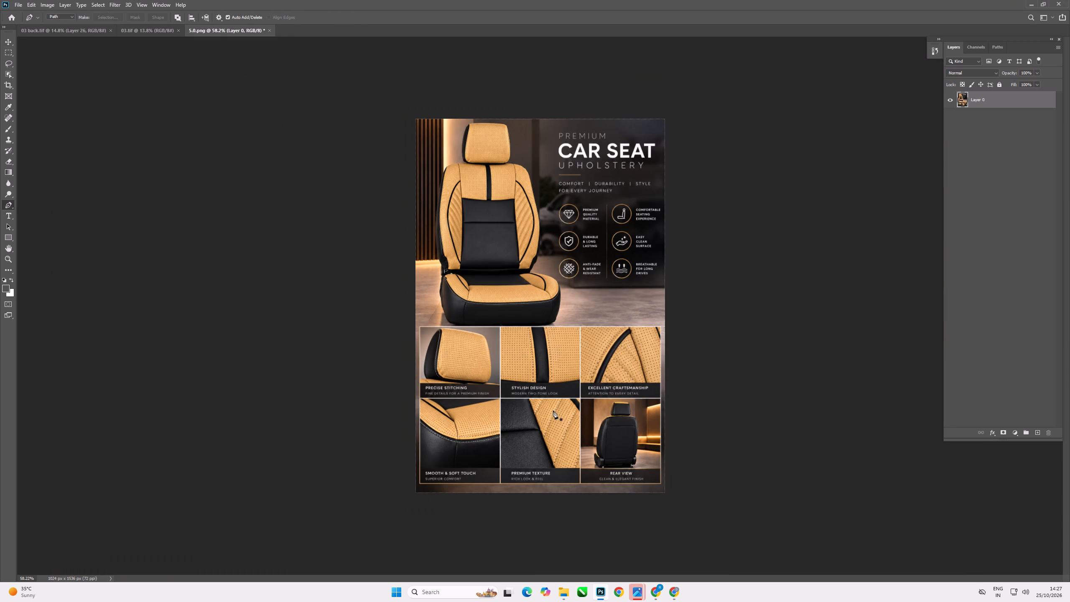
pyautogui.scroll(11, 552, 354)
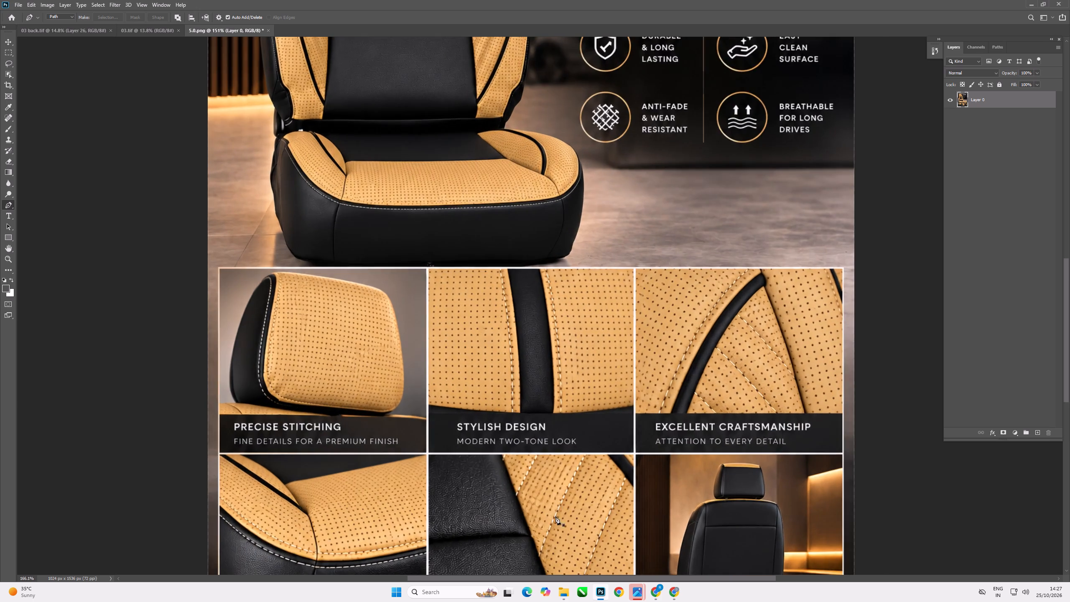
pyautogui.scroll(-6, 521, 481)
pyautogui.scroll(12, 539, 479)
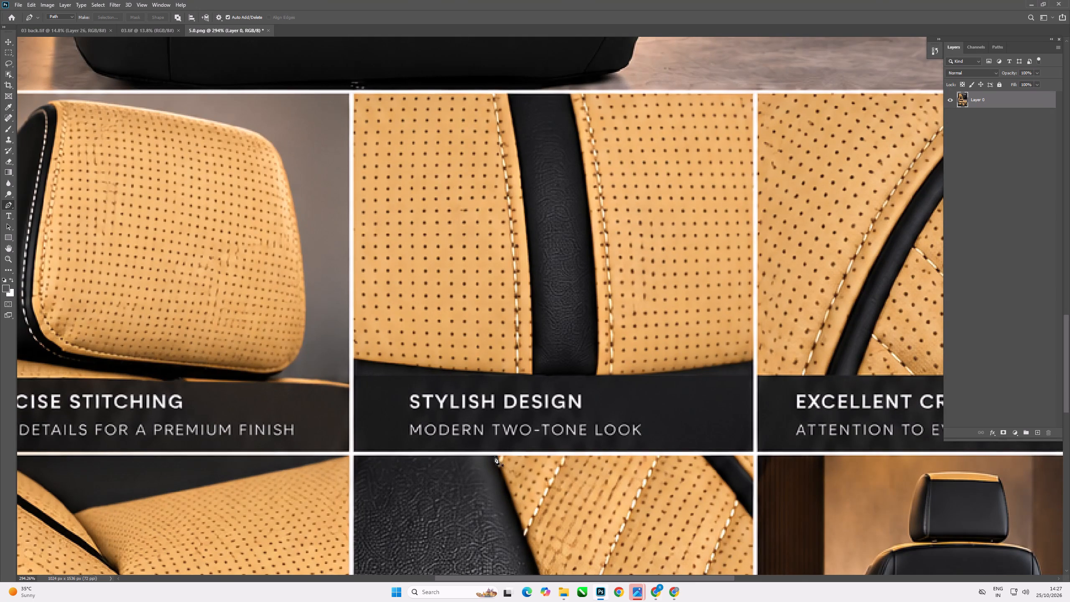
pyautogui.click(496, 457)
pyautogui.scroll(-13, 469, 380)
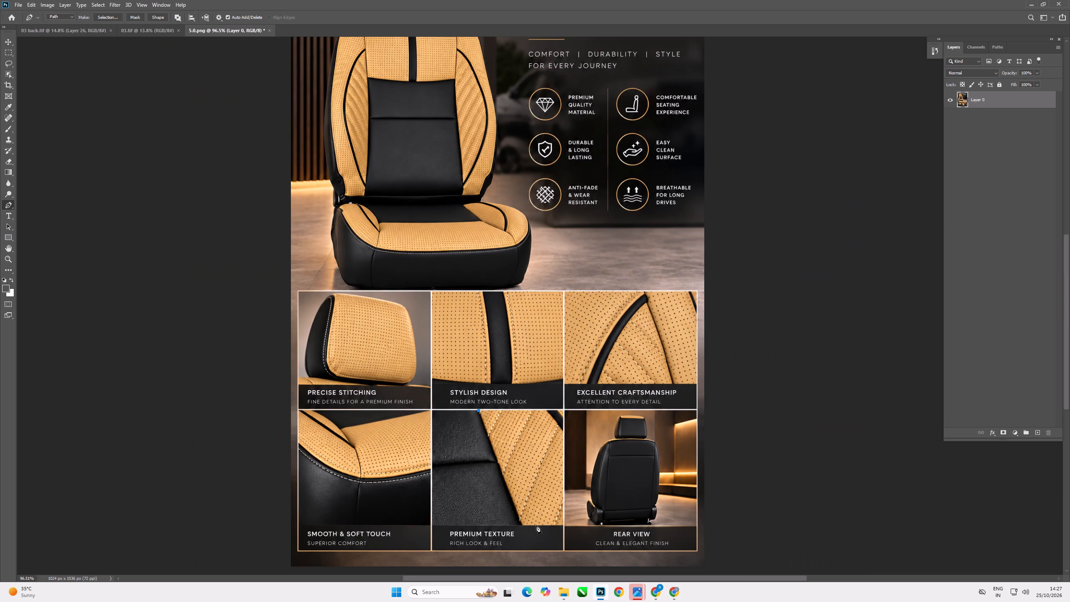
pyautogui.scroll(6, 529, 525)
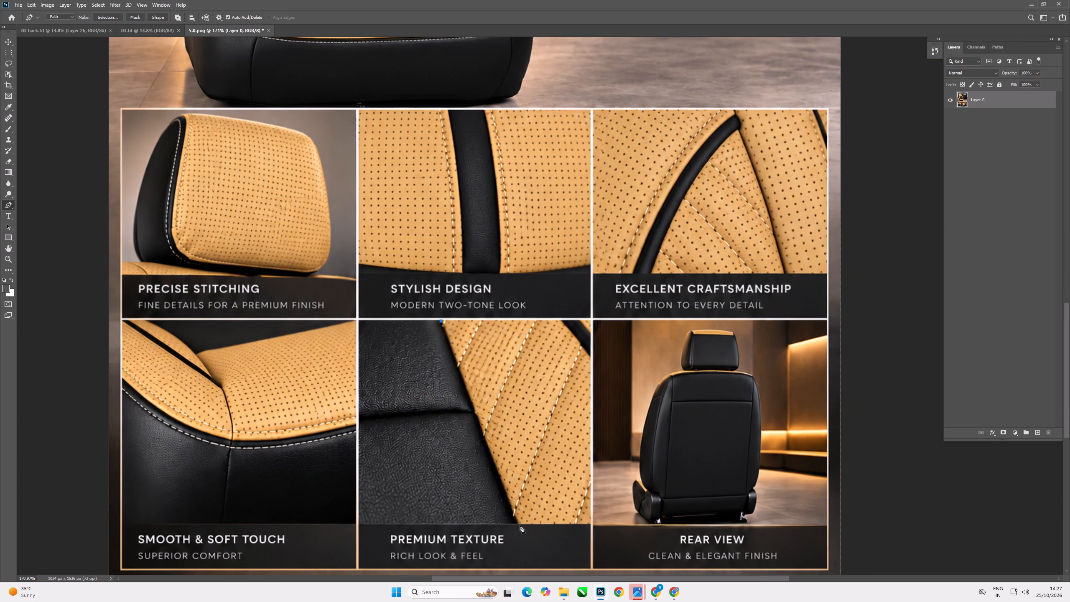
pyautogui.click(519, 525)
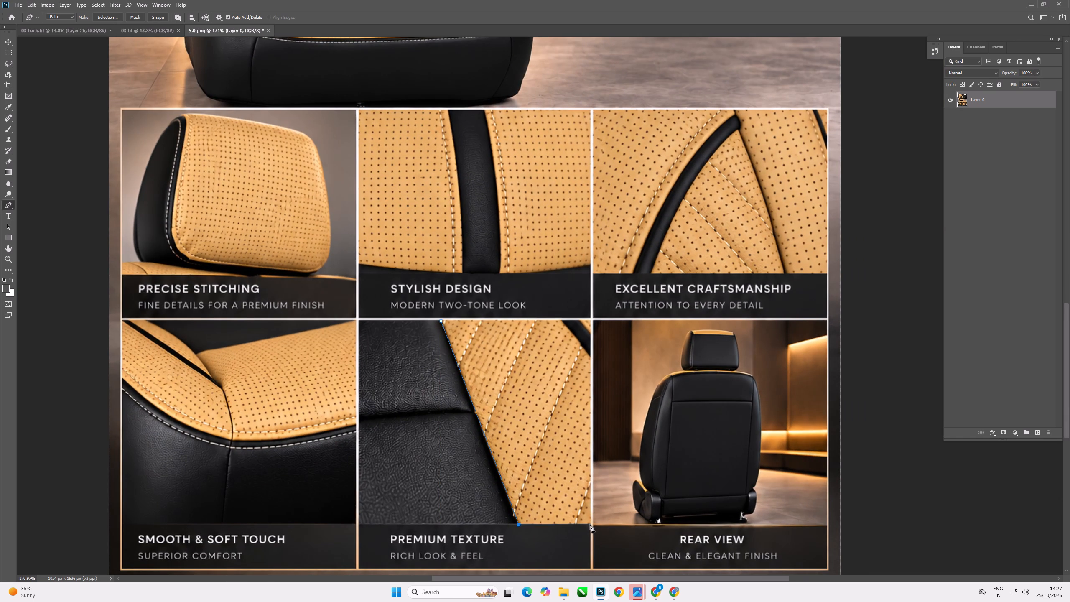
pyautogui.click(590, 524)
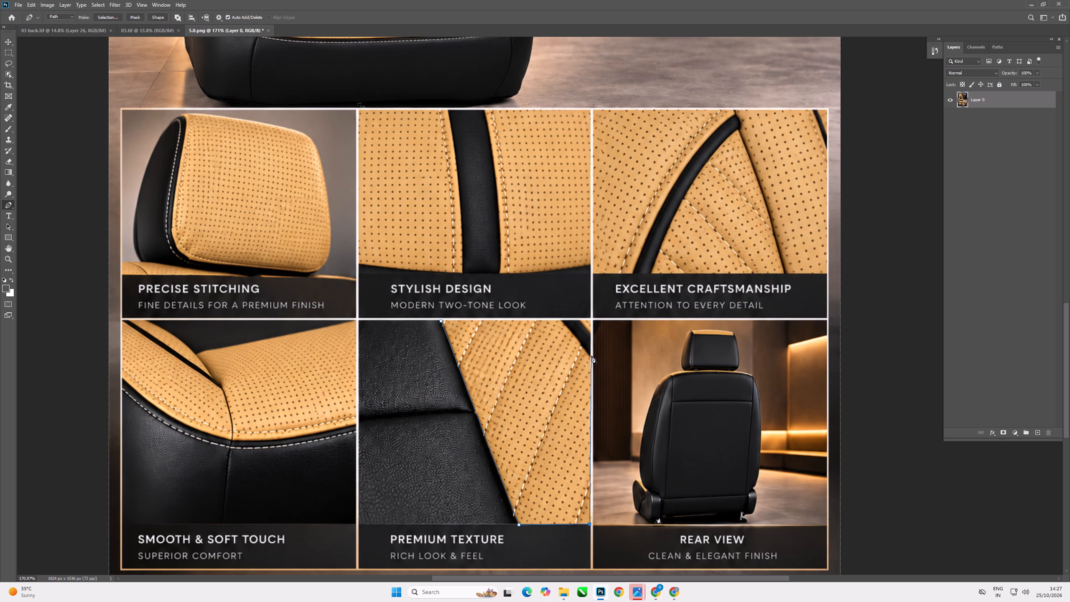
pyautogui.click(590, 355)
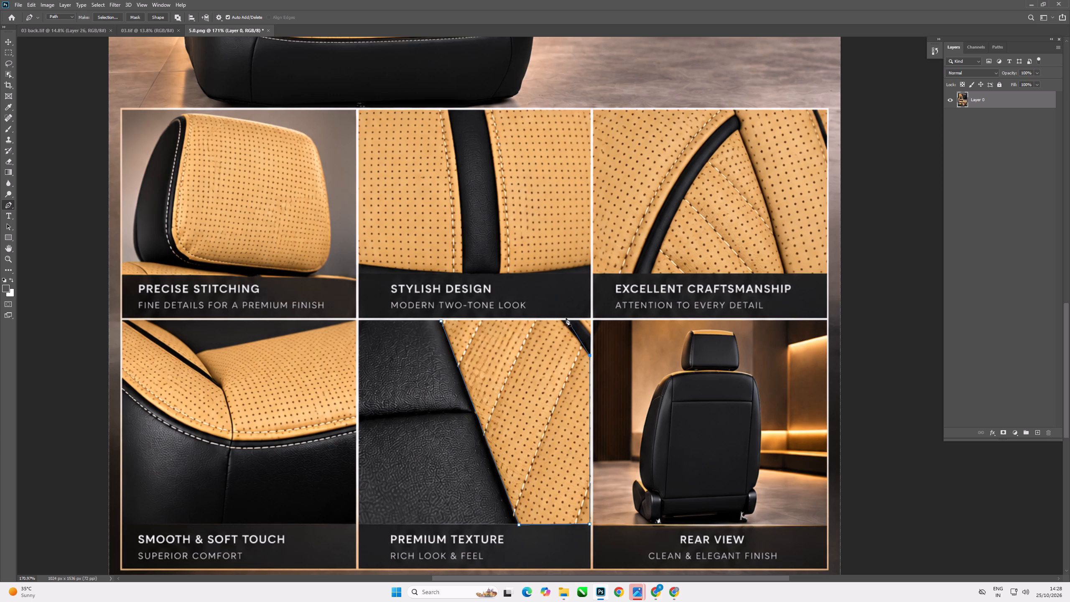
pyautogui.click(561, 321)
pyautogui.hotkey('ctrl', 'z')
pyautogui.scroll(5, 553, 329)
pyautogui.click(566, 315)
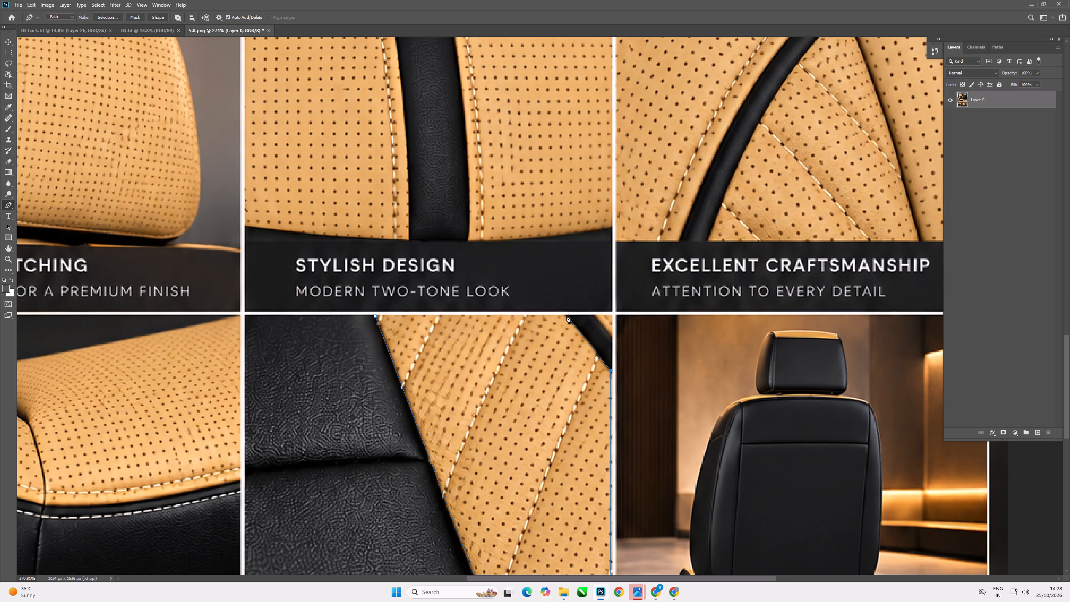
pyautogui.click(375, 317)
pyautogui.scroll(-3, 464, 353)
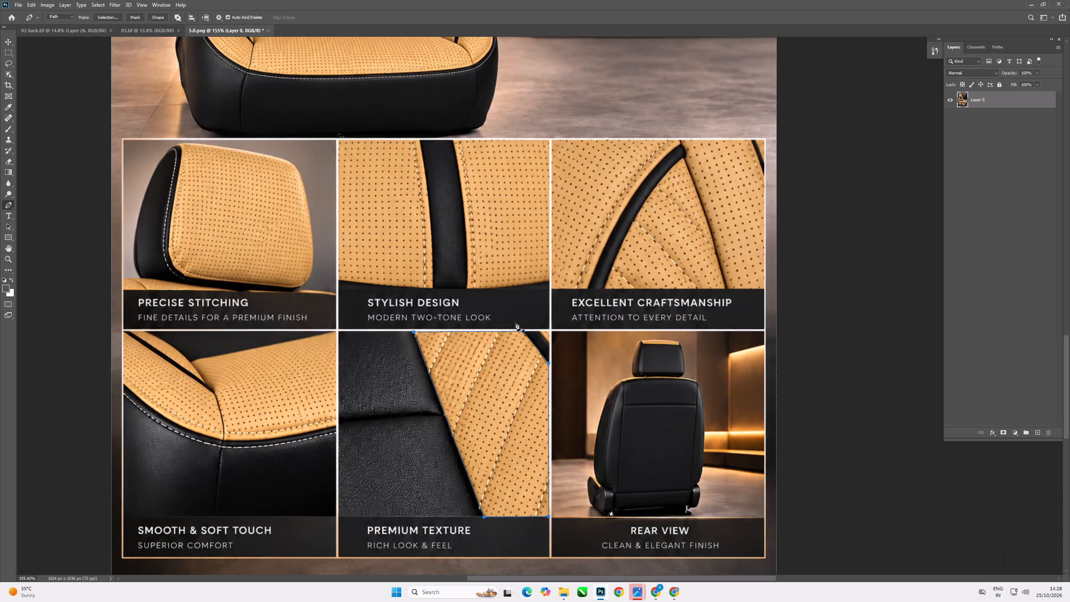
# Turn the path into a selection and copy the enclosed tan fabric onto its own layer.
pyautogui.scroll(-13, 515, 322)
pyautogui.hotkey('ctrl', 'Return')
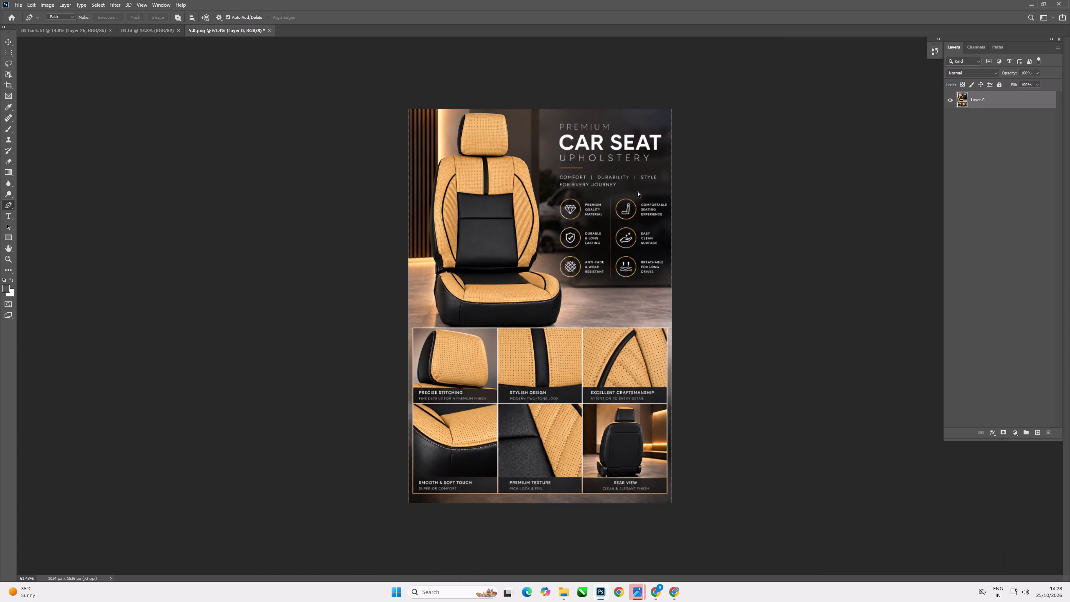
pyautogui.hotkey('ctrl', 'j')
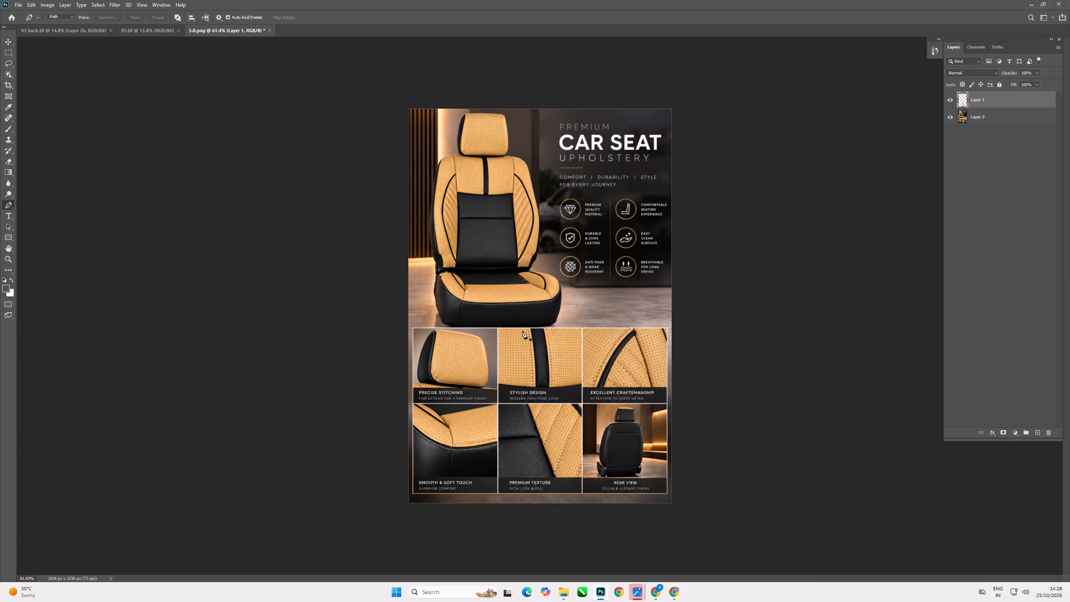
# Darken the copied Premium Texture fabric with the Camera Raw filter, setting Exposure to -0.45.
pyautogui.click(961, 101)
pyautogui.hotkey('ctrl', 'shift', 'a')
pyautogui.scroll(16, 457, 464)
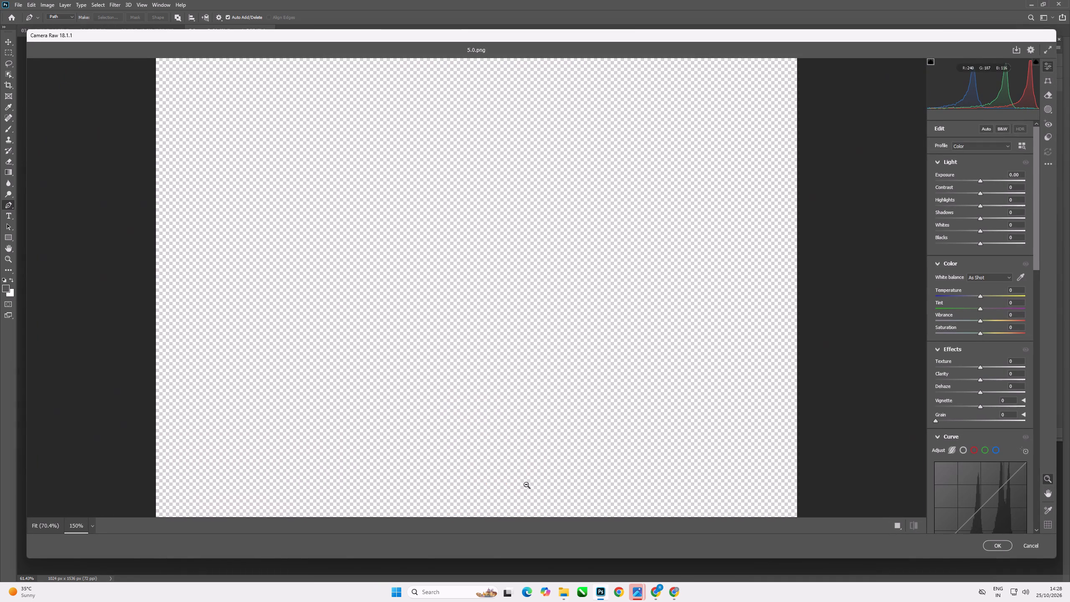
pyautogui.scroll(5, 526, 485)
pyautogui.press('space')
pyautogui.press('space')
pyautogui.press('space')
pyautogui.press('space')
pyautogui.press('space')
pyautogui.press('space')
pyautogui.press('space')
pyautogui.press('space')
pyautogui.press('space')
pyautogui.press('space')
pyautogui.press('space')
pyautogui.press('space')
pyautogui.moveTo(556, 453); pyautogui.dragTo(609, 0)
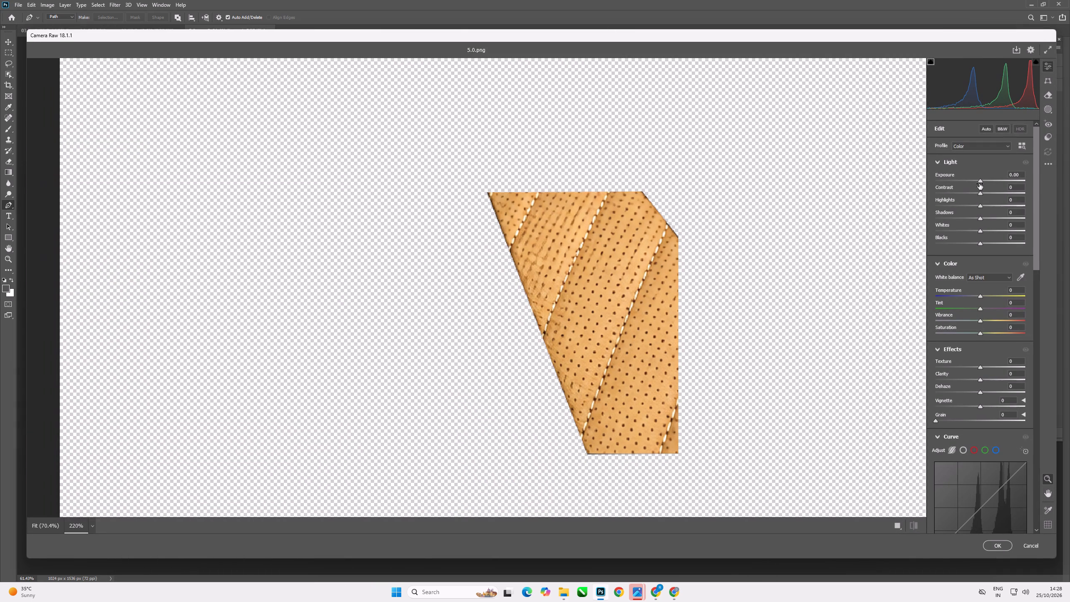
pyautogui.moveTo(981, 182); pyautogui.dragTo(957, 180)
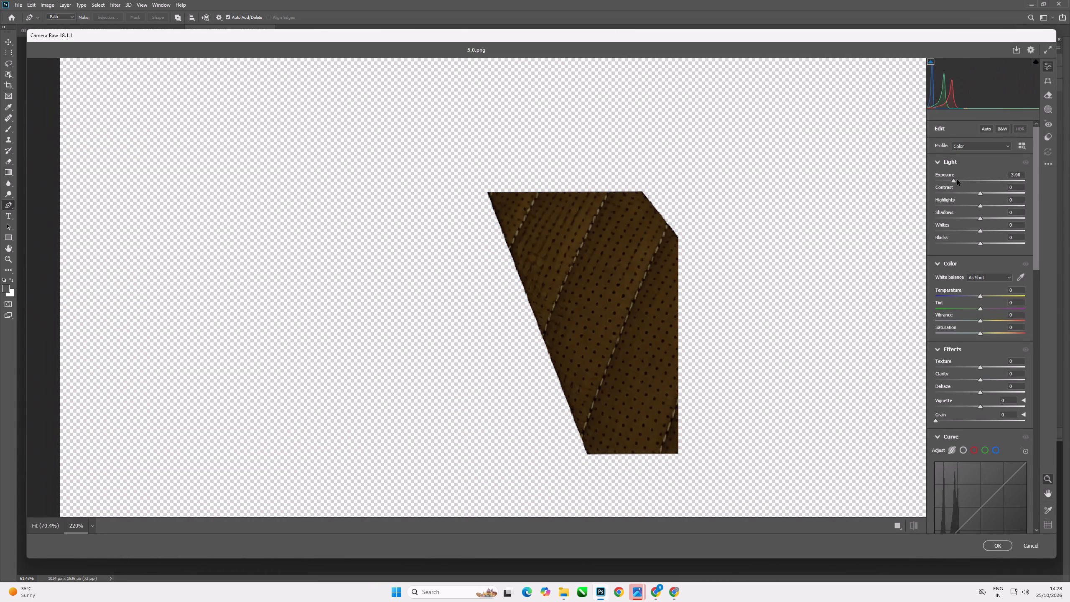
pyautogui.moveTo(957, 180); pyautogui.dragTo(976, 180)
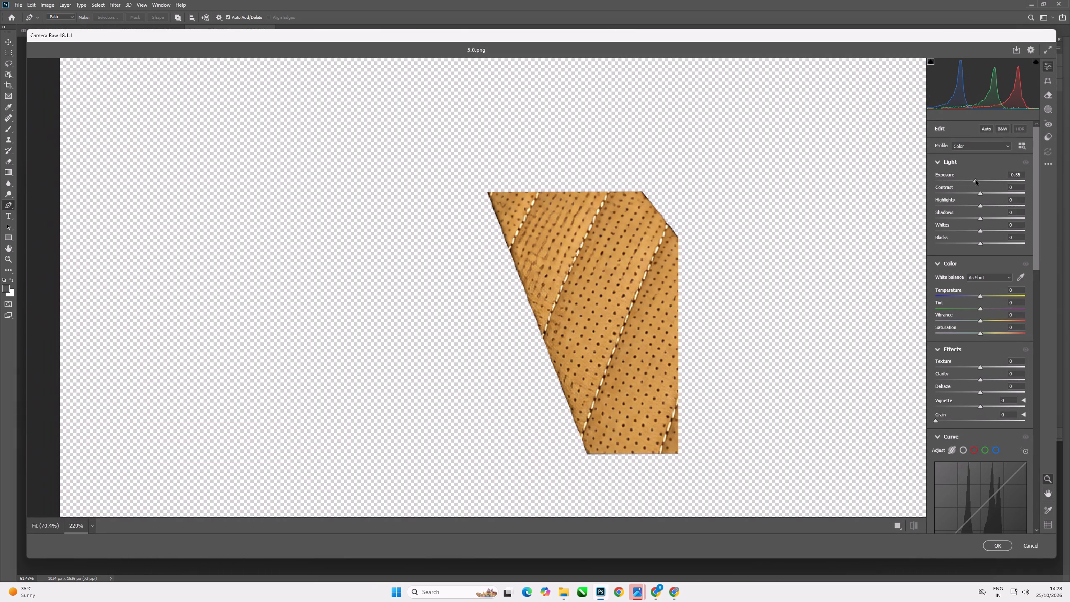
pyautogui.moveTo(976, 180); pyautogui.dragTo(976, 180)
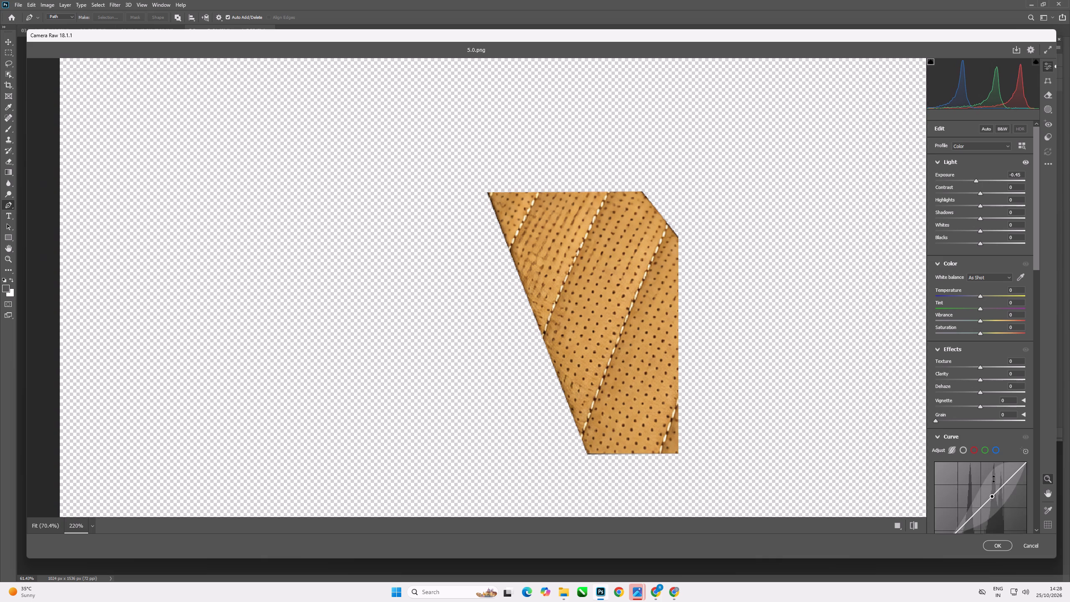
pyautogui.click(1001, 544)
# Shift the copied fabric layer's midtones towards red with Color Balance, setting Cyan–Red to +3.
pyautogui.scroll(5, 594, 457)
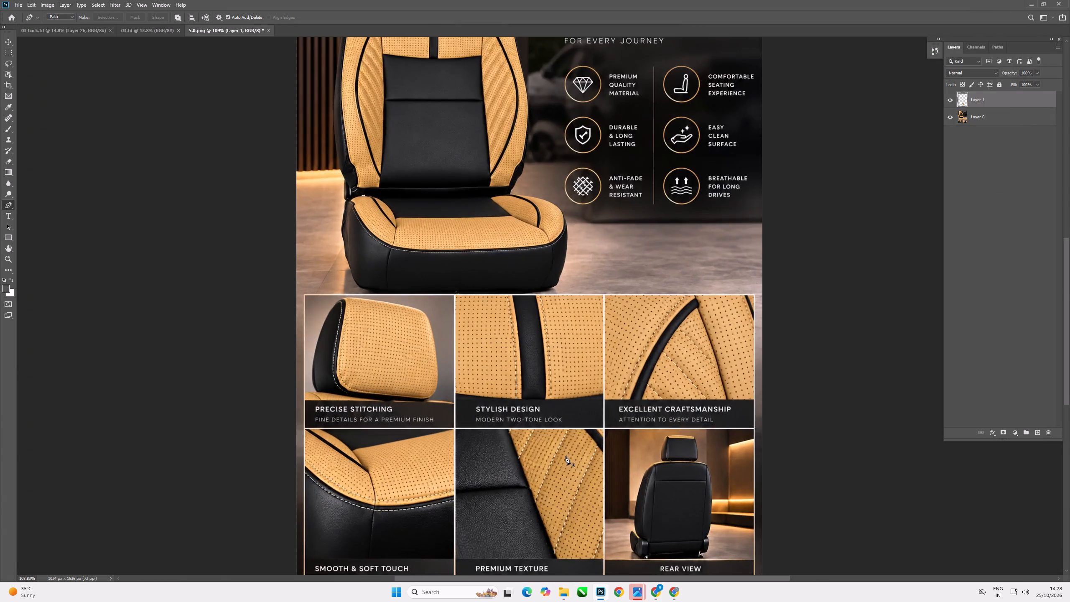
pyautogui.scroll(13, 566, 456)
pyautogui.scroll(-15, 580, 411)
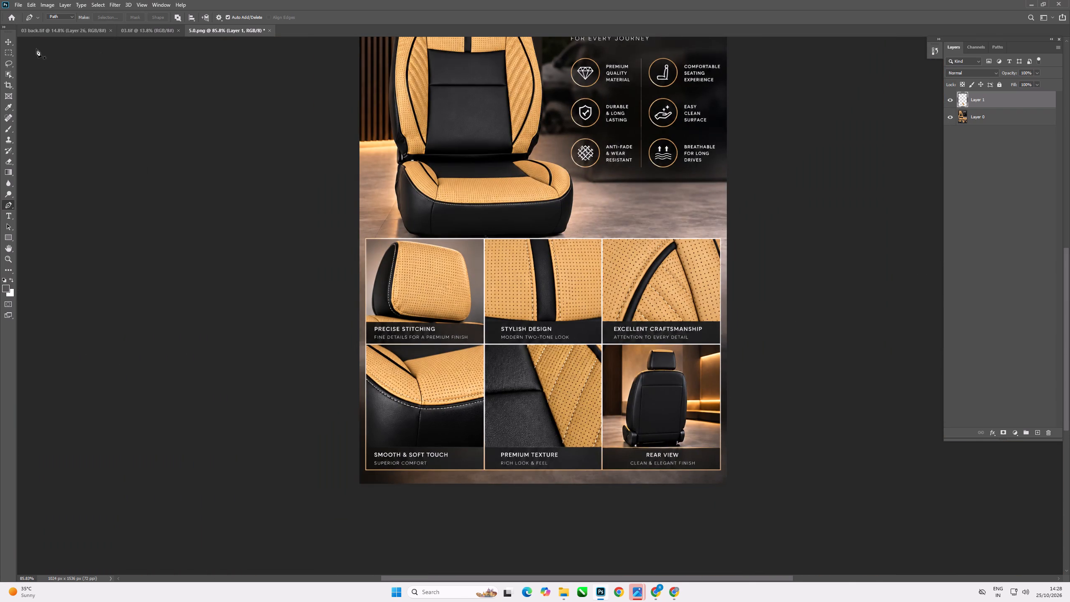
pyautogui.click(8, 42)
pyautogui.click(63, 139)
pyautogui.click(571, 395)
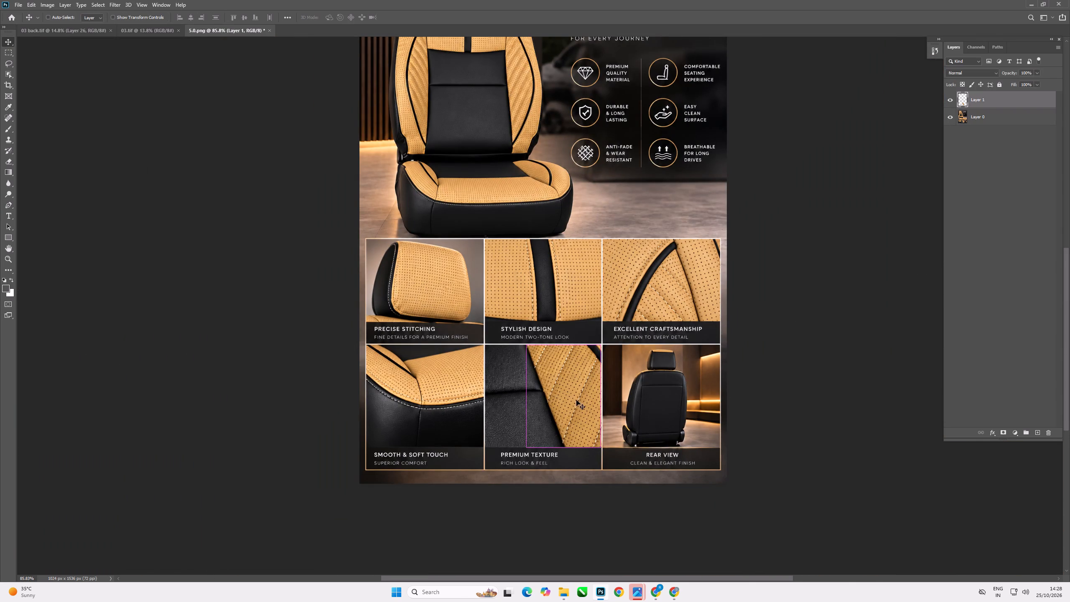
pyautogui.hotkey('ctrl', 'b')
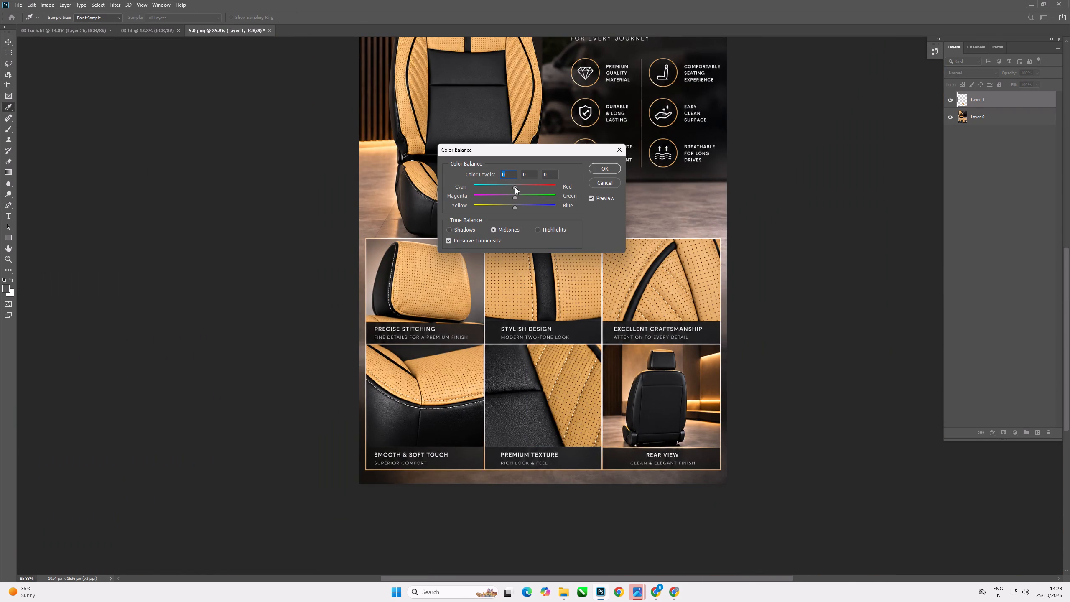
pyautogui.click(515, 187)
pyautogui.click(598, 166)
# Shift the copied fabric layer's midtones towards green with a second Color Balance, setting Magenta–Green to +3.
pyautogui.scroll(15, 576, 390)
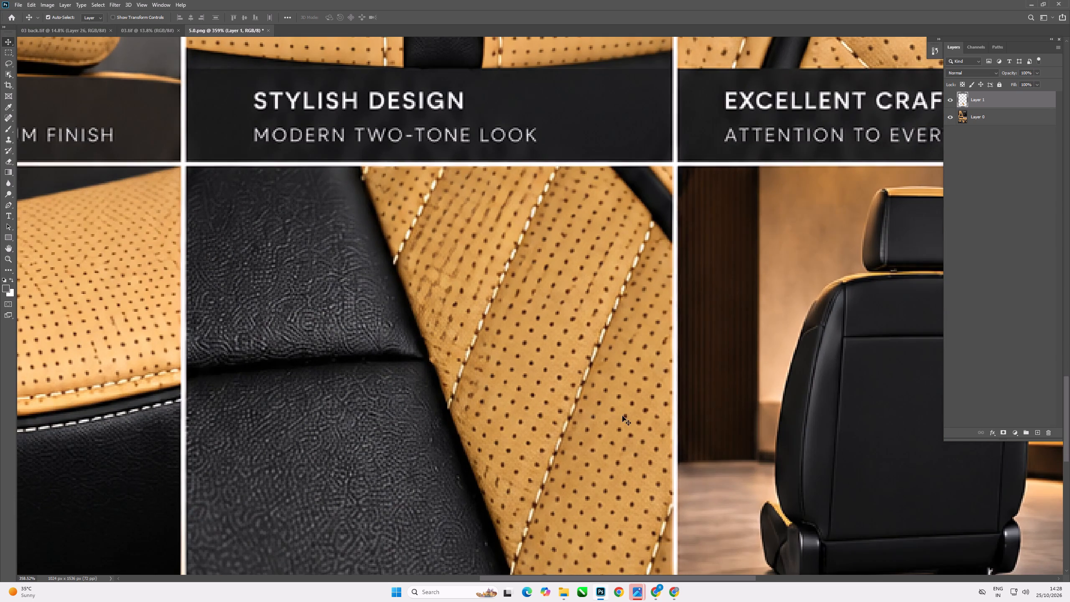
pyautogui.scroll(-14, 597, 394)
pyautogui.click(591, 397)
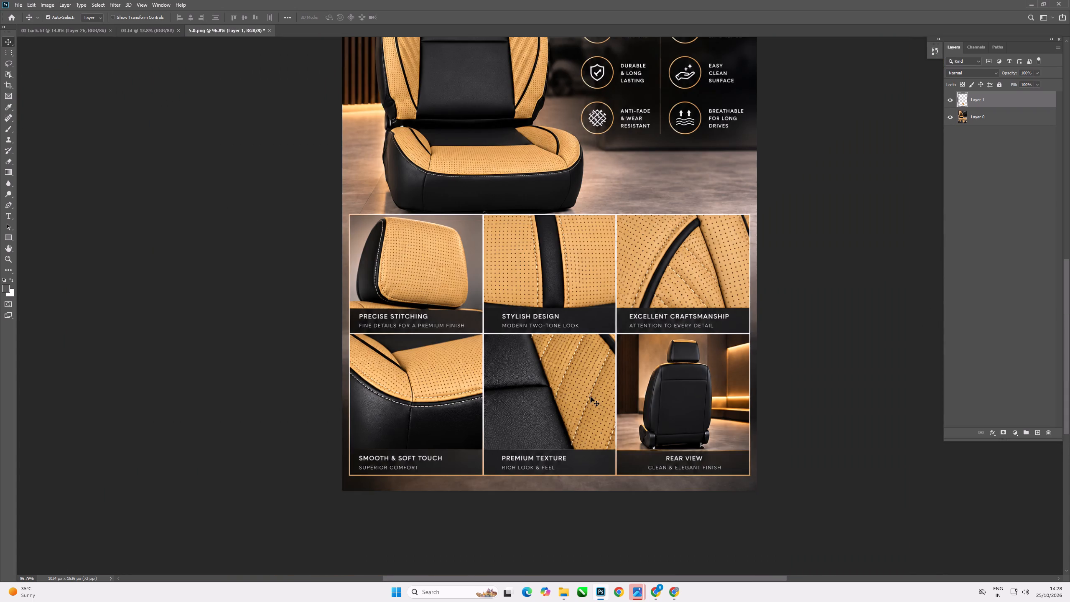
pyautogui.keyDown('ctrl'); pyautogui.scroll(13, 595, 380); pyautogui.keyUp('ctrl')
pyautogui.hotkey('ctrl', 'b')
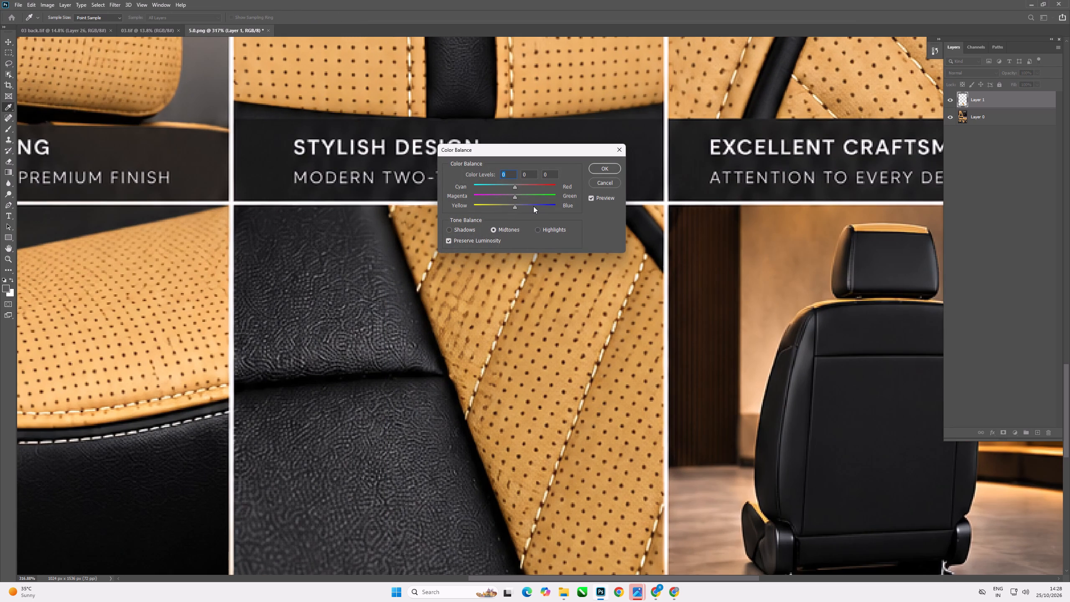
pyautogui.click(515, 196)
pyautogui.scroll(2, 517, 197)
pyautogui.click(605, 168)
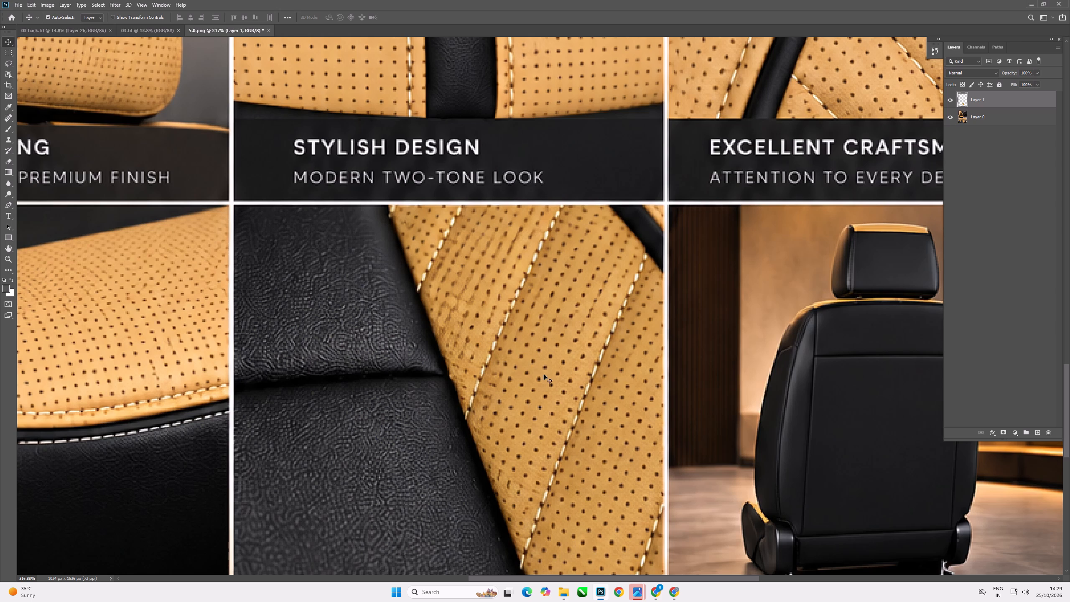
# Mute the copied Premium Texture fabric with the Camera Raw filter, setting Vibrance to -30.
pyautogui.scroll(-20, 513, 368)
pyautogui.scroll(11, 548, 399)
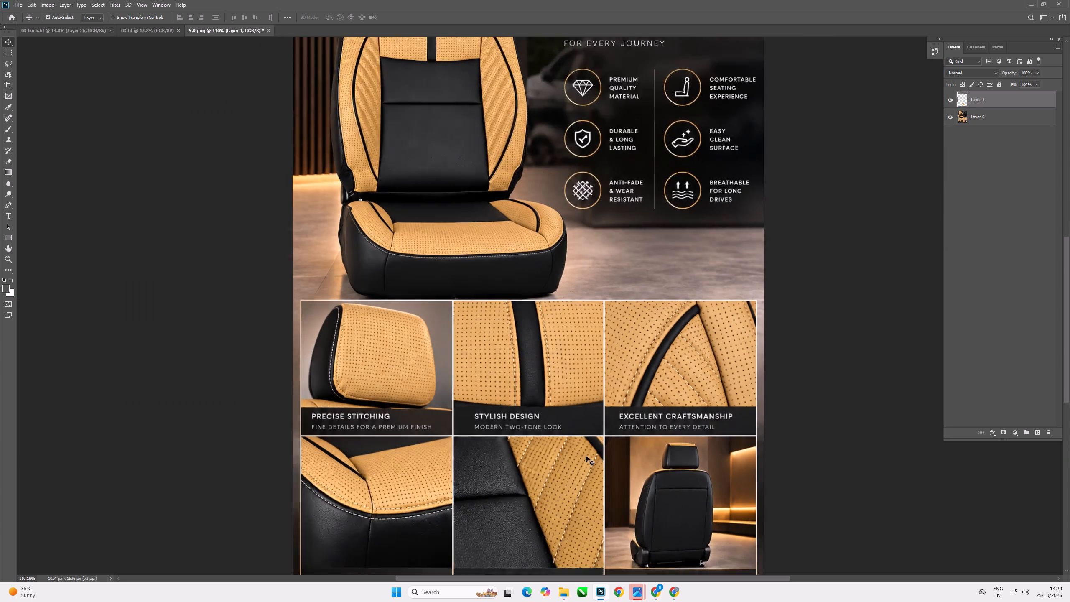
pyautogui.scroll(2, 586, 456)
pyautogui.click(556, 501)
pyautogui.hotkey('ctrl', 'shift', 'a')
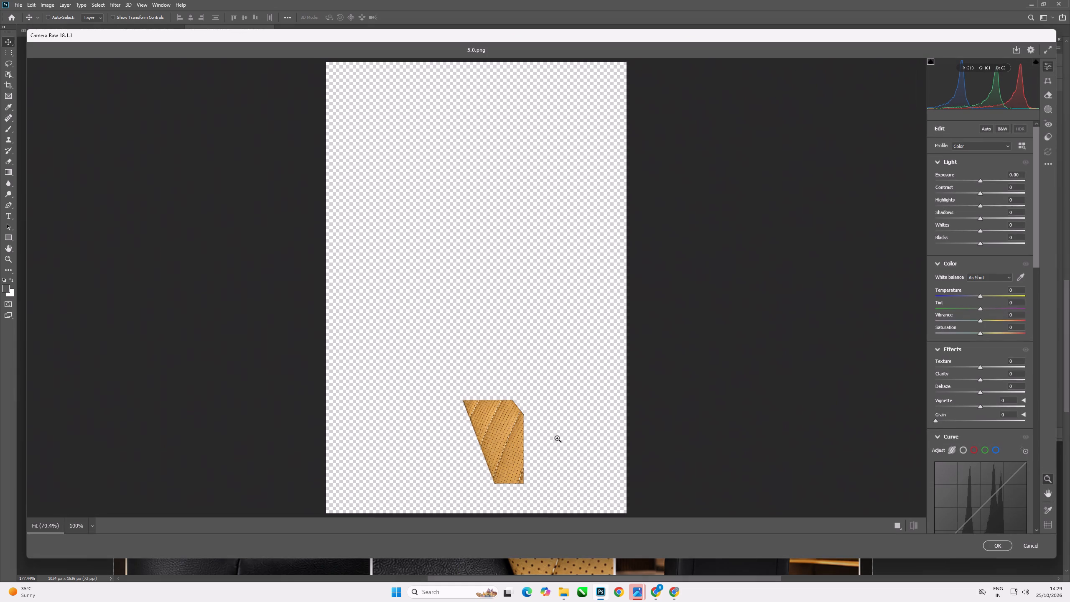
pyautogui.scroll(12, 530, 451)
pyautogui.press('space')
pyautogui.press('space')
pyautogui.press('space')
pyautogui.press('space')
pyautogui.press('space')
pyautogui.moveTo(547, 455); pyautogui.dragTo(521, 184)
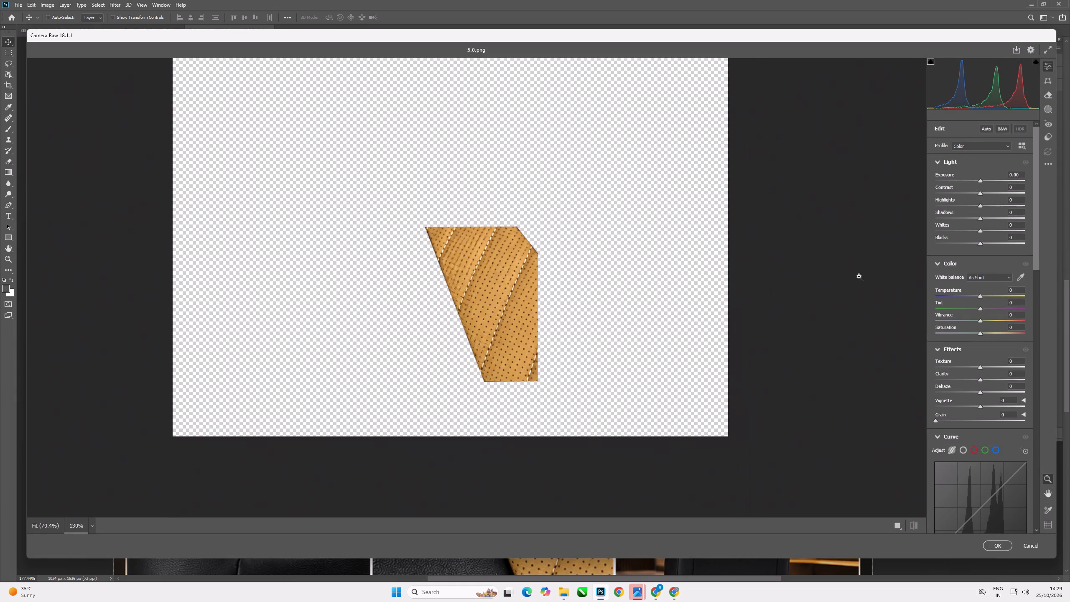
pyautogui.moveTo(980, 322); pyautogui.dragTo(976, 323)
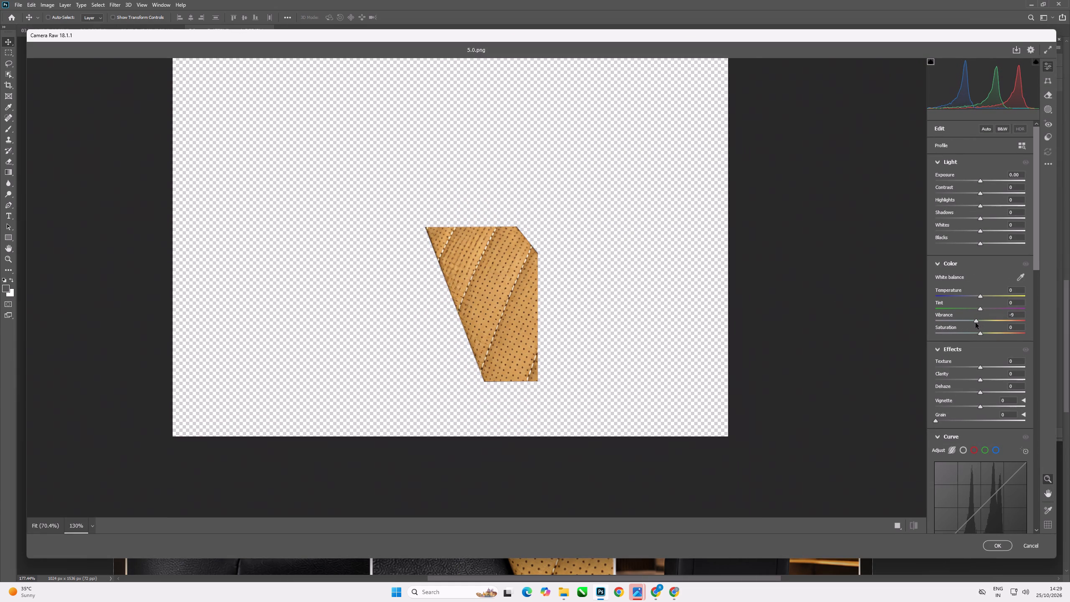
pyautogui.moveTo(976, 323); pyautogui.dragTo(964, 324)
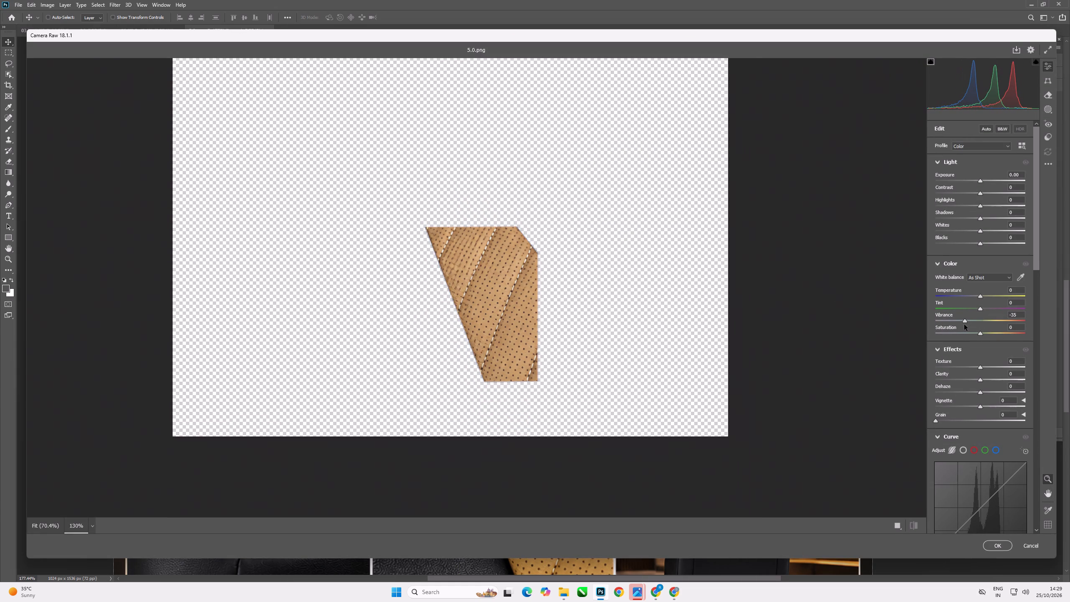
pyautogui.moveTo(964, 324); pyautogui.dragTo(966, 324)
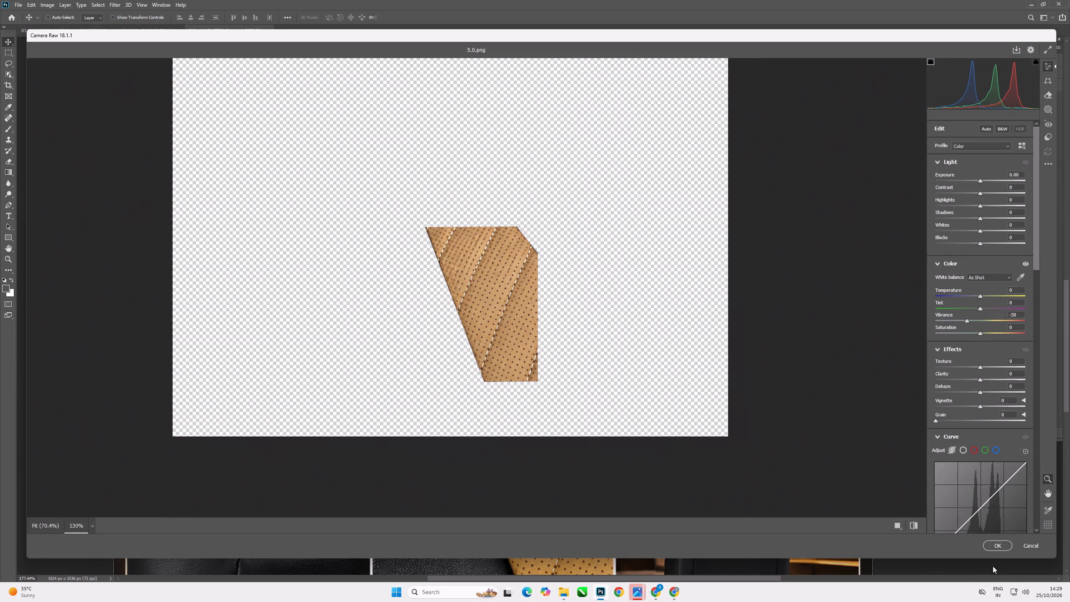
pyautogui.click(1002, 545)
# Adjust the copied fabric layer's midtones with Color Balance, setting Cyan–Red to -6, Magenta–Green to +3 and Yellow–Blue to -5.
pyautogui.scroll(13, 590, 511)
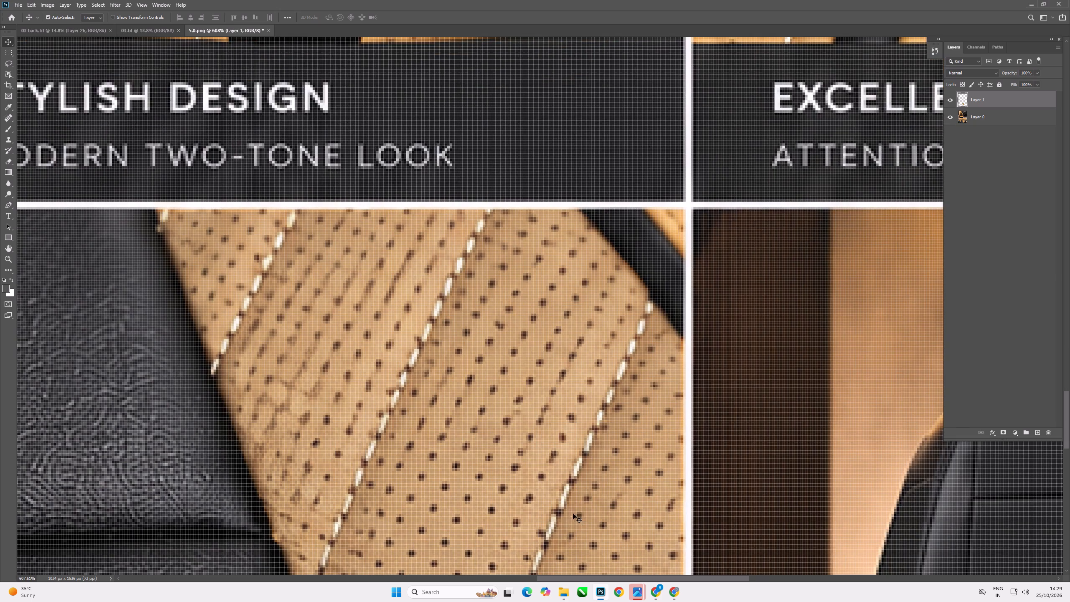
pyautogui.scroll(-16, 558, 417)
pyautogui.scroll(10, 541, 443)
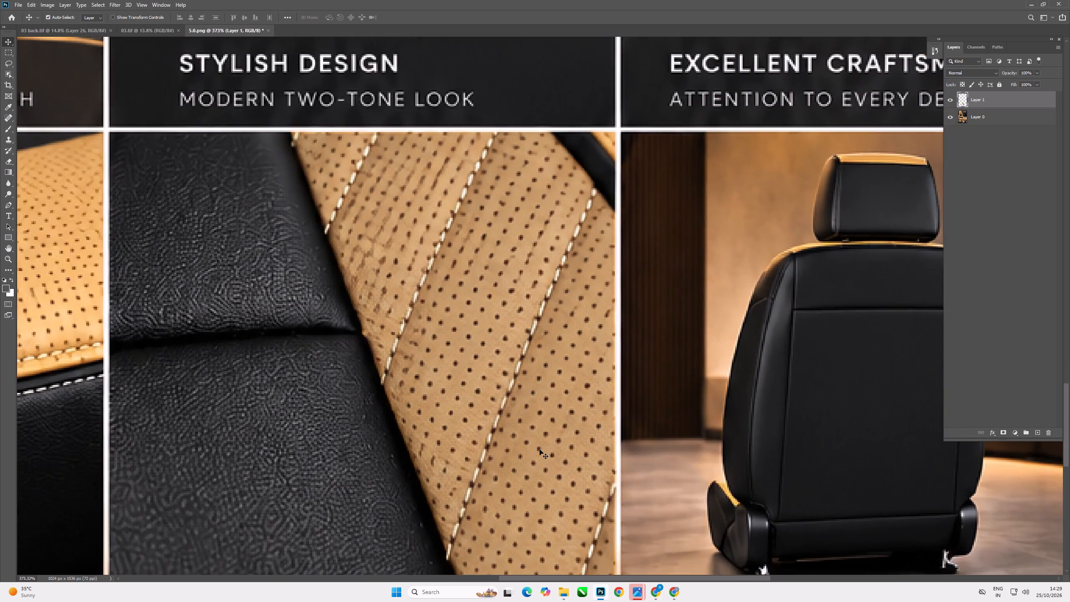
pyautogui.scroll(-6, 522, 423)
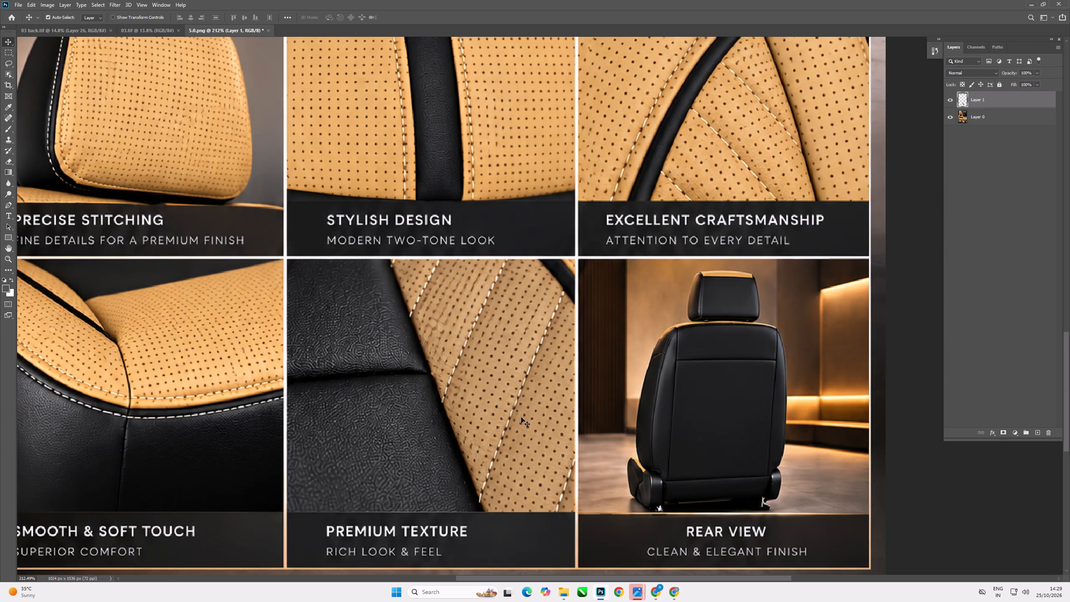
pyautogui.scroll(7, 484, 381)
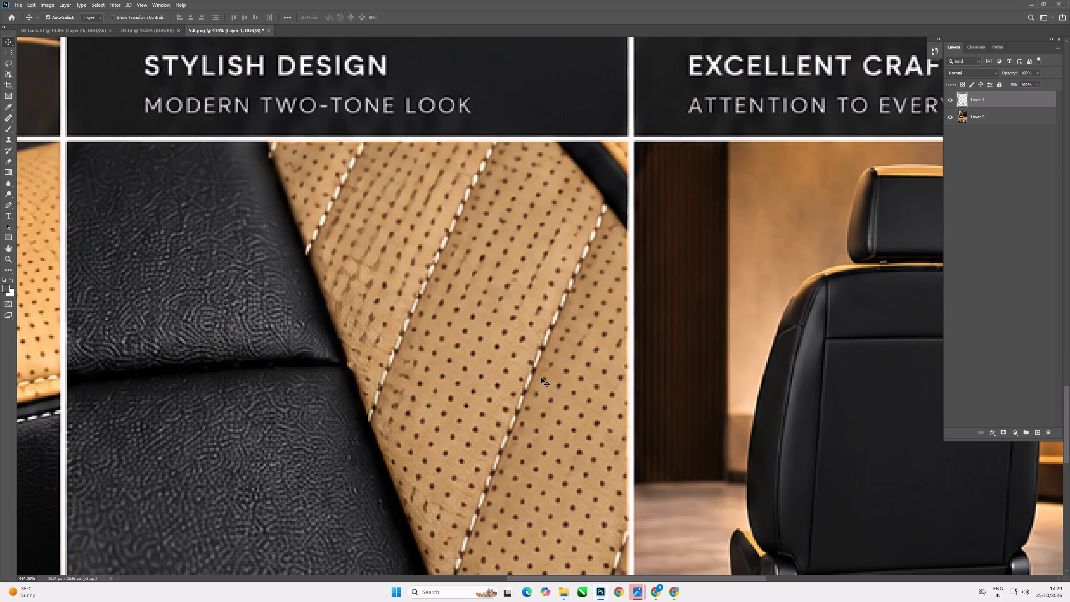
pyautogui.hotkey('ctrl', 'b')
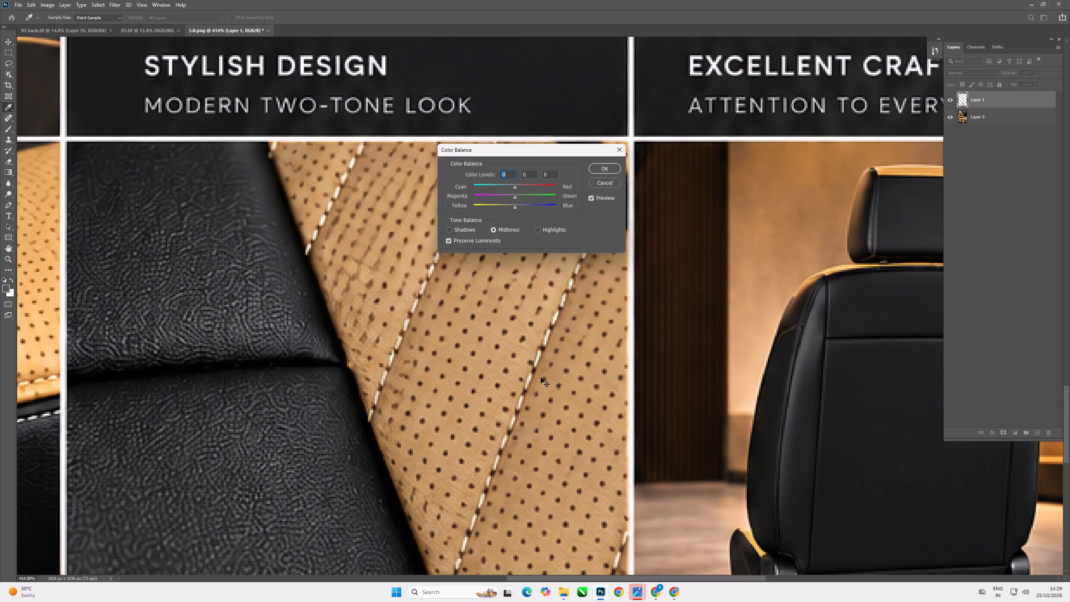
pyautogui.click(515, 196)
pyautogui.click(515, 207)
pyautogui.click(515, 188)
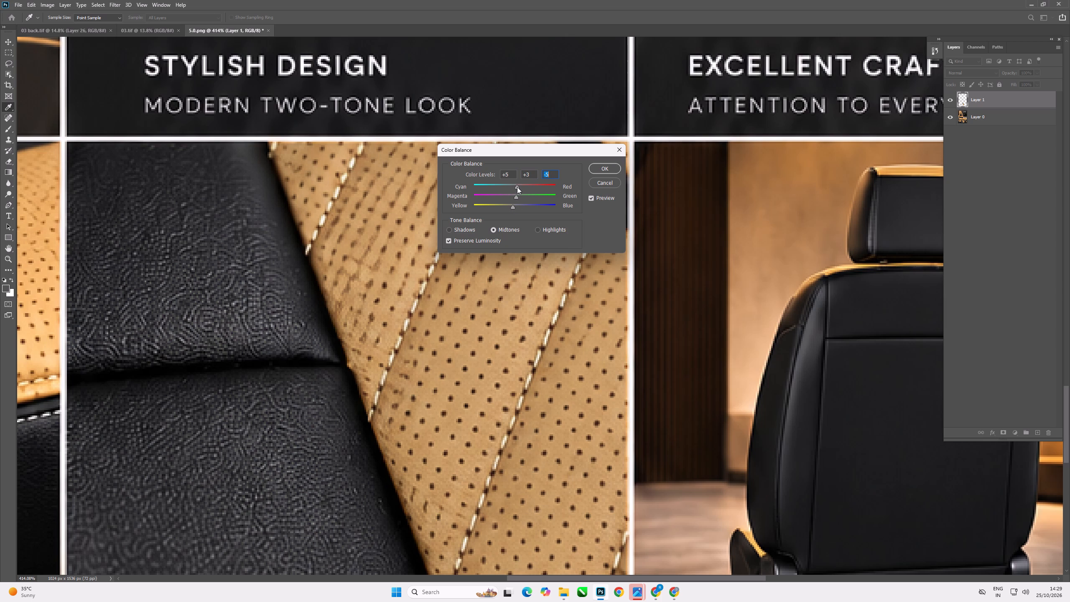
pyautogui.click(517, 187)
pyautogui.scroll(-11, 516, 187)
pyautogui.click(605, 171)
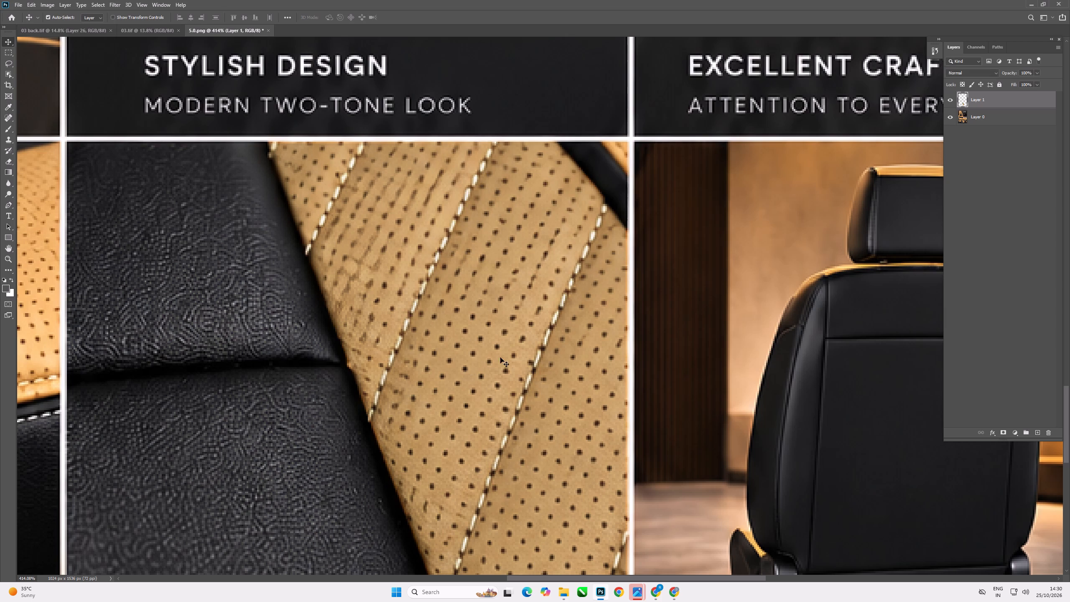
# Darken the copied Premium Texture fabric with another Camera Raw filter pass, setting Exposure to -0.30.
pyautogui.hotkey('ctrl', 'shift', 'a')
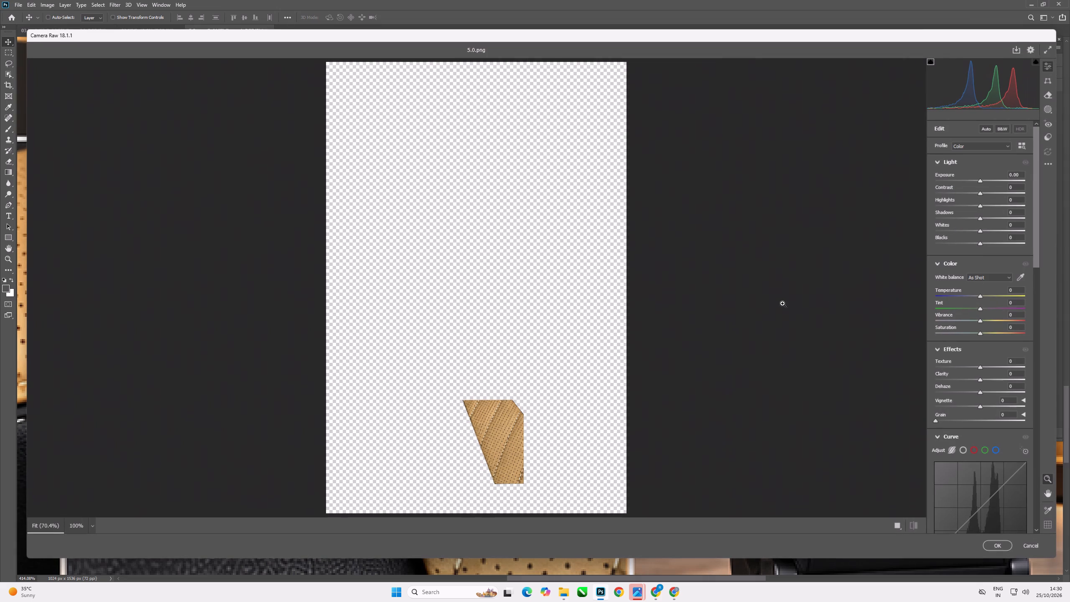
pyautogui.scroll(20, 637, 437)
pyautogui.press('space')
pyautogui.press('space')
pyautogui.press('space')
pyautogui.press('space')
pyautogui.press('space')
pyautogui.press('space')
pyautogui.press('space')
pyautogui.press('space')
pyautogui.press('space')
pyautogui.press('space')
pyautogui.press('space')
pyautogui.press('space')
pyautogui.press('space')
pyautogui.press('space')
pyautogui.press('space')
pyautogui.press('space')
pyautogui.press('space')
pyautogui.press('space')
pyautogui.press('space')
pyautogui.press('space')
pyautogui.moveTo(576, 446); pyautogui.dragTo(542, 87)
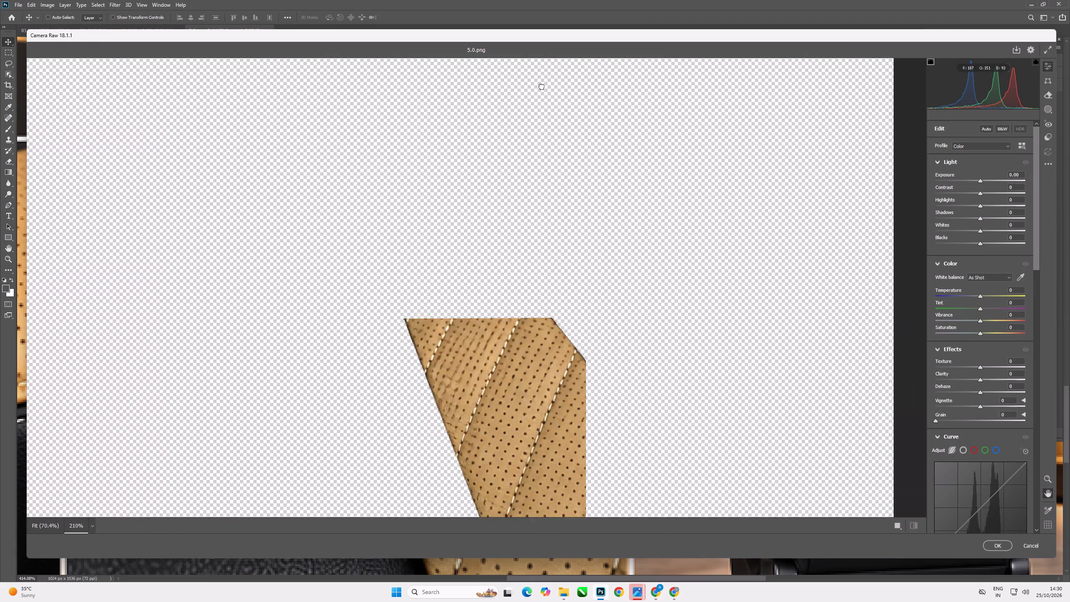
pyautogui.moveTo(542, 87); pyautogui.dragTo(542, 84)
pyautogui.moveTo(515, 438); pyautogui.dragTo(501, 336)
pyautogui.scroll(15, 500, 335)
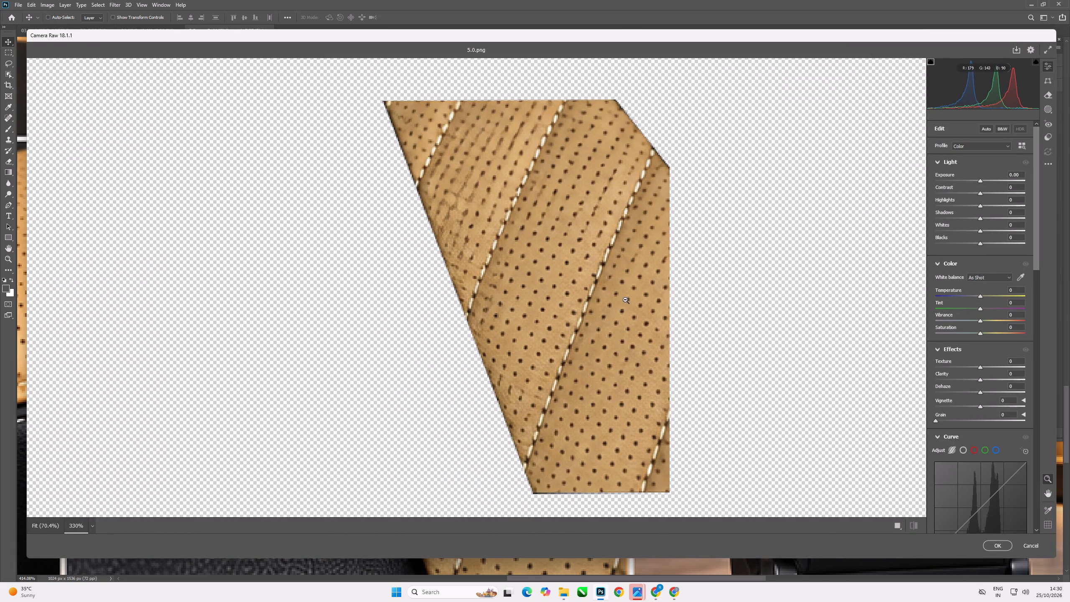
pyautogui.scroll(9, 625, 300)
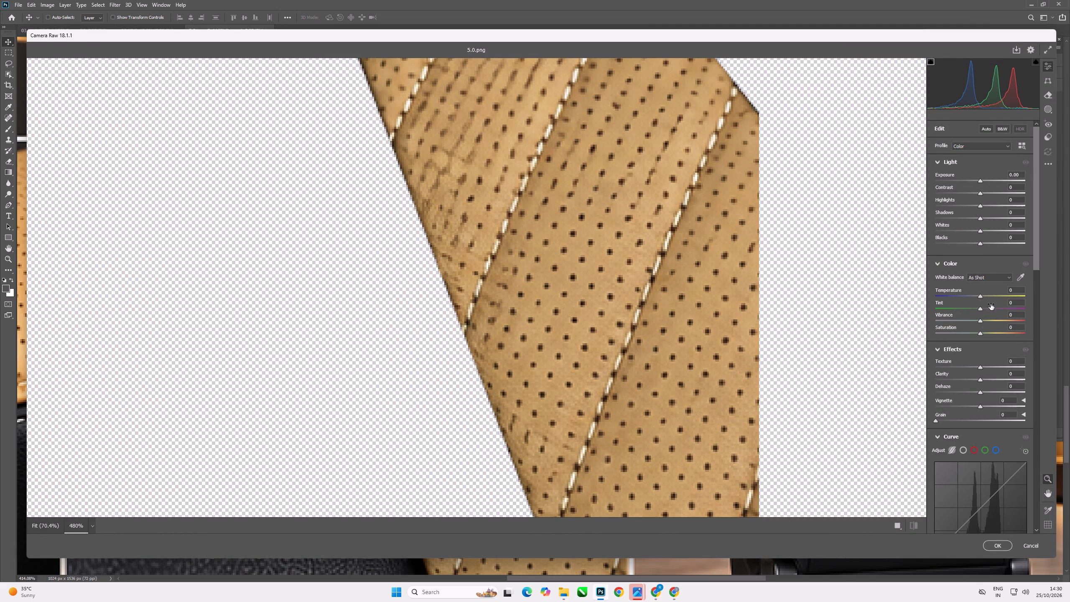
pyautogui.click(981, 181)
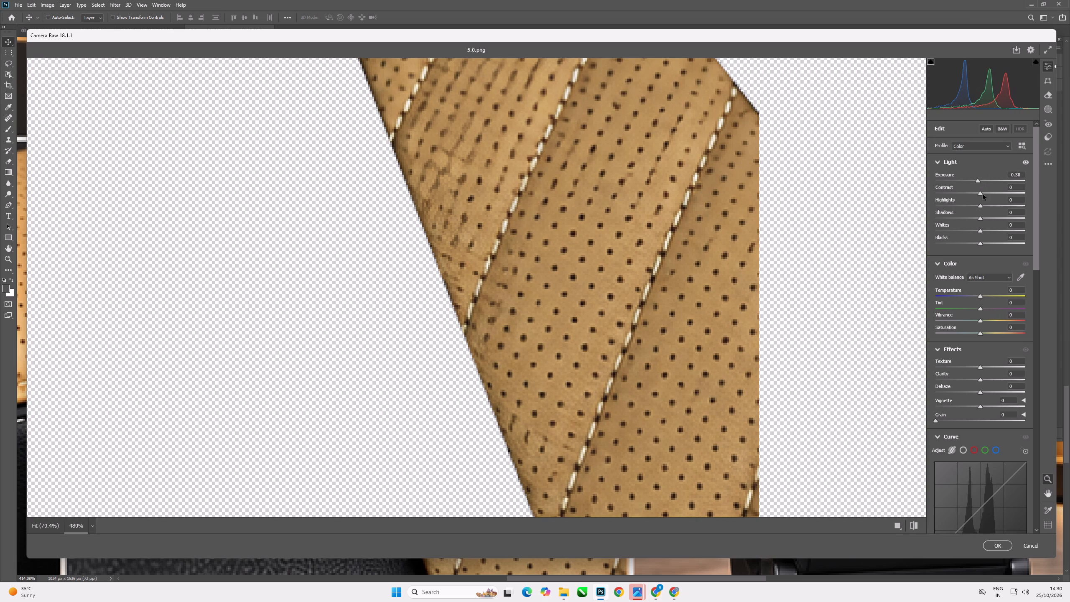
pyautogui.click(1000, 545)
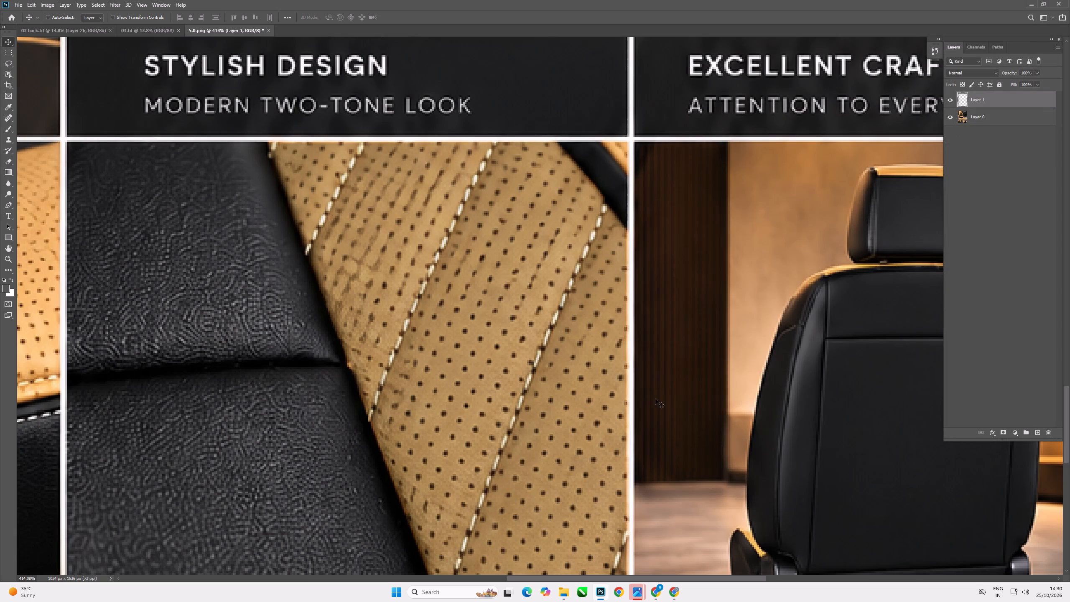
# Compare the recoloured Premium Texture fabric with the tan fabric in the neighbouring close-ups, and deselect the layer.
pyautogui.scroll(-15, 605, 336)
pyautogui.scroll(16, 606, 386)
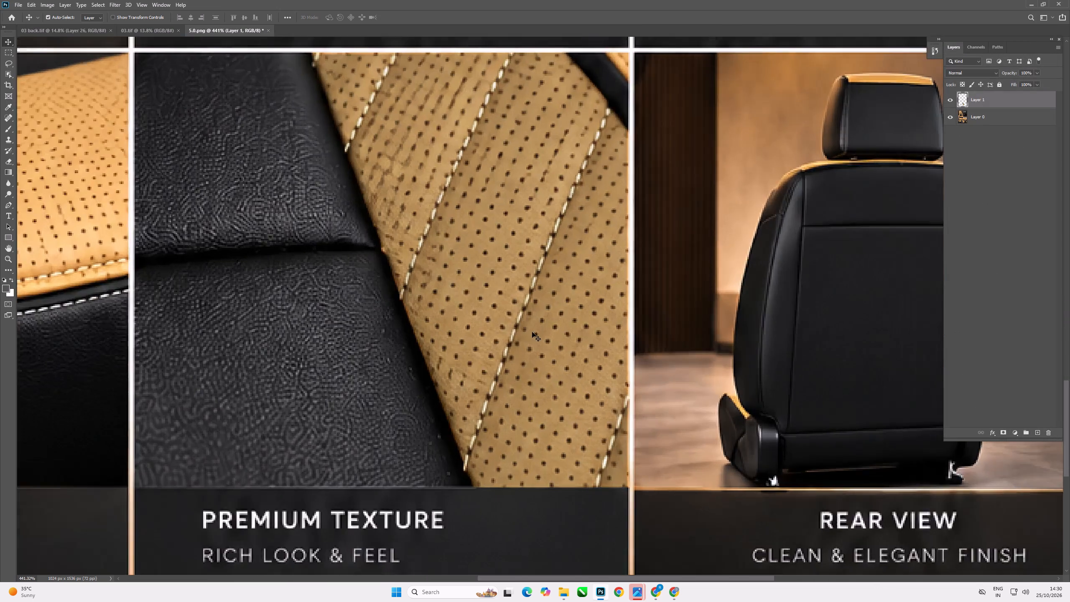
pyautogui.scroll(8, 532, 332)
pyautogui.scroll(-19, 522, 332)
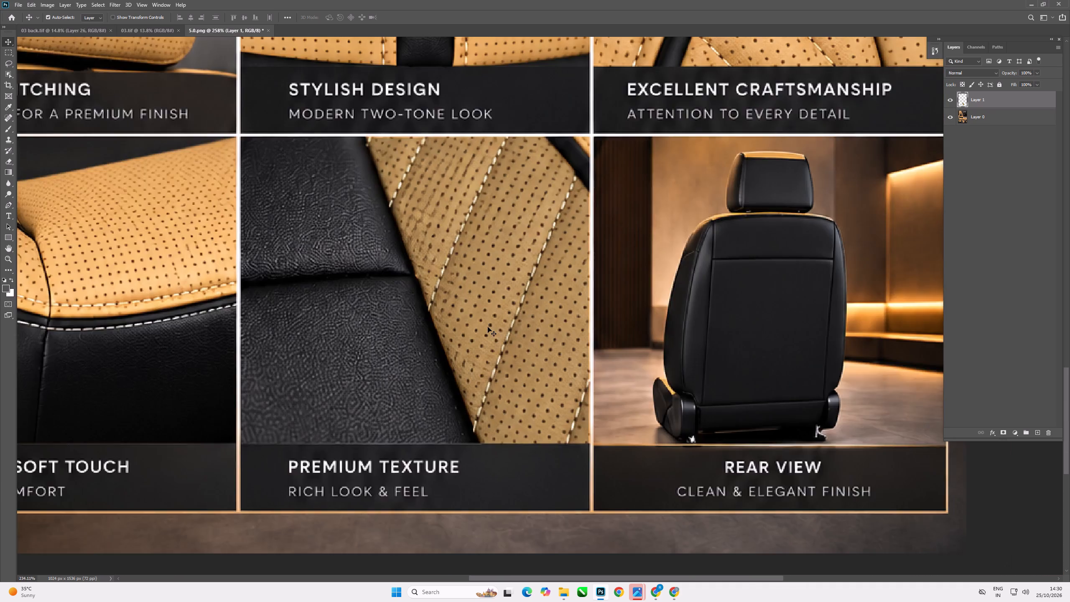
pyautogui.scroll(-11, 488, 327)
pyautogui.scroll(6, 553, 423)
pyautogui.click(571, 463)
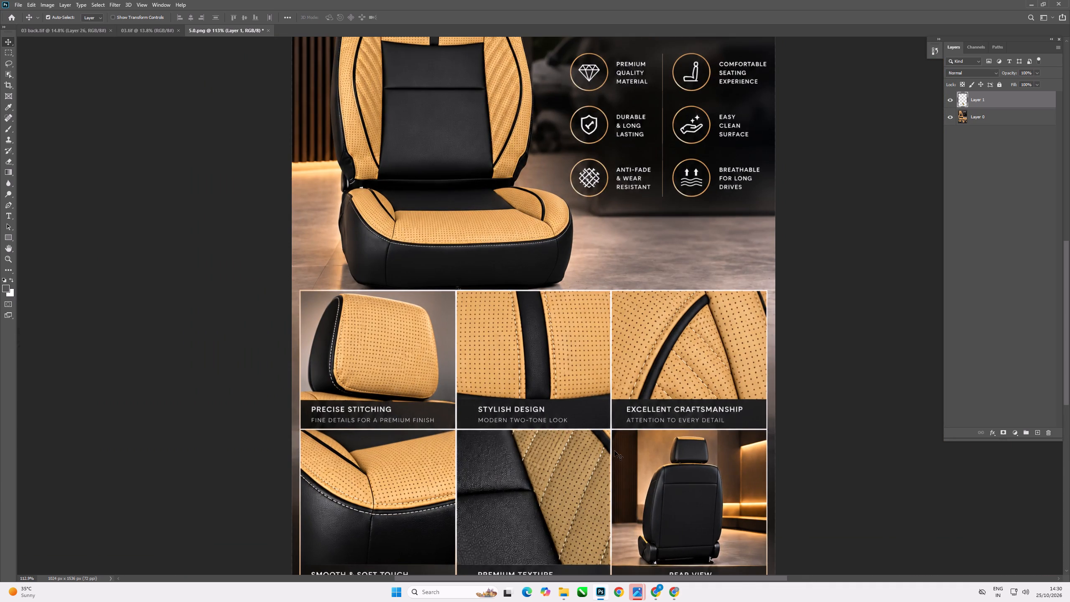
pyautogui.scroll(12, 578, 464)
pyautogui.scroll(-14, 556, 443)
pyautogui.scroll(1, 535, 435)
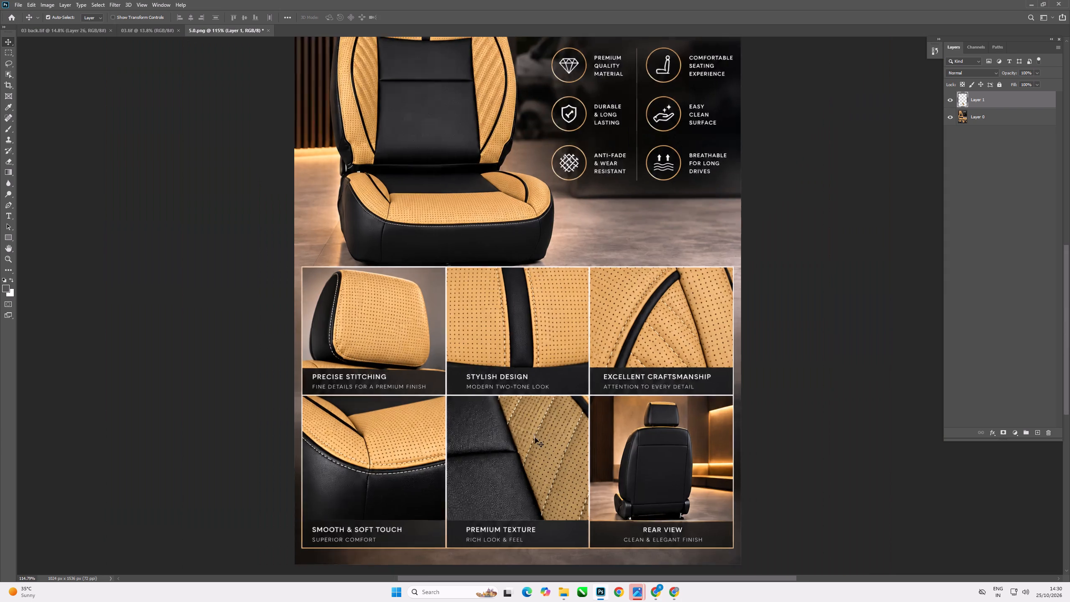
pyautogui.scroll(1, 535, 438)
pyautogui.scroll(-6, 559, 437)
pyautogui.click(762, 385)
# Examine the tan perforated areas of the main seat's cushion and backrest against the close-ups below it.
pyautogui.scroll(5, 540, 353)
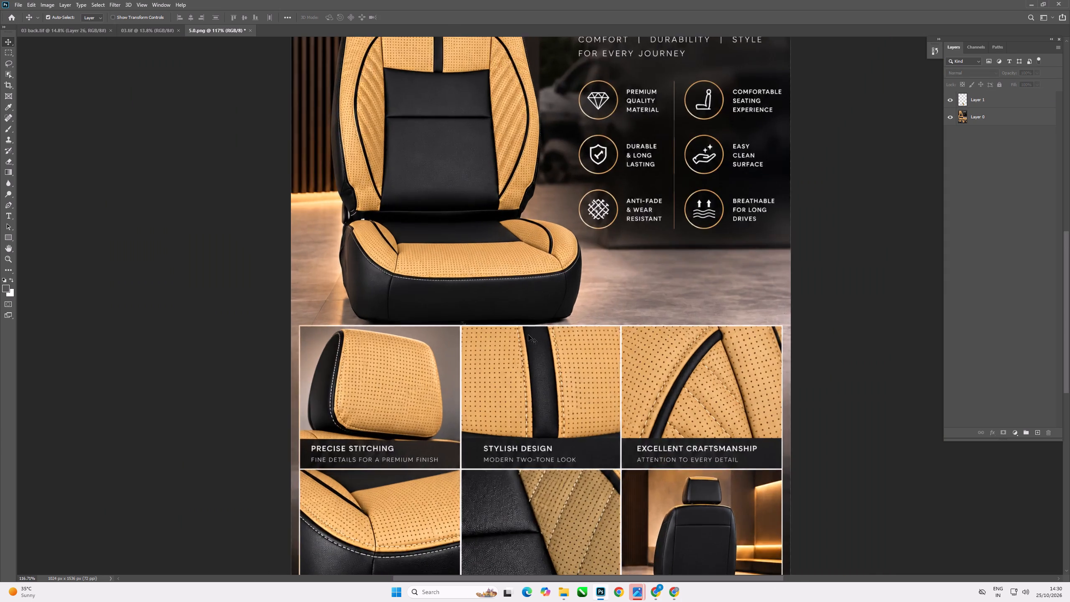
pyautogui.scroll(5, 528, 335)
pyautogui.scroll(-7, 308, 415)
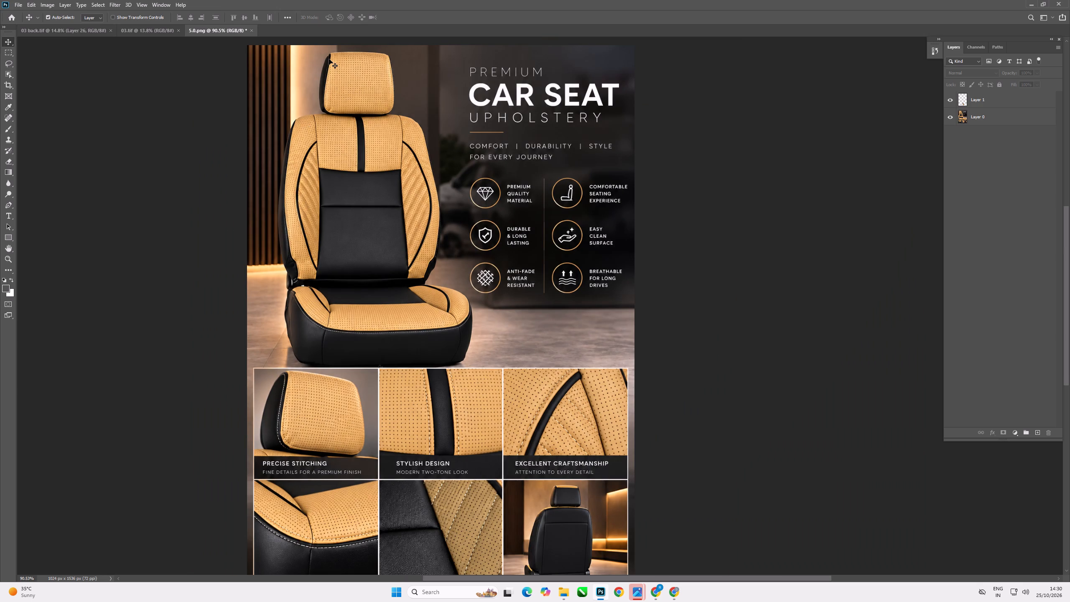
pyautogui.scroll(8, 597, 347)
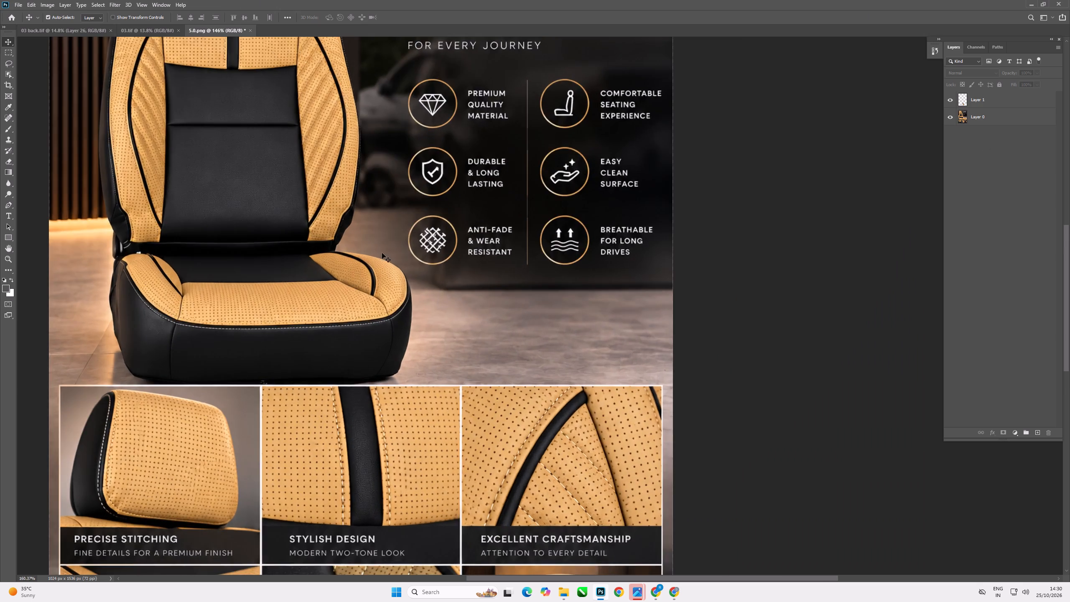
pyautogui.scroll(7, 382, 253)
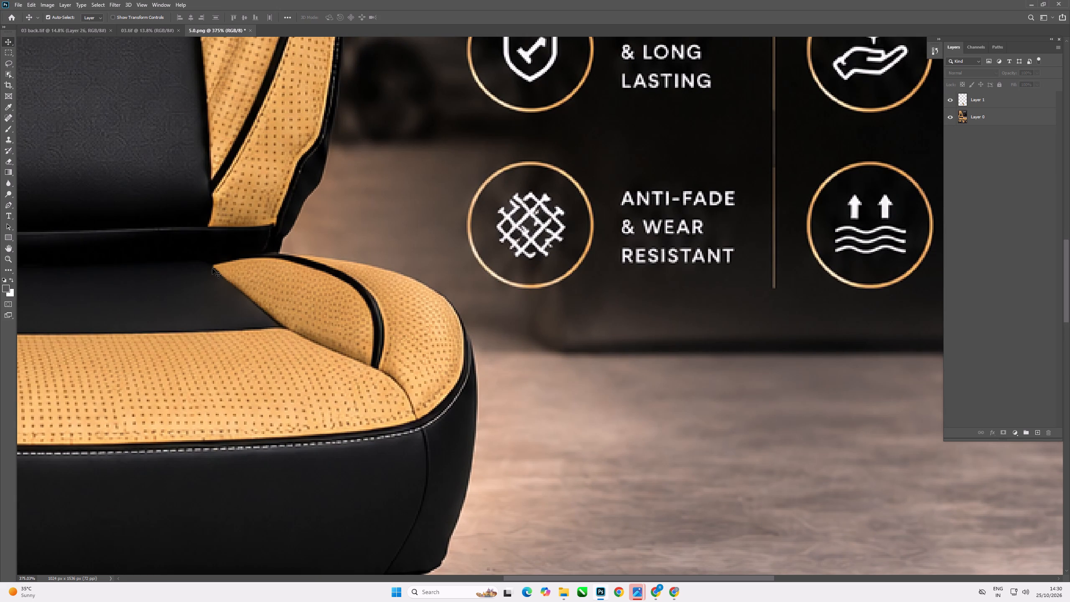
pyautogui.scroll(-9, 505, 285)
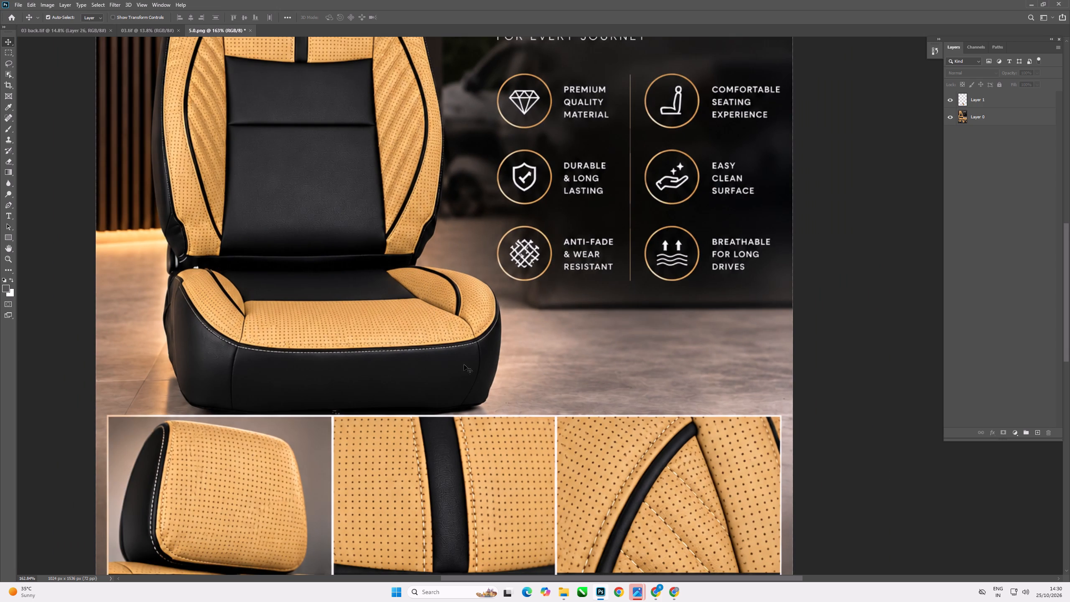
pyautogui.scroll(4, 465, 275)
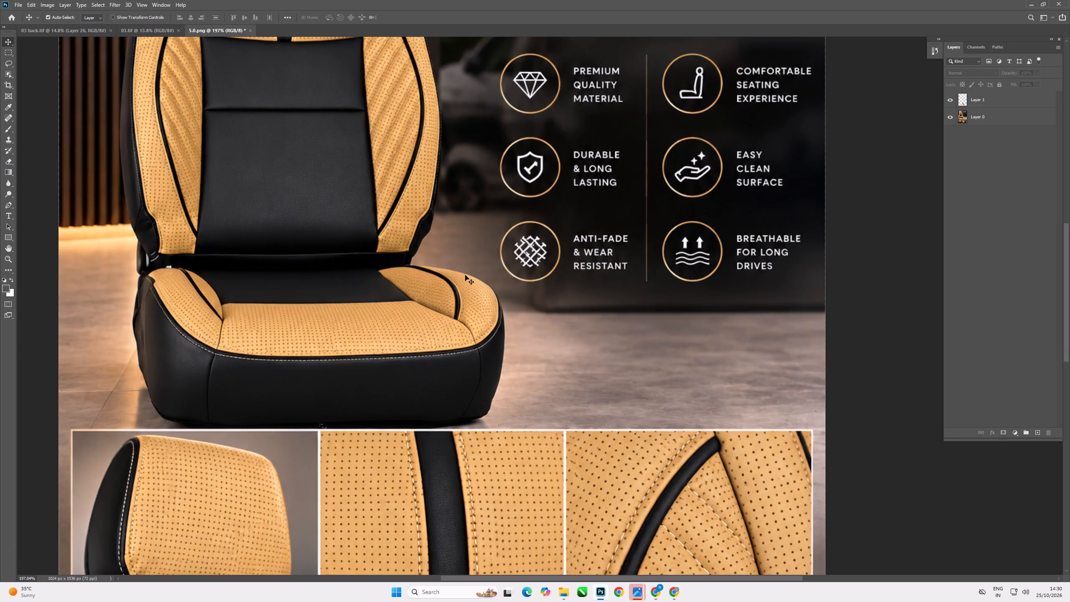
pyautogui.scroll(11, 465, 275)
pyautogui.scroll(-16, 474, 304)
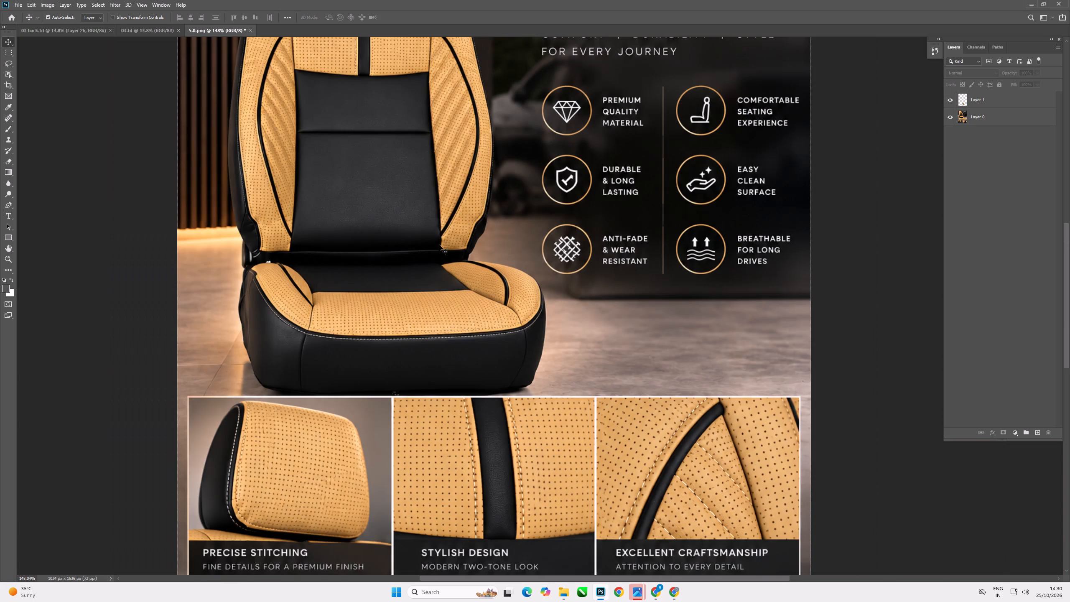
# Compare the recoloured Premium Texture fabric with the tan upholstery on the main seat and in the neighbouring close-ups.
pyautogui.scroll(-5, 622, 568)
pyautogui.scroll(6, 445, 357)
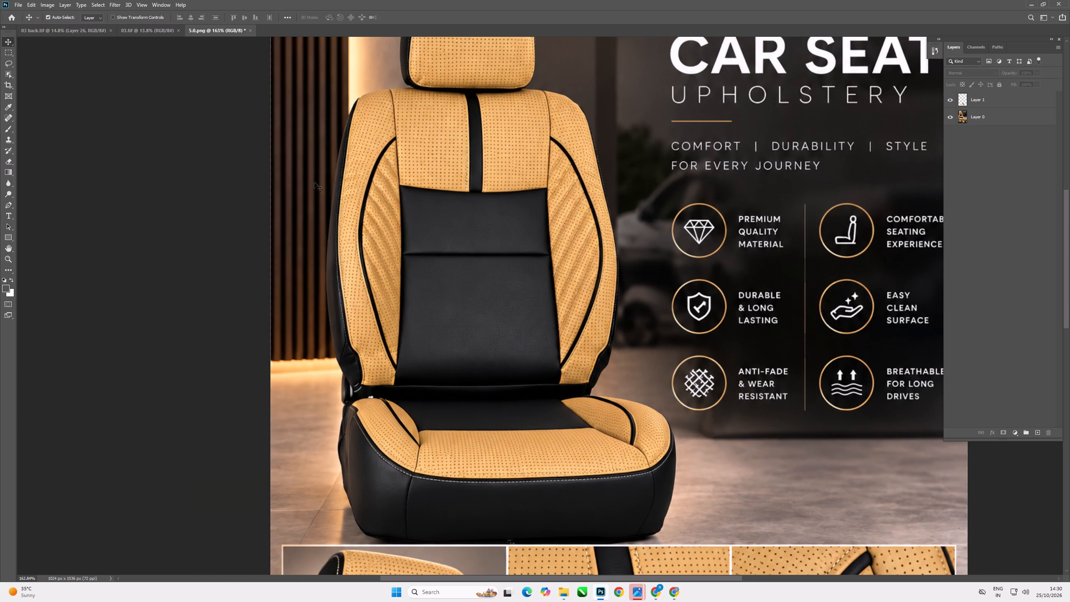
pyautogui.scroll(-6, 433, 205)
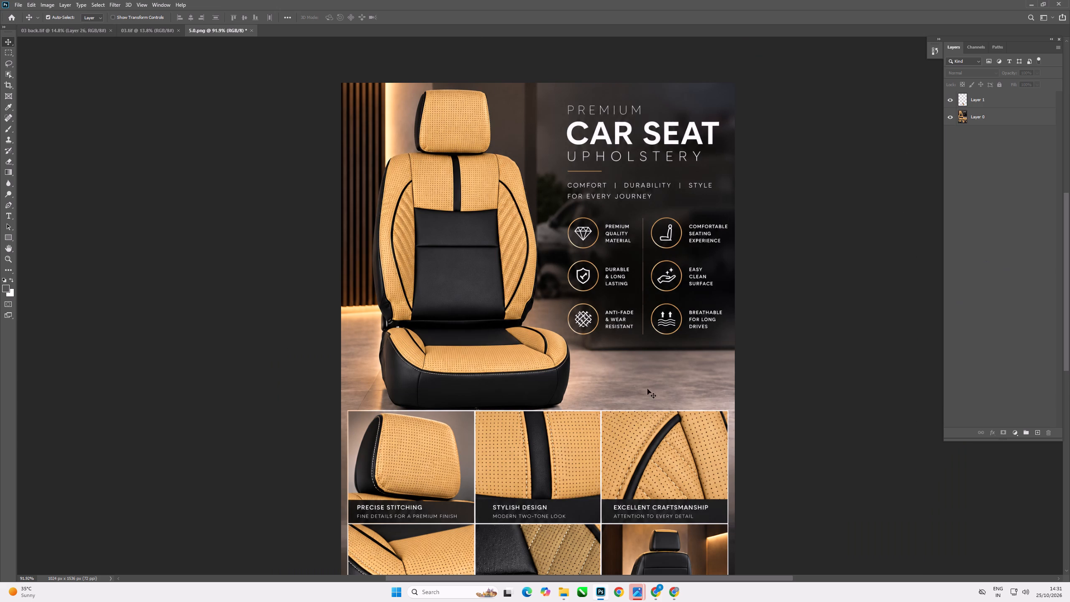
pyautogui.scroll(-5, 647, 386)
pyautogui.scroll(15, 601, 464)
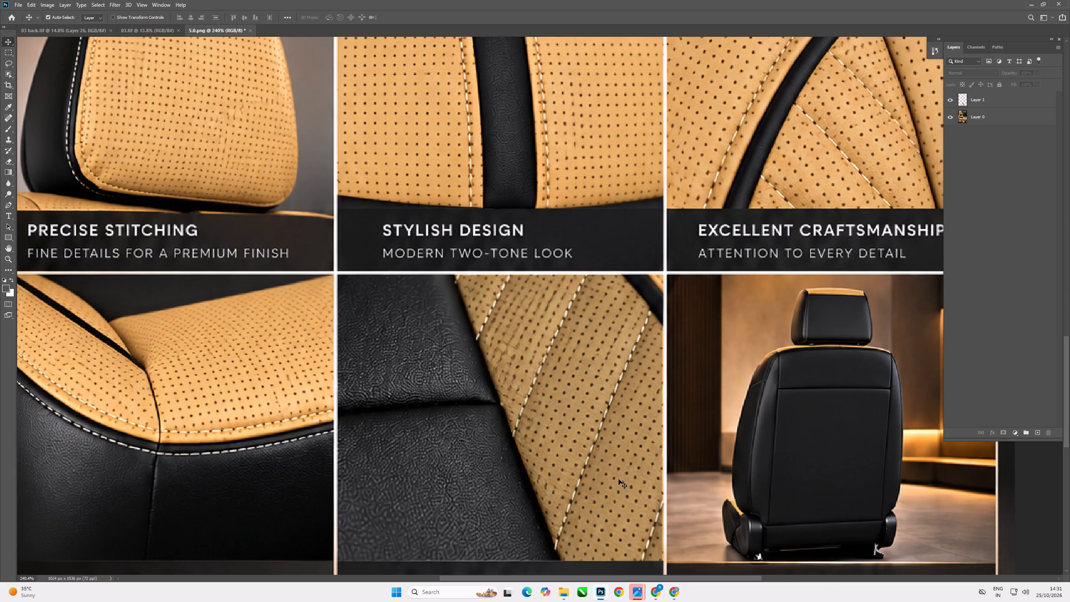
pyautogui.scroll(-10, 617, 431)
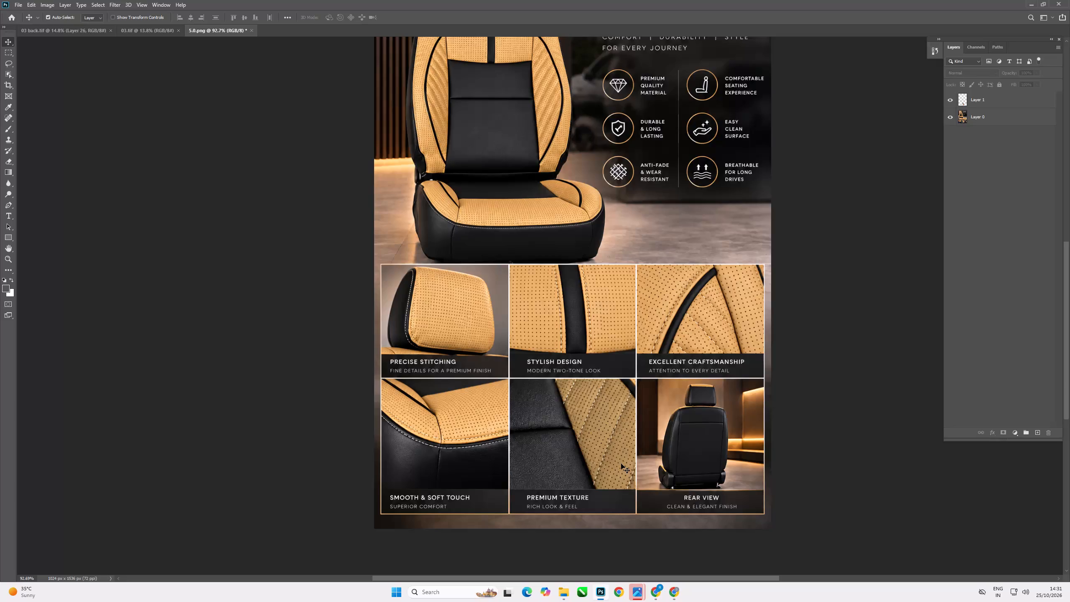
# Warm the copied Premium Texture fabric layer's midtones with Color Balance, setting Cyan–Red to +10.
pyautogui.scroll(7, 566, 517)
pyautogui.scroll(6, 661, 347)
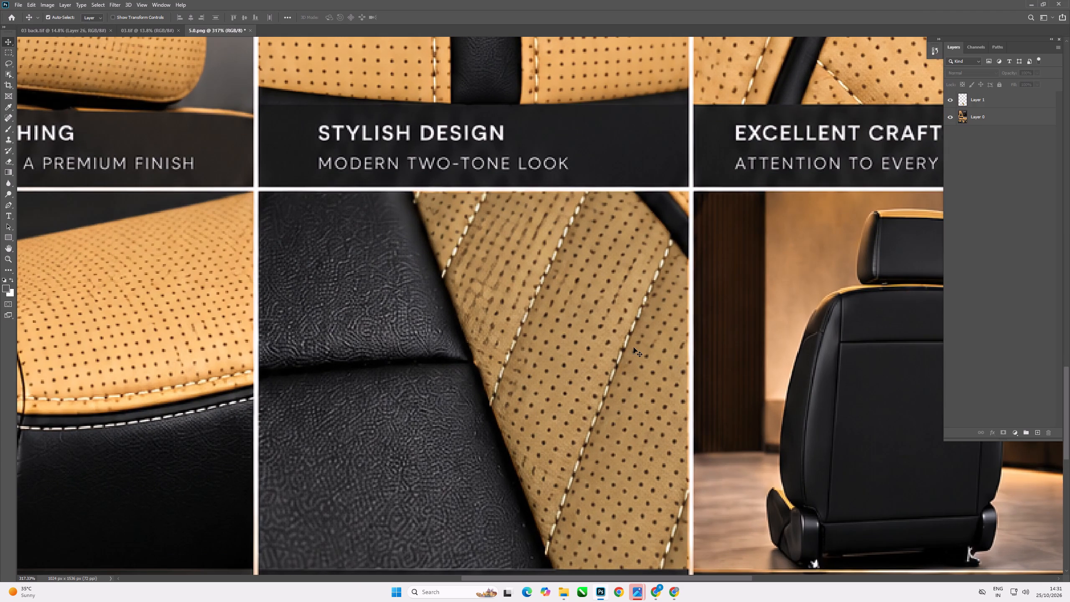
pyautogui.click(634, 347)
pyautogui.scroll(-8, 555, 403)
pyautogui.hotkey('ctrl', 'b')
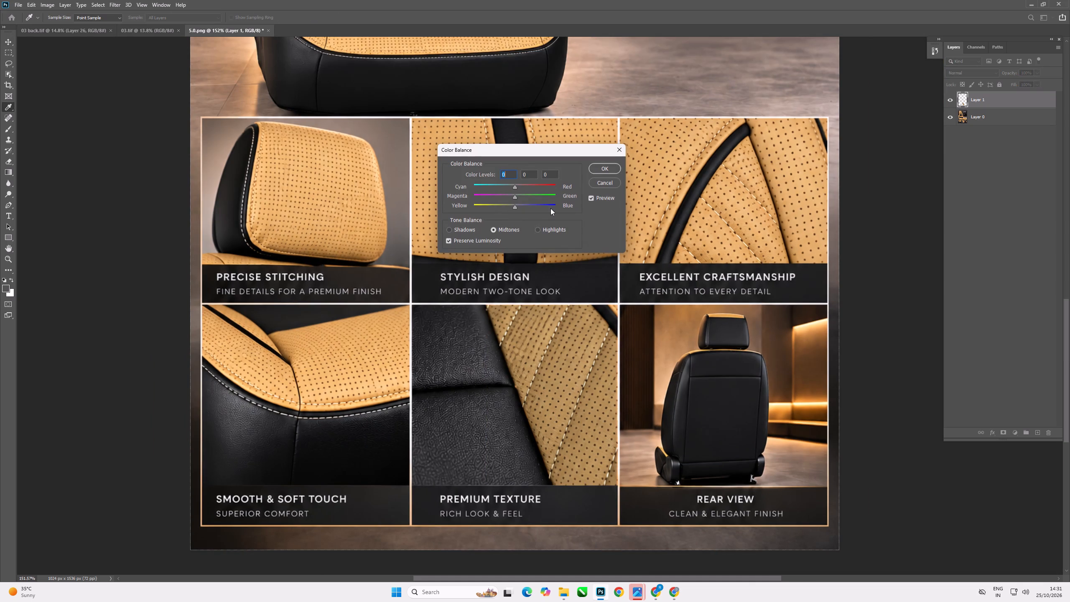
pyautogui.click(516, 187)
pyautogui.scroll(1, 525, 183)
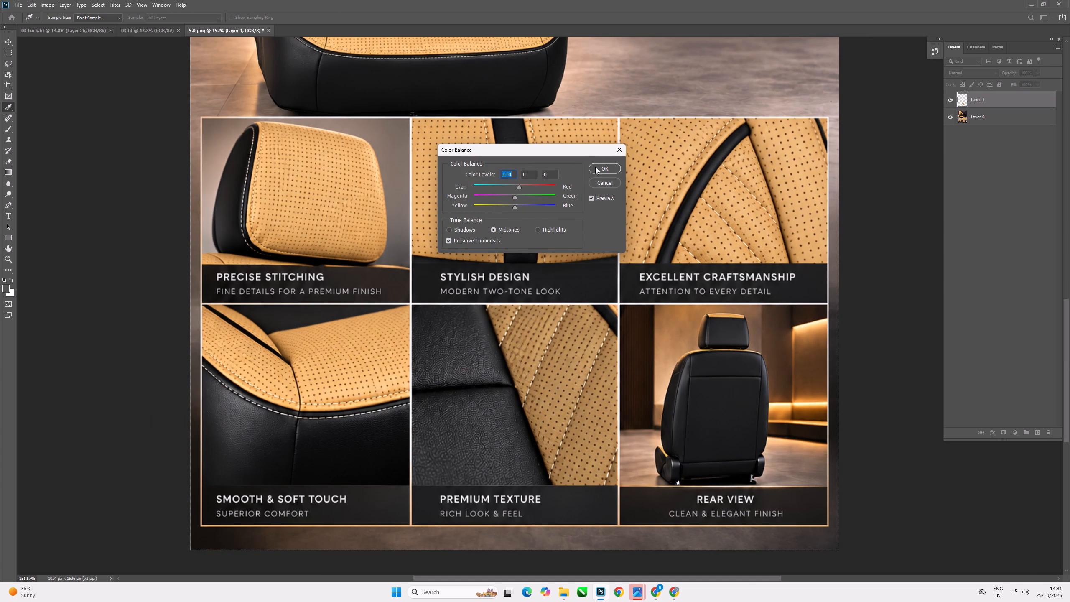
pyautogui.click(595, 167)
# Review the Premium Texture fabric's warmer tone against the other close-ups and the whole poster, with the layer deselected.
pyautogui.scroll(10, 514, 448)
pyautogui.scroll(-6, 613, 407)
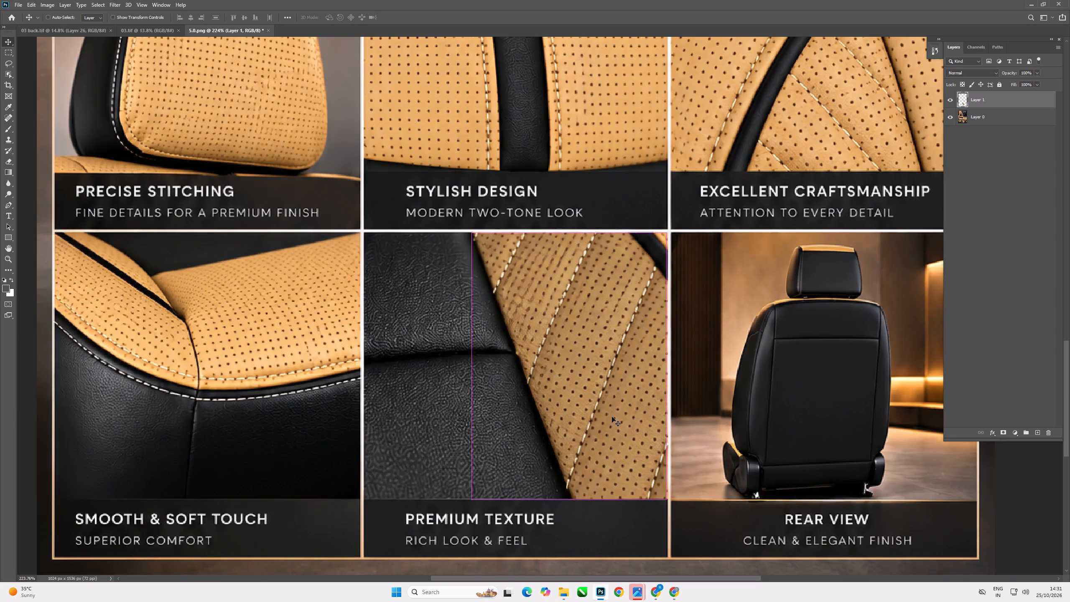
pyautogui.hotkey('ctrl', '0')
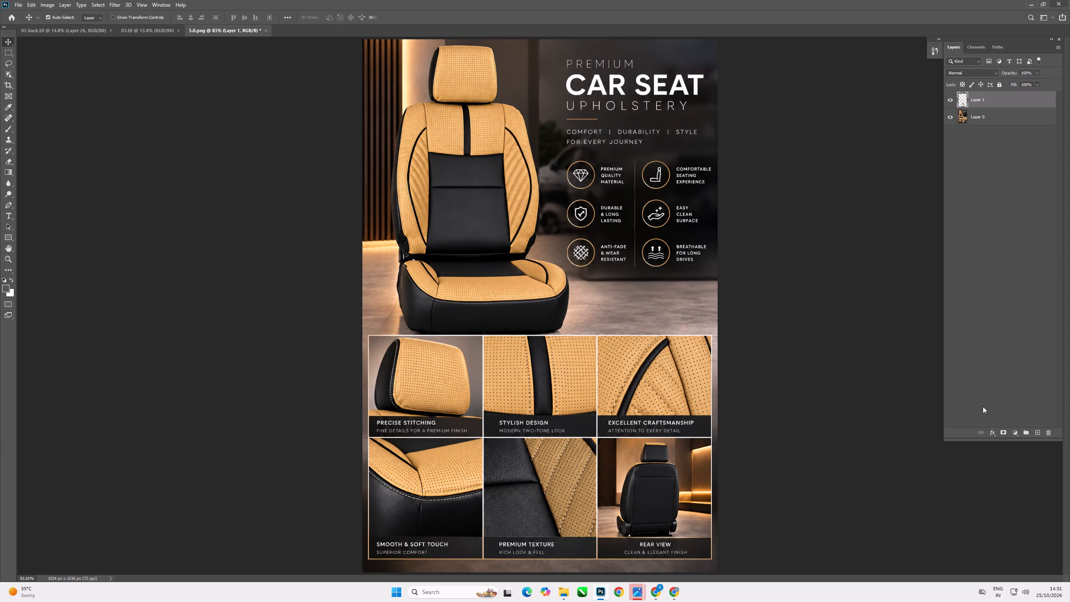
pyautogui.scroll(5, 930, 415)
pyautogui.scroll(-6, 701, 370)
pyautogui.click(10, 40)
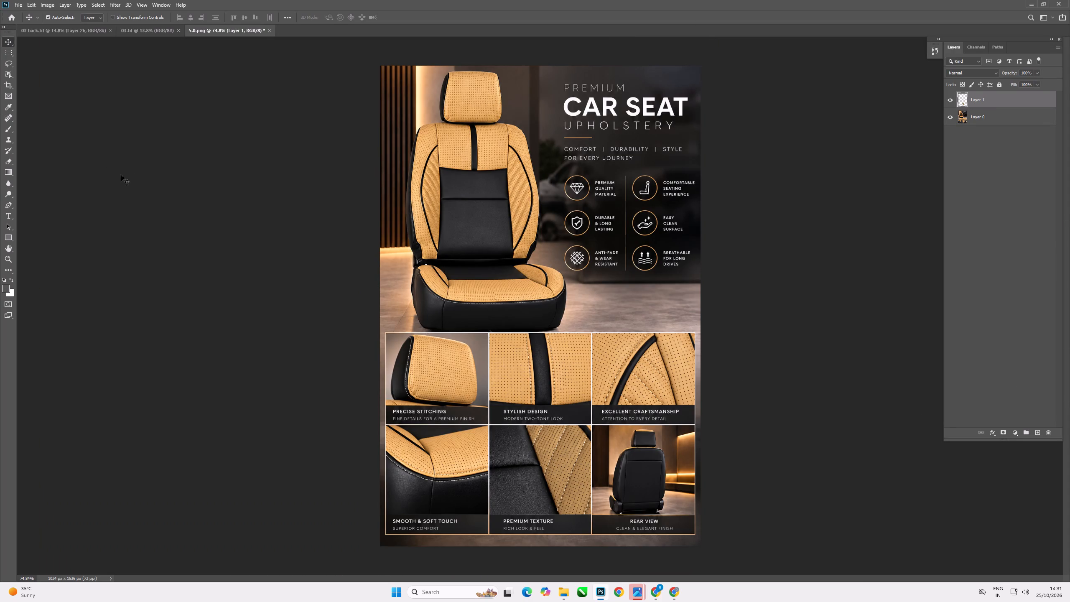
pyautogui.moveTo(132, 183); pyautogui.dragTo(141, 190)
pyautogui.scroll(16, 565, 357)
pyautogui.scroll(-11, 578, 375)
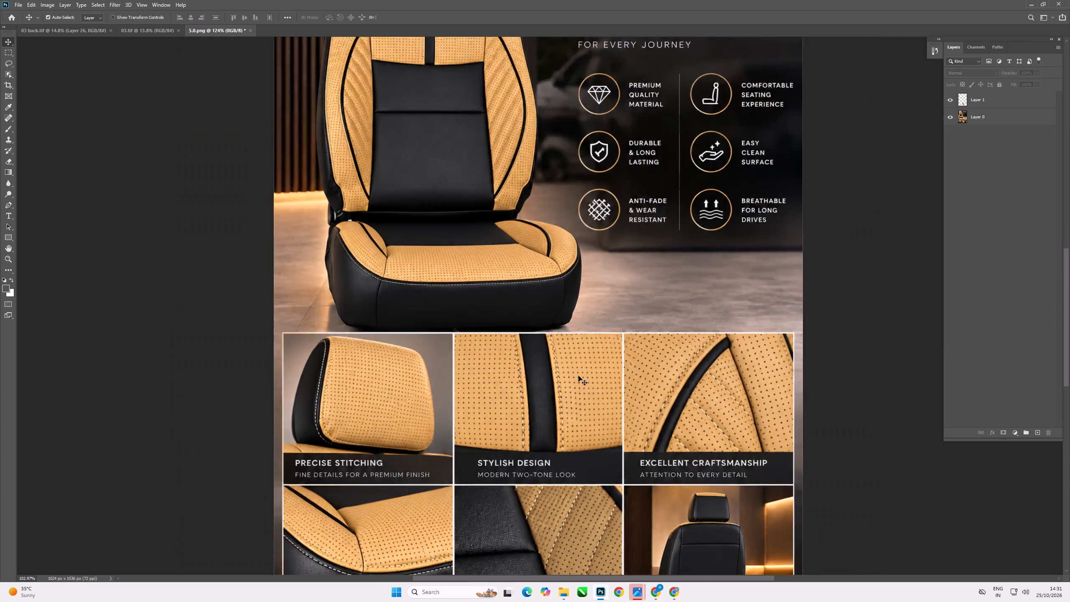
pyautogui.scroll(-10, 578, 376)
pyautogui.scroll(12, 578, 361)
pyautogui.scroll(-13, 543, 393)
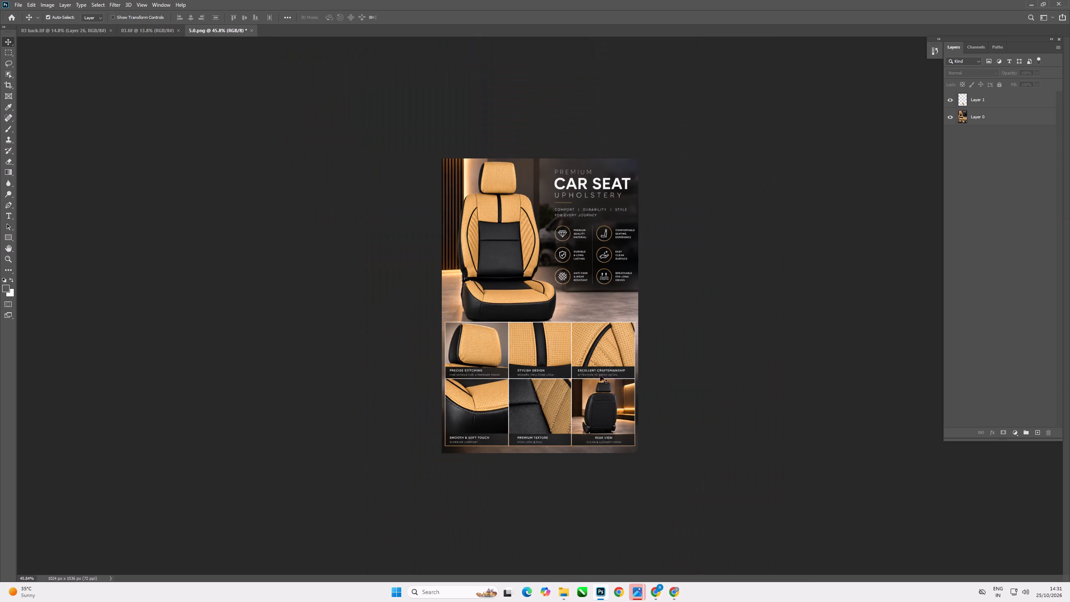
pyautogui.click(717, 316)
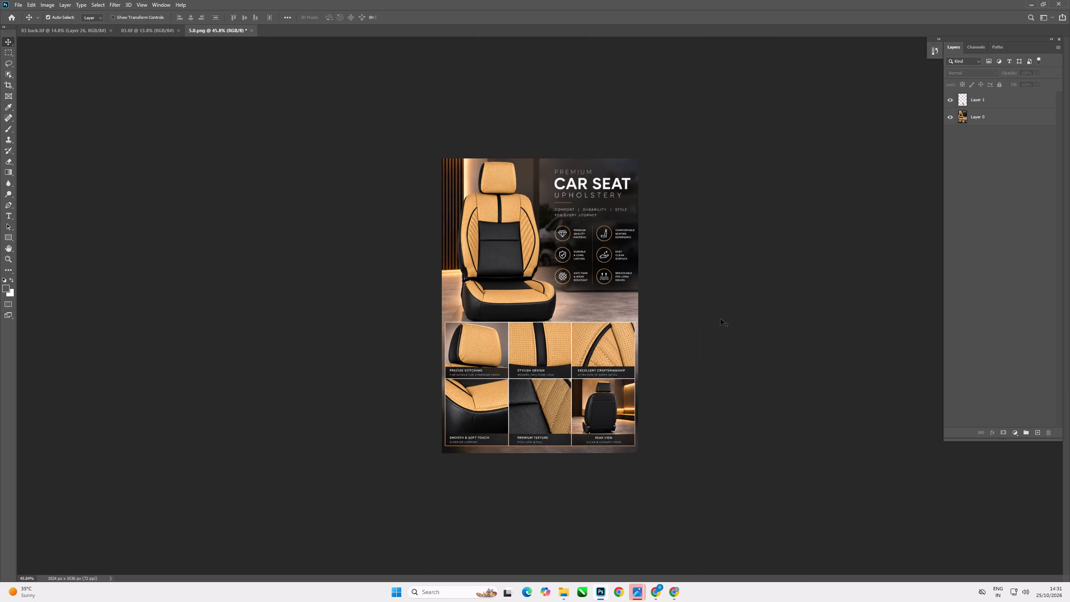
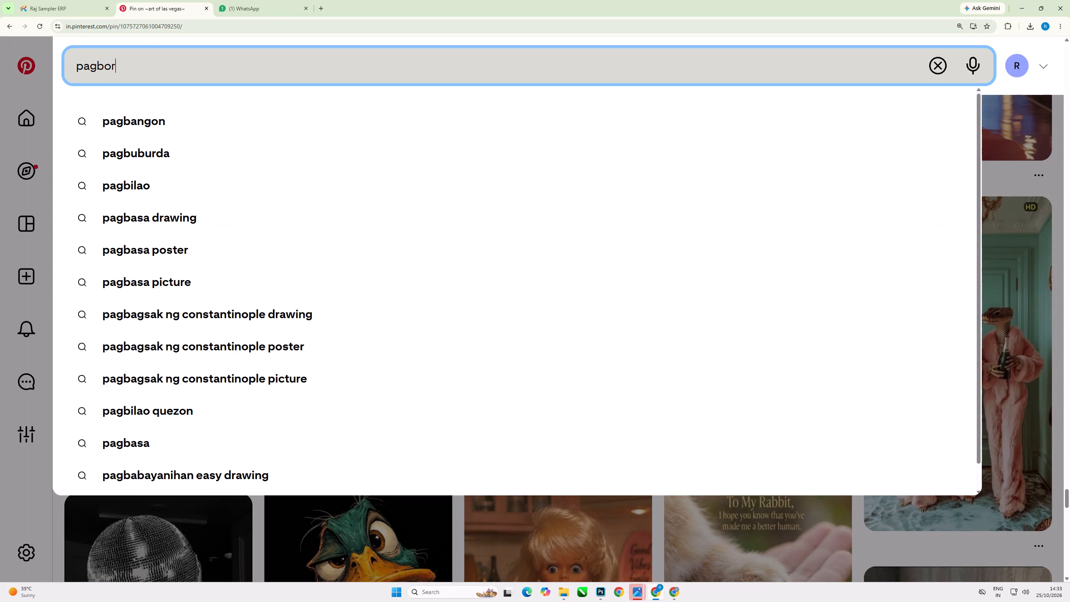
# Search Pinterest for "pagbord tecture" and look through the results for a suitable perforated board texture.
pyautogui.press('space')
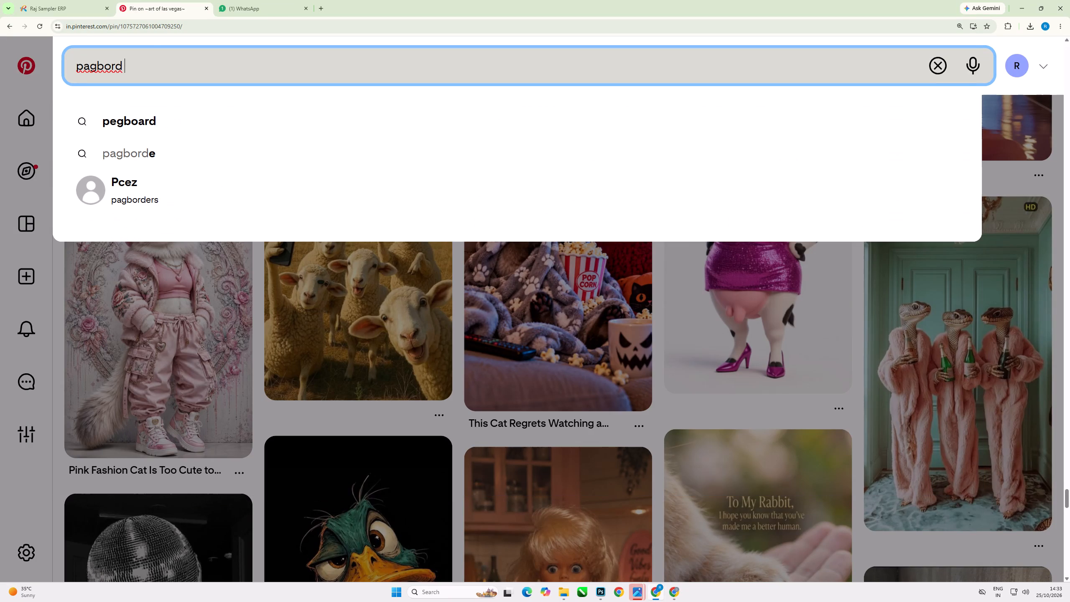
pyautogui.write('tecture')
pyautogui.press('Return')
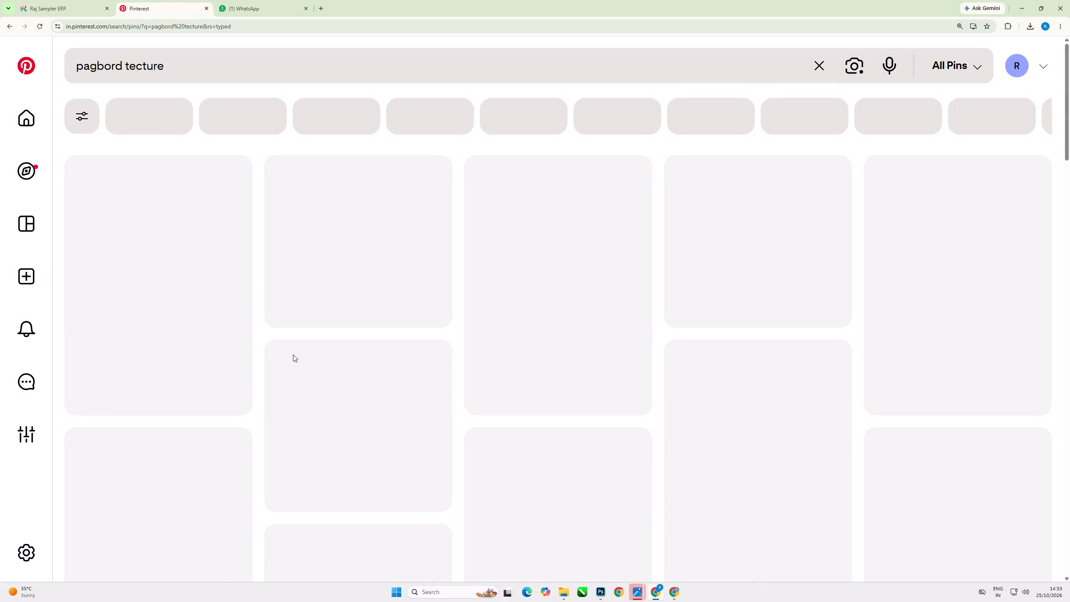
pyautogui.scroll(-1, 620, 422)
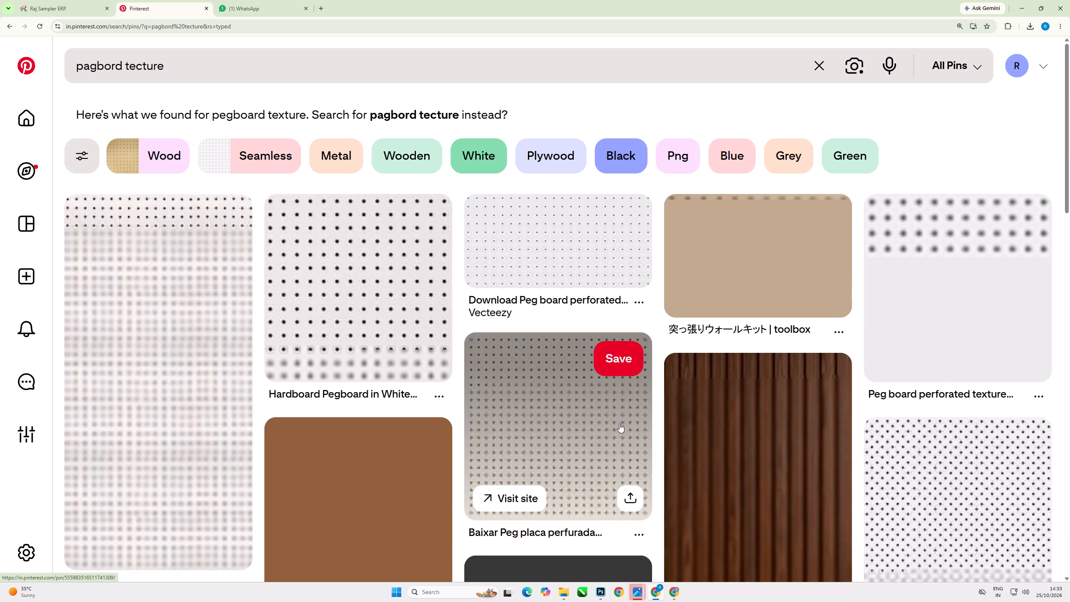
pyautogui.scroll(-1, 619, 423)
pyautogui.scroll(5, 685, 430)
pyautogui.scroll(-6, 515, 396)
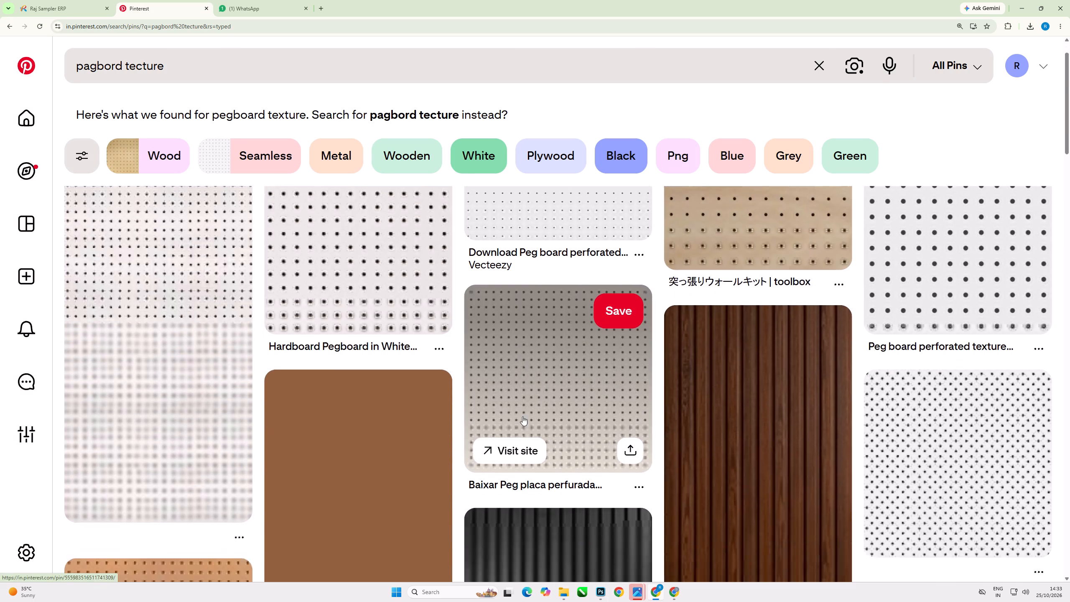
pyautogui.scroll(-6, 612, 470)
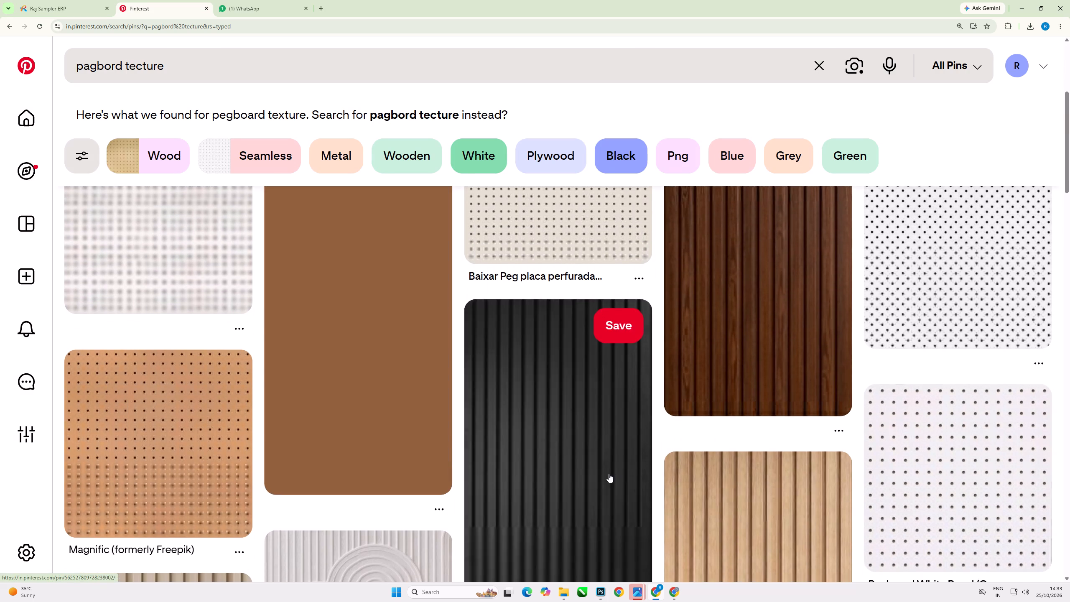
pyautogui.scroll(7, 387, 435)
# View the brown wood slat panel pin and its related textures, returning to the pegboard search results.
pyautogui.click(384, 393)
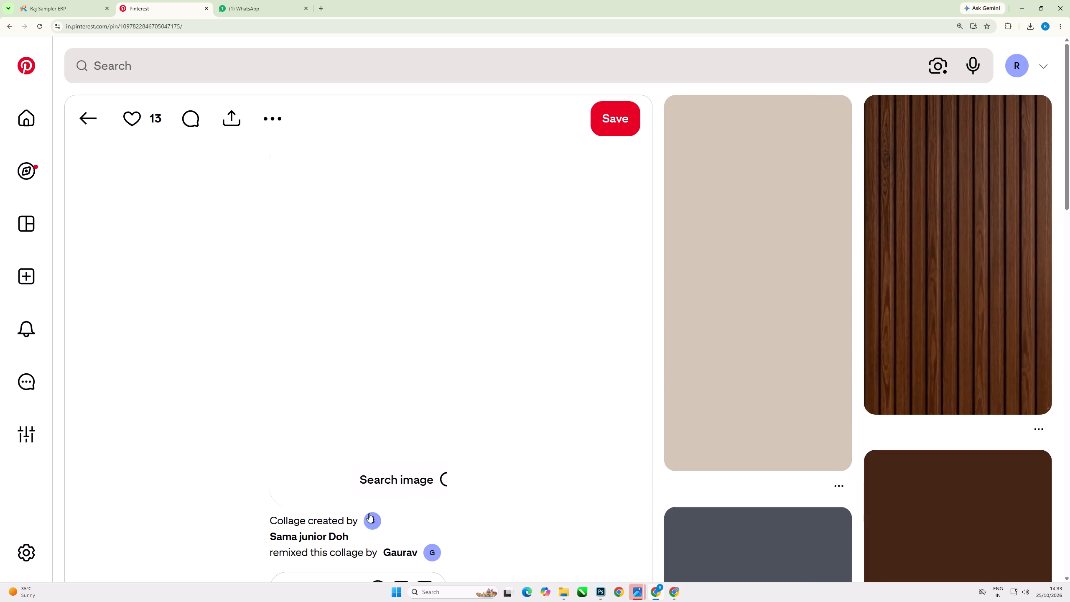
pyautogui.scroll(-6, 365, 513)
pyautogui.scroll(-7, 489, 466)
pyautogui.scroll(3, 703, 477)
pyautogui.scroll(-10, 660, 389)
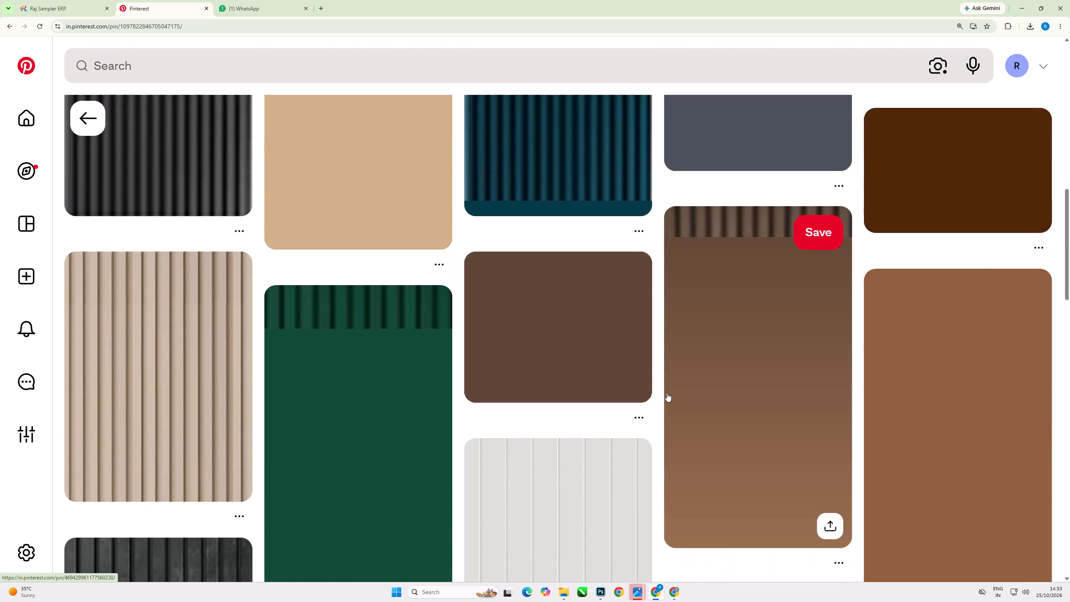
pyautogui.scroll(-2, 667, 393)
pyautogui.scroll(20, 341, 419)
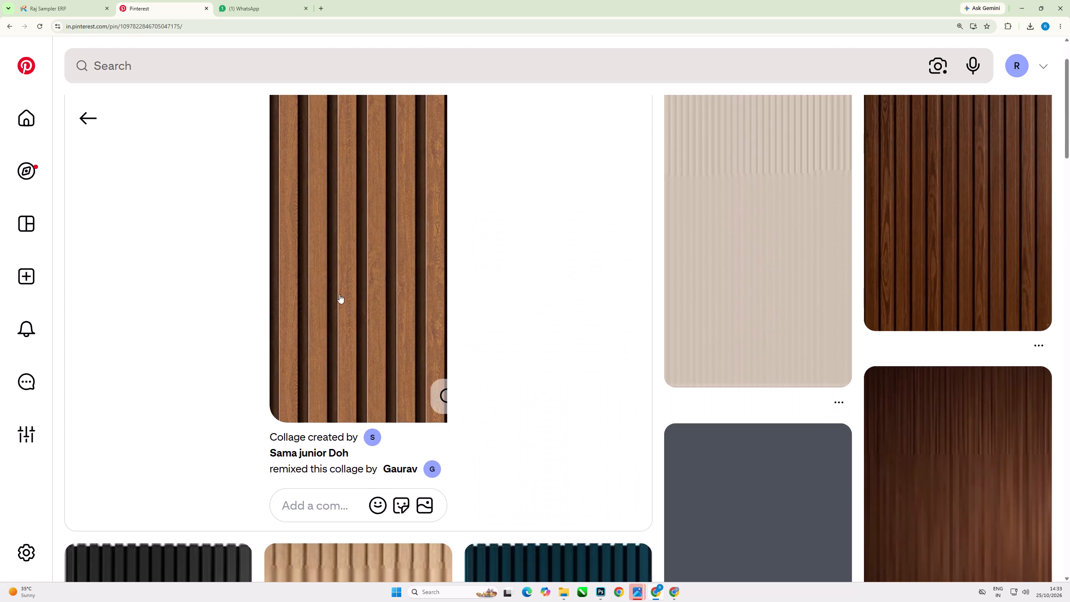
pyautogui.scroll(-6, 354, 314)
pyautogui.scroll(-6, 489, 385)
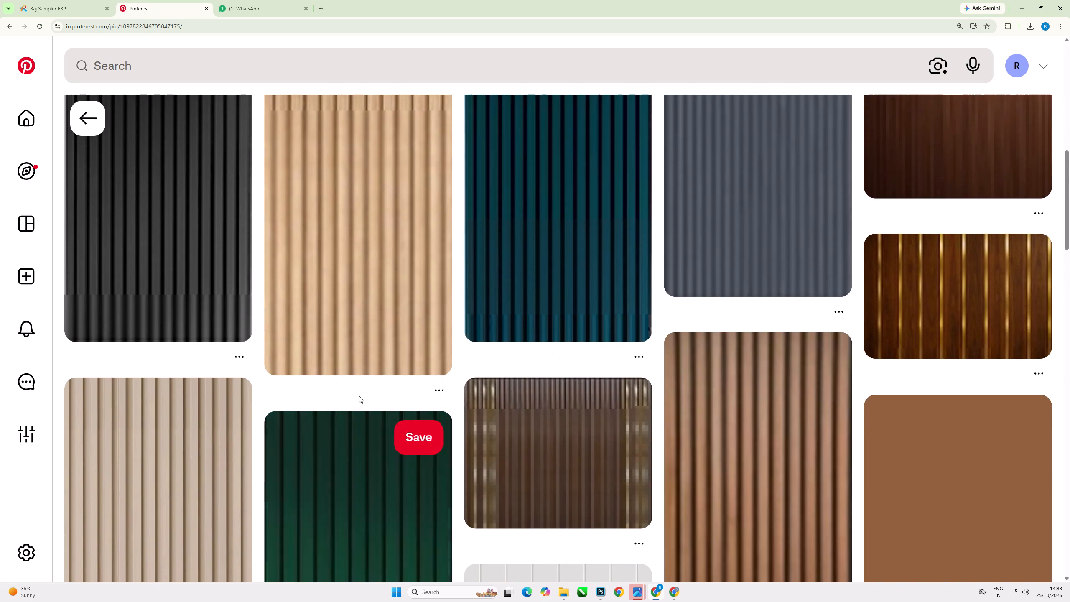
pyautogui.scroll(7, 313, 389)
pyautogui.click(81, 117)
# Open the white Hardboard Pegboard pin and, from its related pins, the orange-brown perforated board by Magnific (formerly Freepik).
pyautogui.scroll(5, 455, 433)
pyautogui.scroll(5, 366, 304)
pyautogui.click(356, 278)
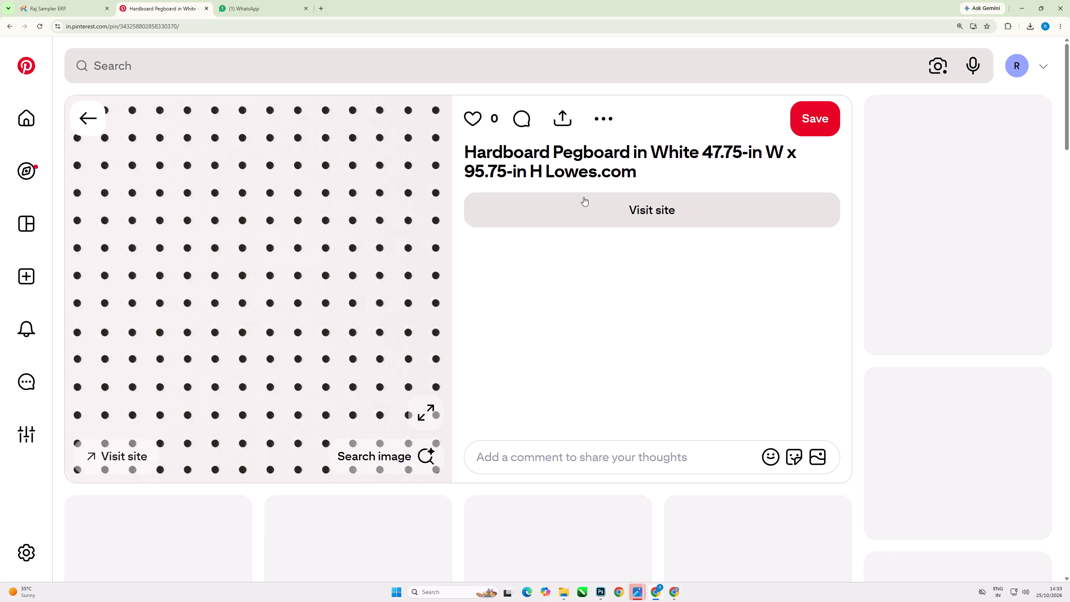
pyautogui.scroll(-13, 417, 307)
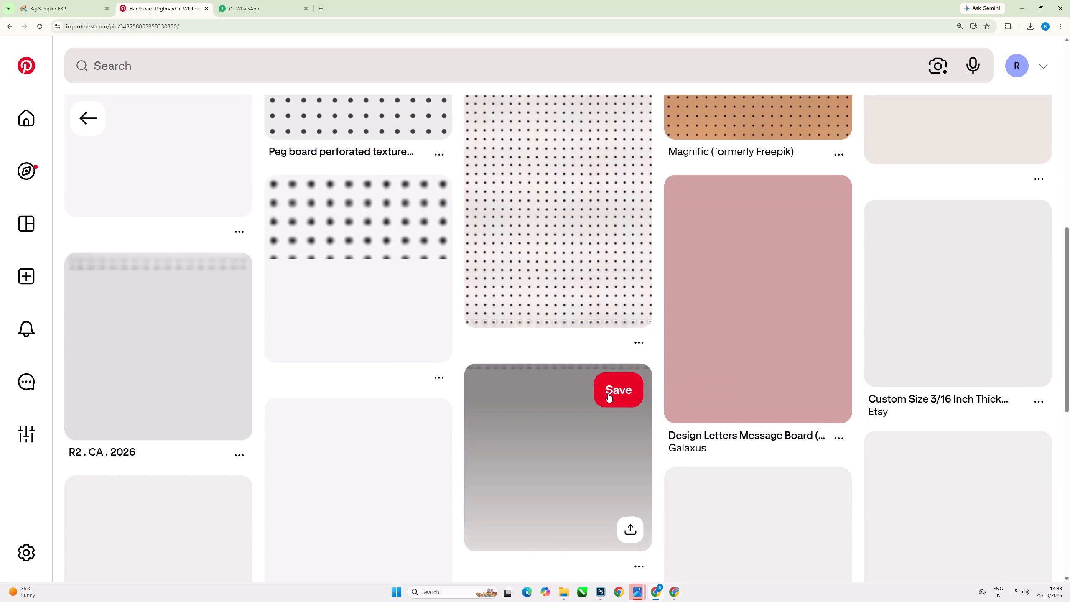
pyautogui.scroll(7, 604, 395)
pyautogui.click(727, 316)
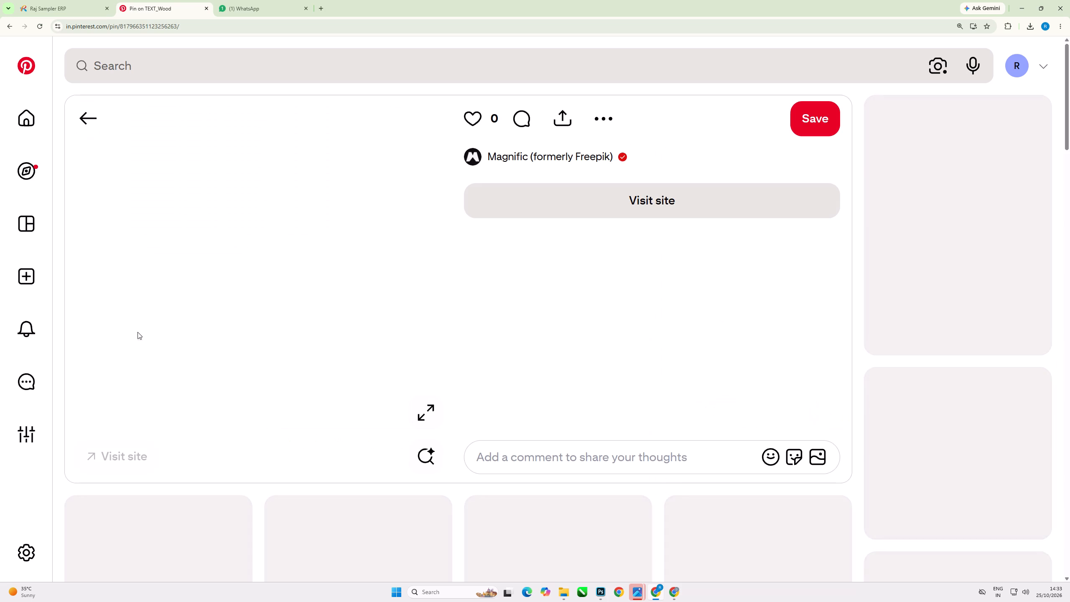
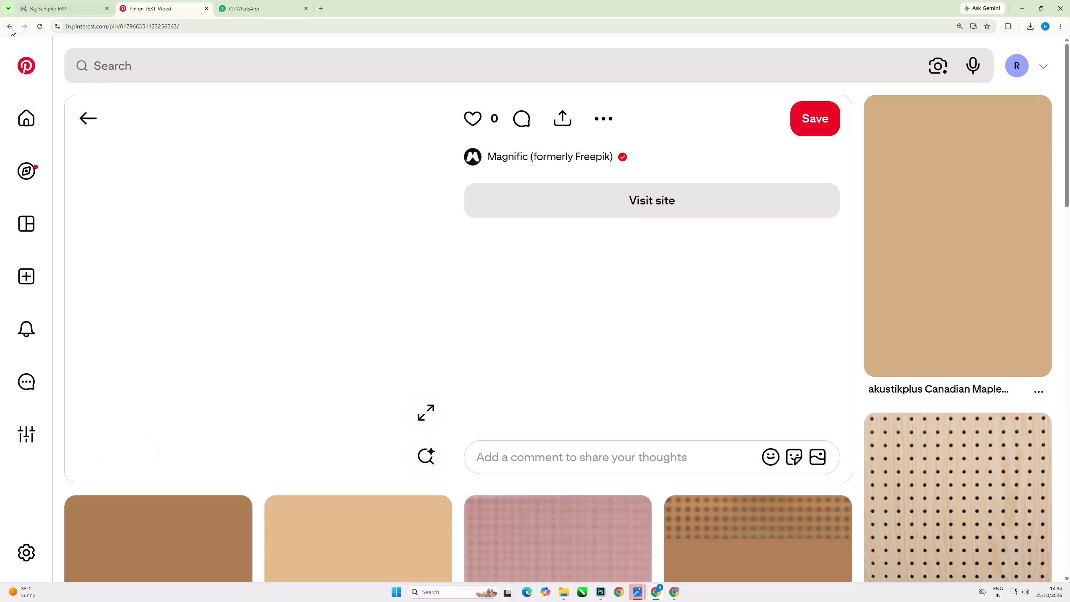
# Reload the orange-brown perforated board pin and look through its related pins for a suitable pegboard texture.
pyautogui.click(36, 23)
pyautogui.scroll(1, 532, 467)
pyautogui.scroll(-9, 509, 470)
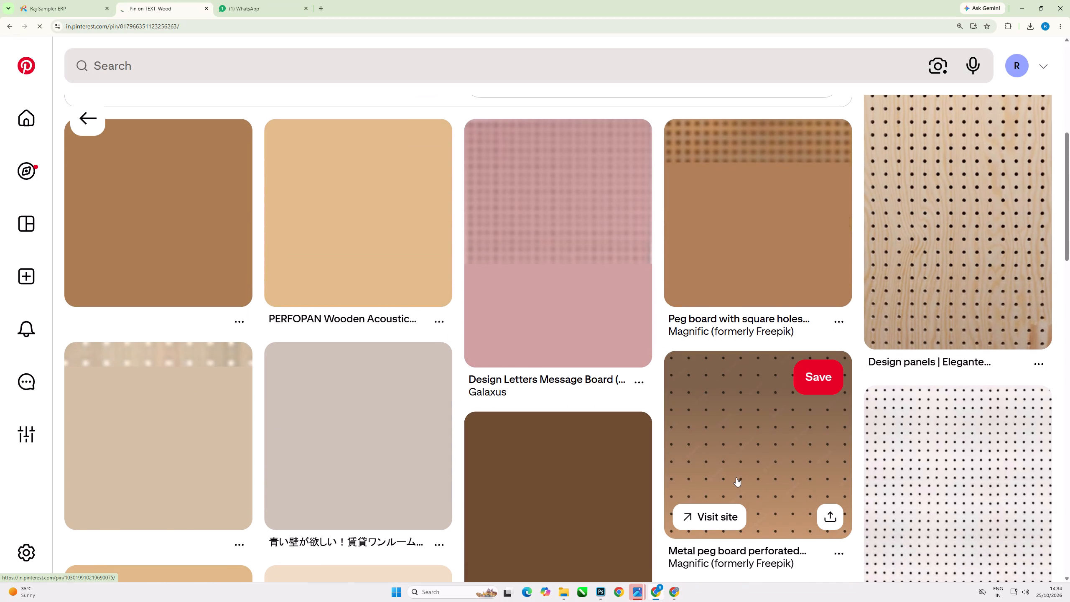
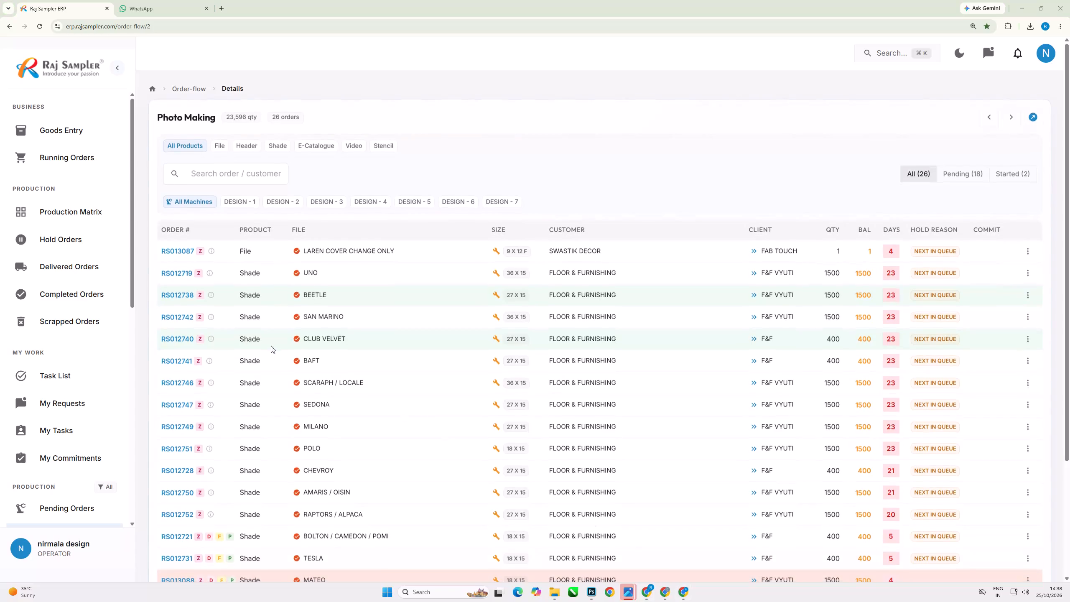
# Switch to the Chrome window with the Google results, open Pinterest and rerun the recent search "pagbord tecture".
pyautogui.click(683, 597)
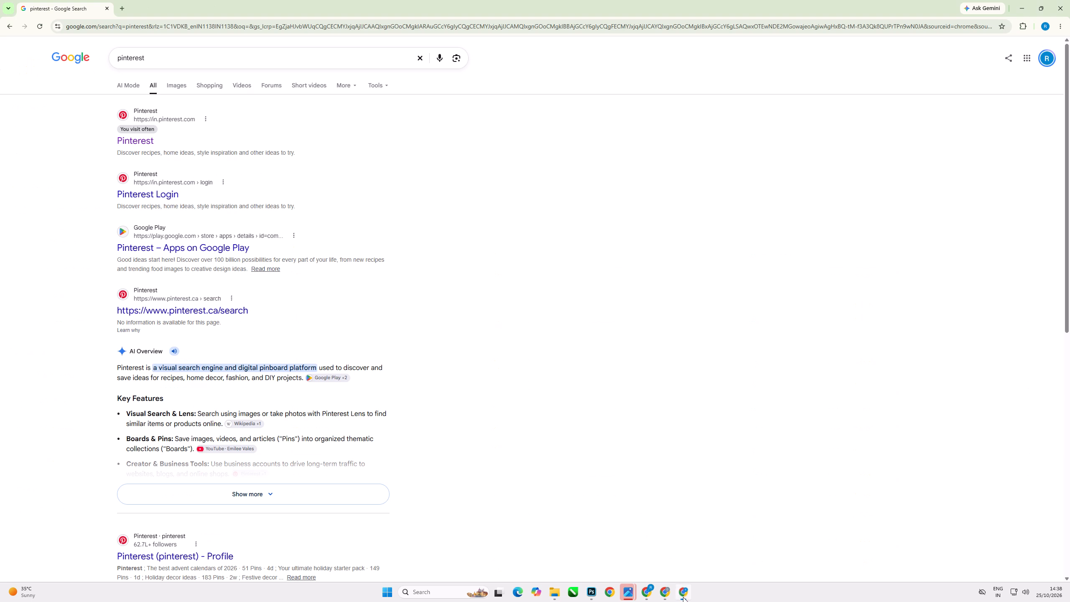
pyautogui.click(120, 141)
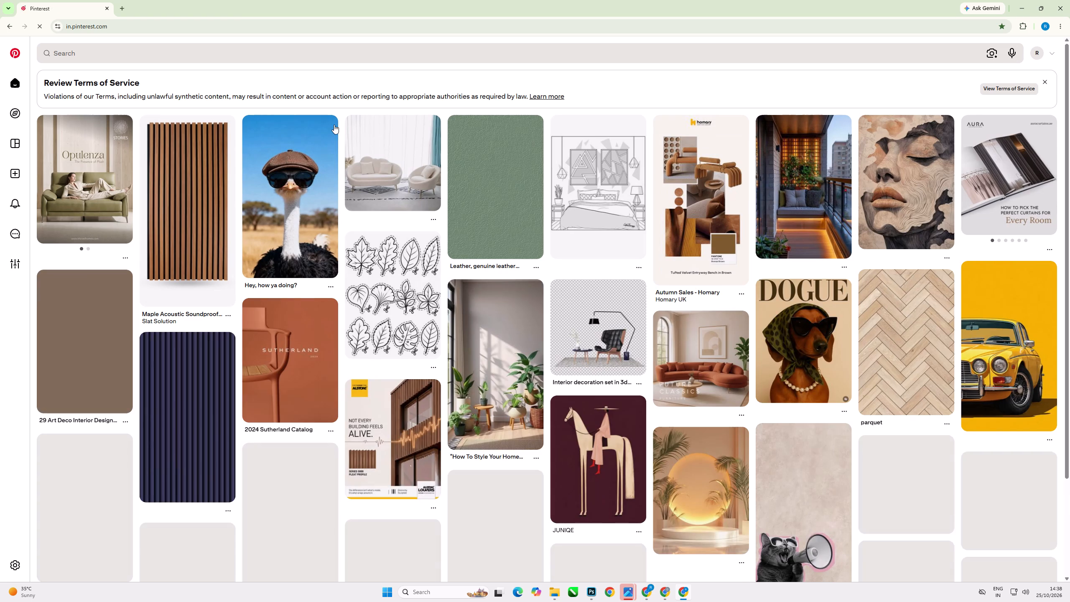
pyautogui.click(226, 59)
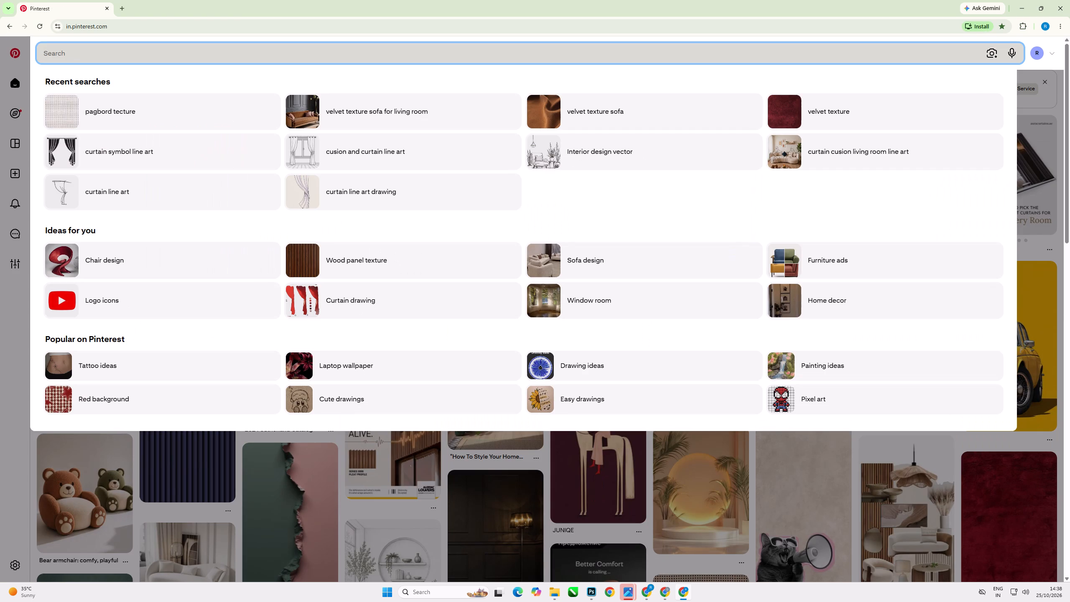
pyautogui.click(169, 110)
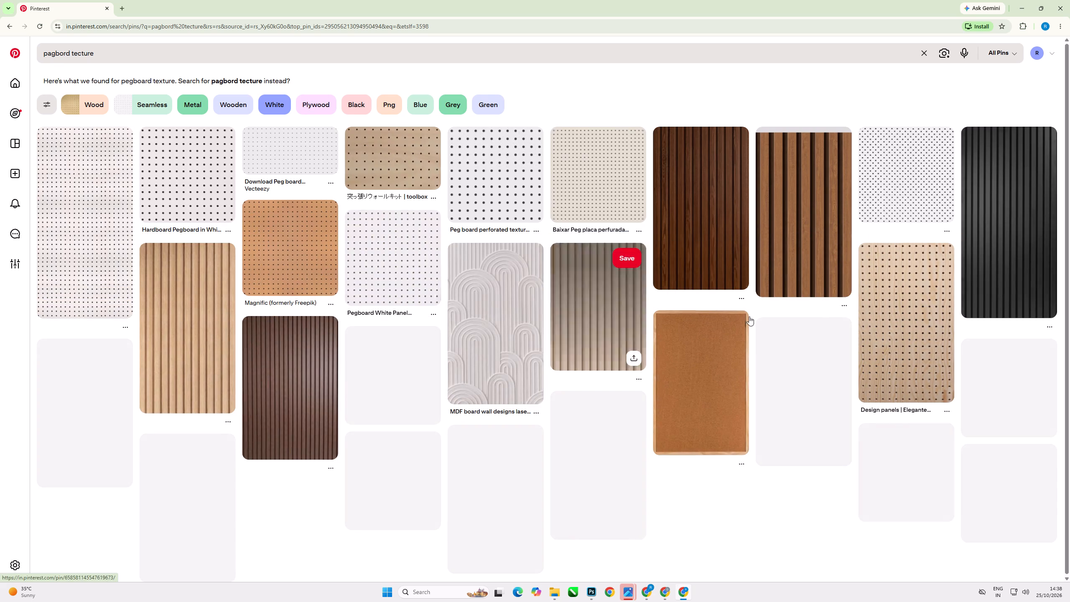
# Look through the pegboard texture search results for a suitable perforated board image.
pyautogui.scroll(-6, 435, 315)
pyautogui.scroll(2, 180, 257)
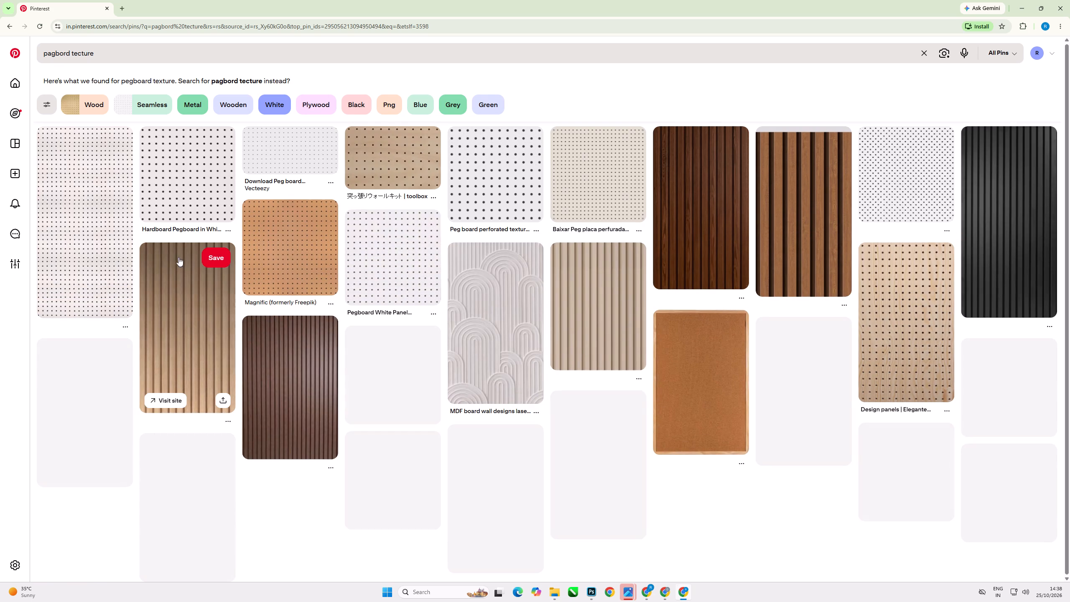
pyautogui.scroll(3, 178, 257)
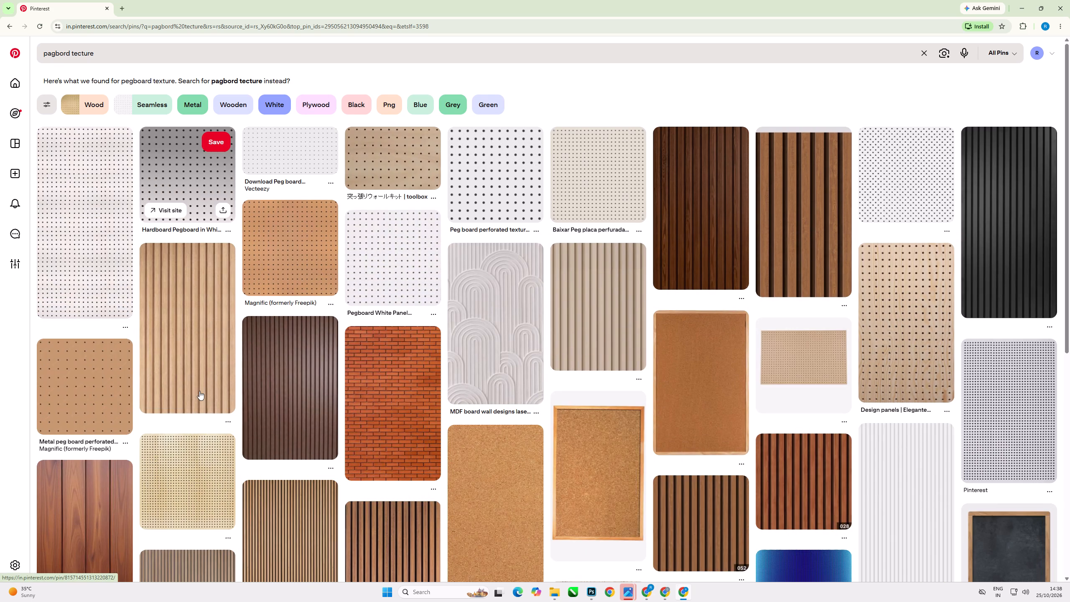
pyautogui.scroll(-4, 200, 391)
pyautogui.scroll(-5, 527, 401)
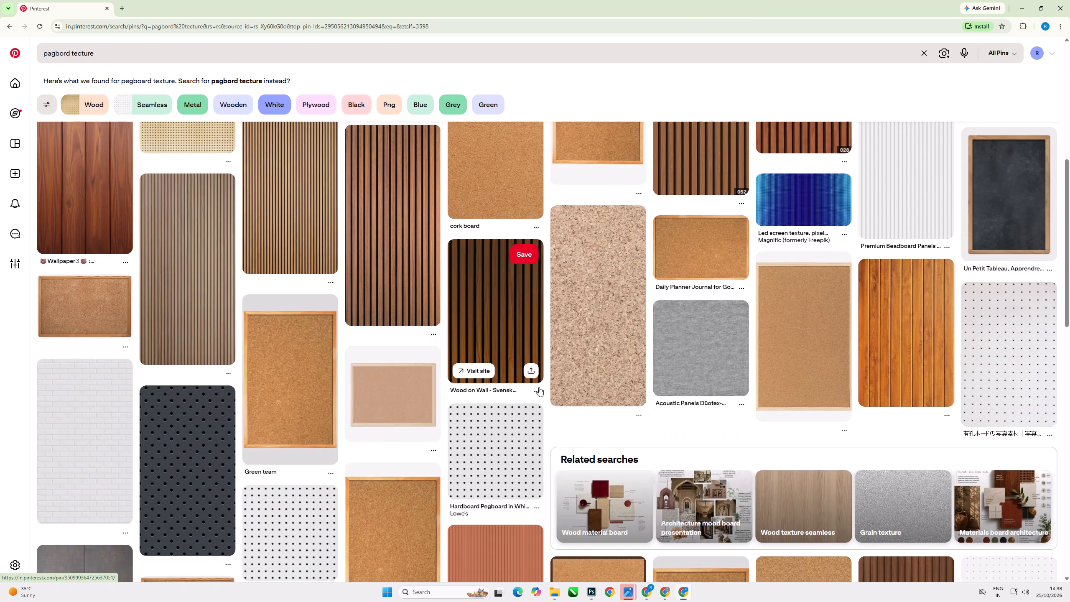
pyautogui.scroll(-5, 393, 420)
pyautogui.scroll(-4, 326, 418)
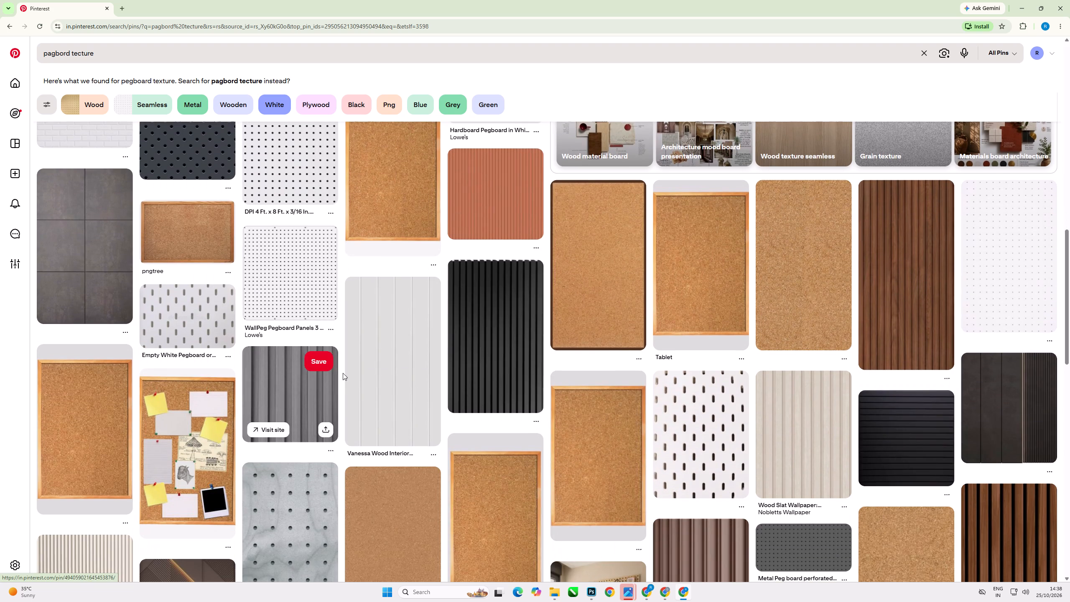
pyautogui.scroll(-3, 383, 395)
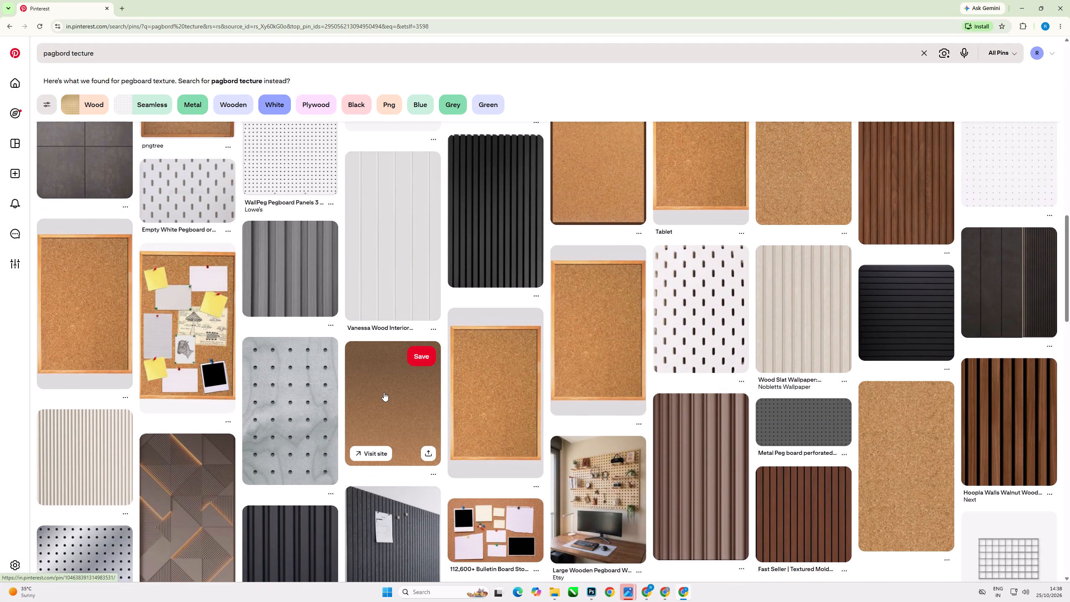
pyautogui.scroll(12, 489, 415)
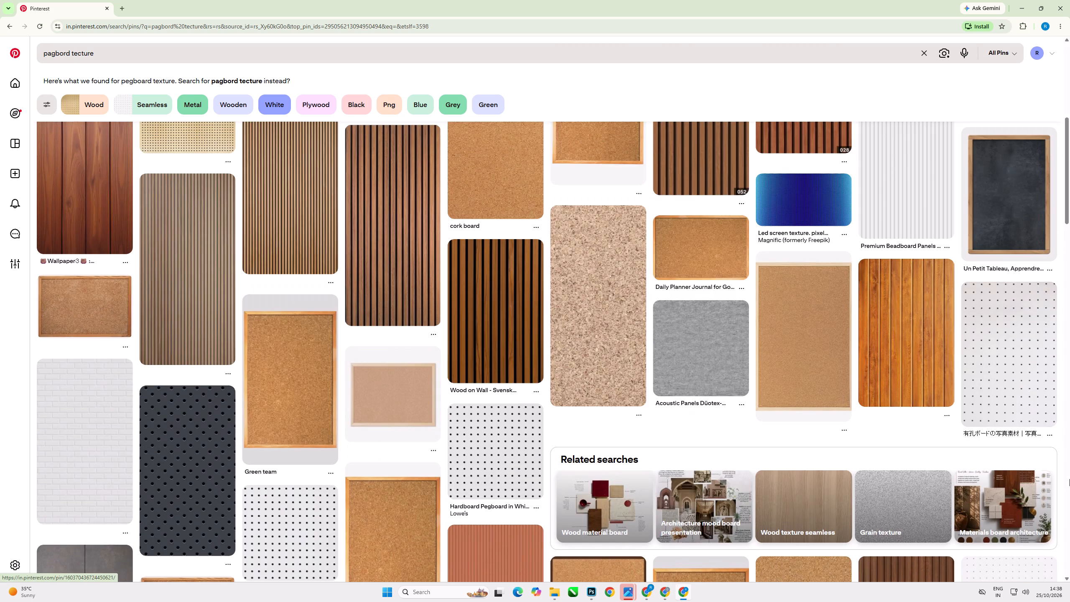
pyautogui.scroll(6, 742, 439)
pyautogui.scroll(5, 577, 236)
pyautogui.scroll(5, 516, 291)
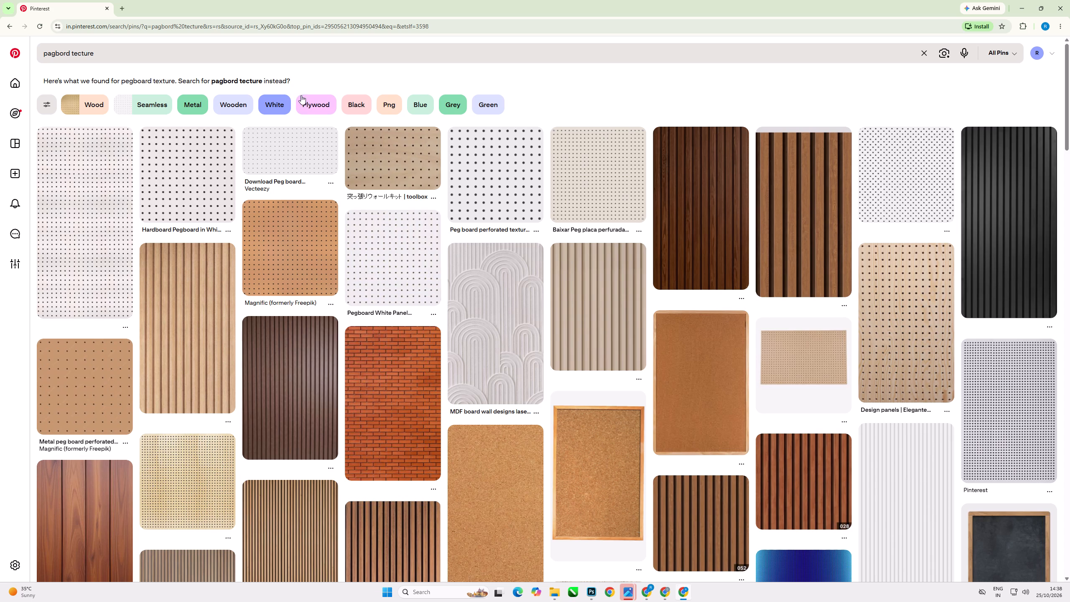
pyautogui.click(320, 104)
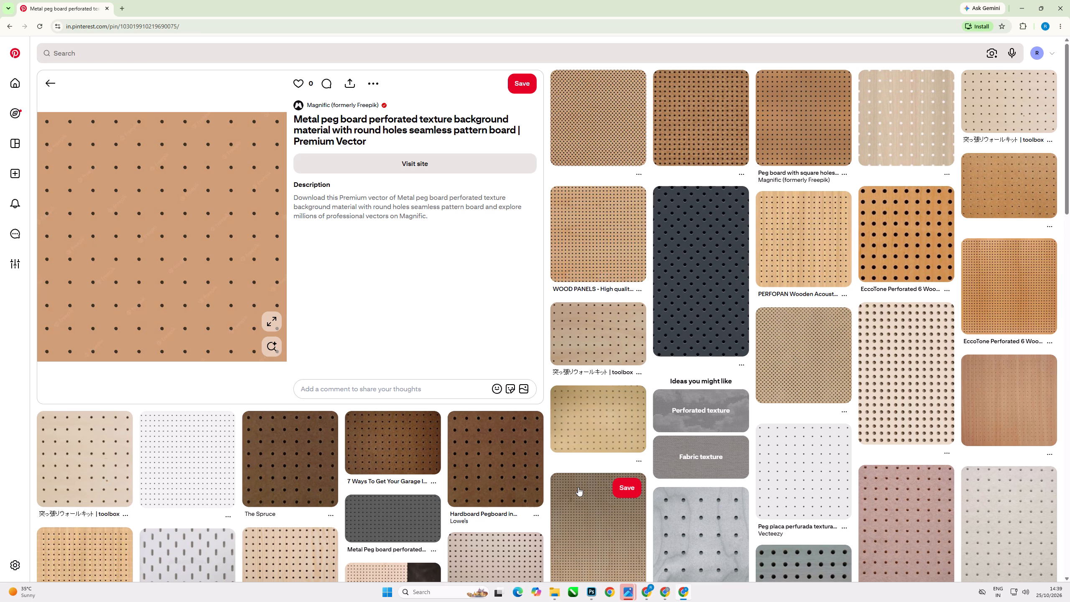
# View the related light-wood toolbox pegboard pin and the pins suggested under it, and return to the Metal peg board pin.
pyautogui.scroll(7, 1024, 140)
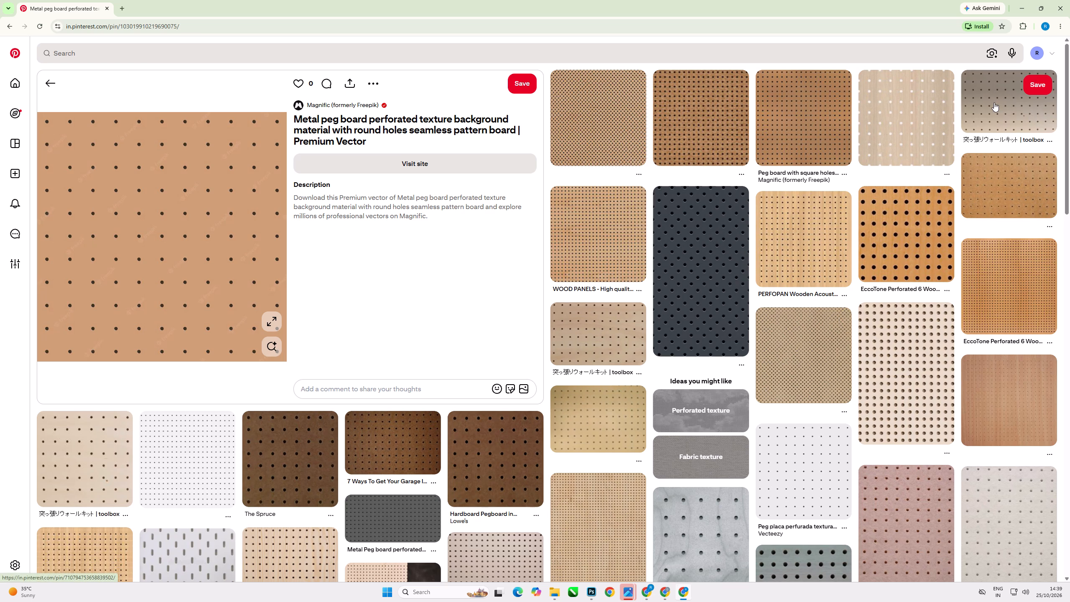
pyautogui.click(993, 102)
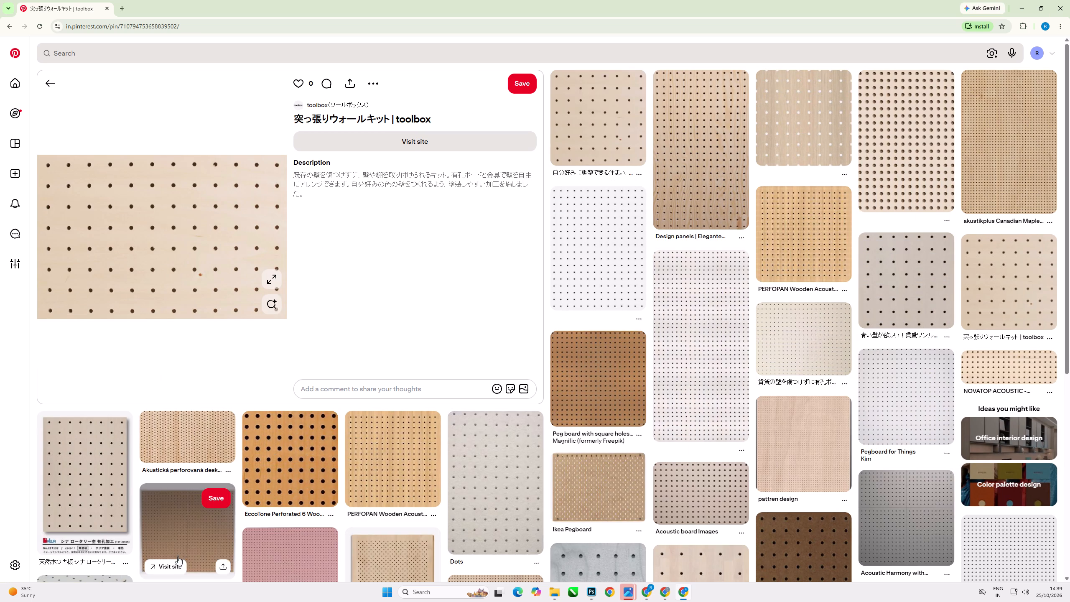
pyautogui.scroll(-2, 474, 513)
pyautogui.scroll(-2, 516, 482)
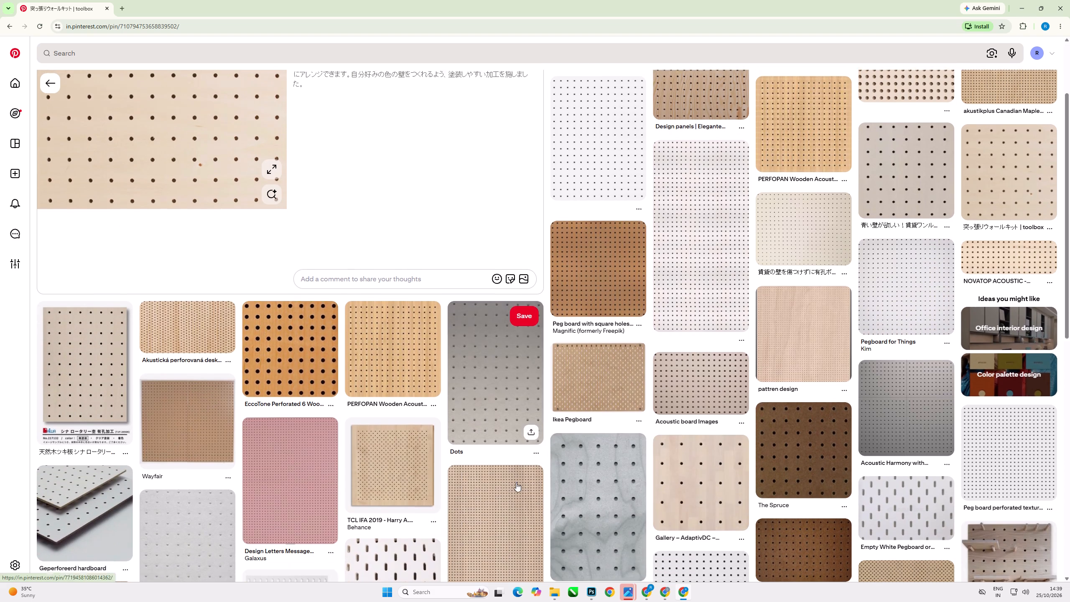
pyautogui.scroll(-3, 516, 482)
pyautogui.scroll(13, 602, 496)
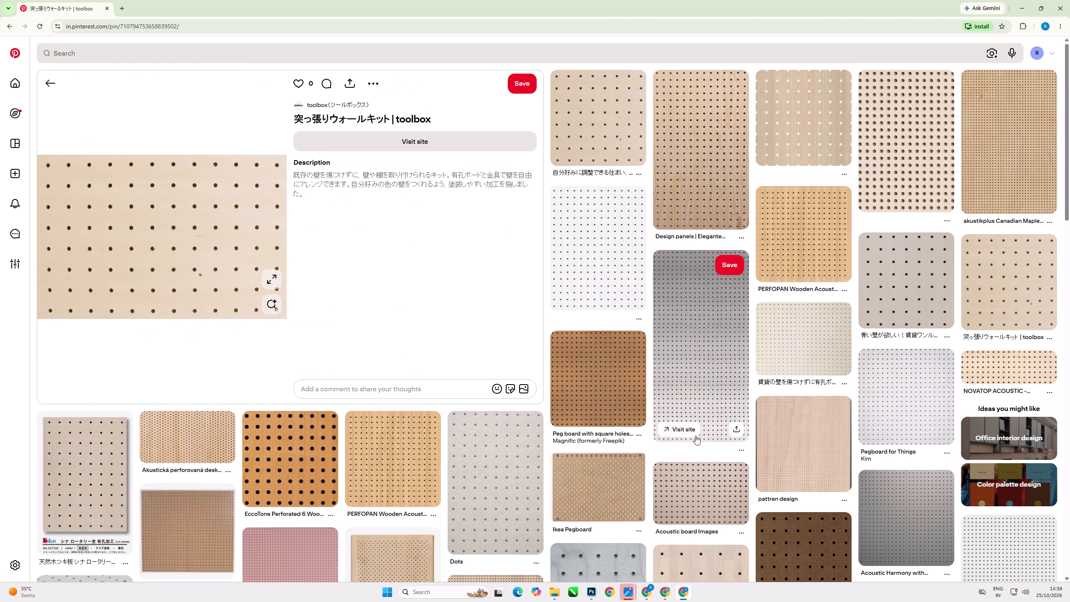
pyautogui.click(54, 80)
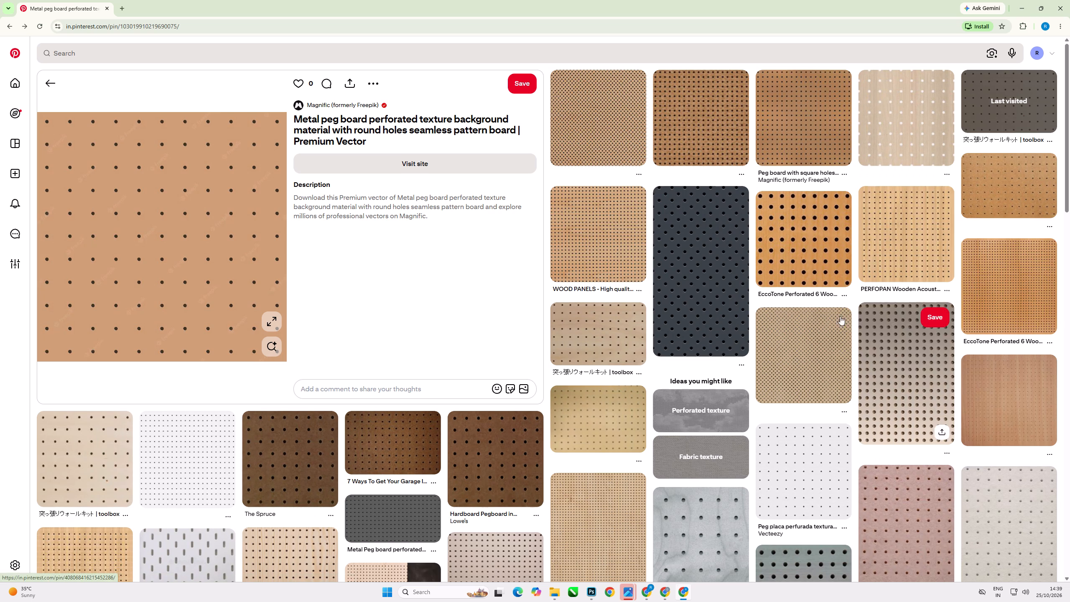
# Look through the Metal peg board pin's related pins for a suitable perforated board image.
pyautogui.scroll(-4, 796, 385)
pyautogui.scroll(-4, 524, 458)
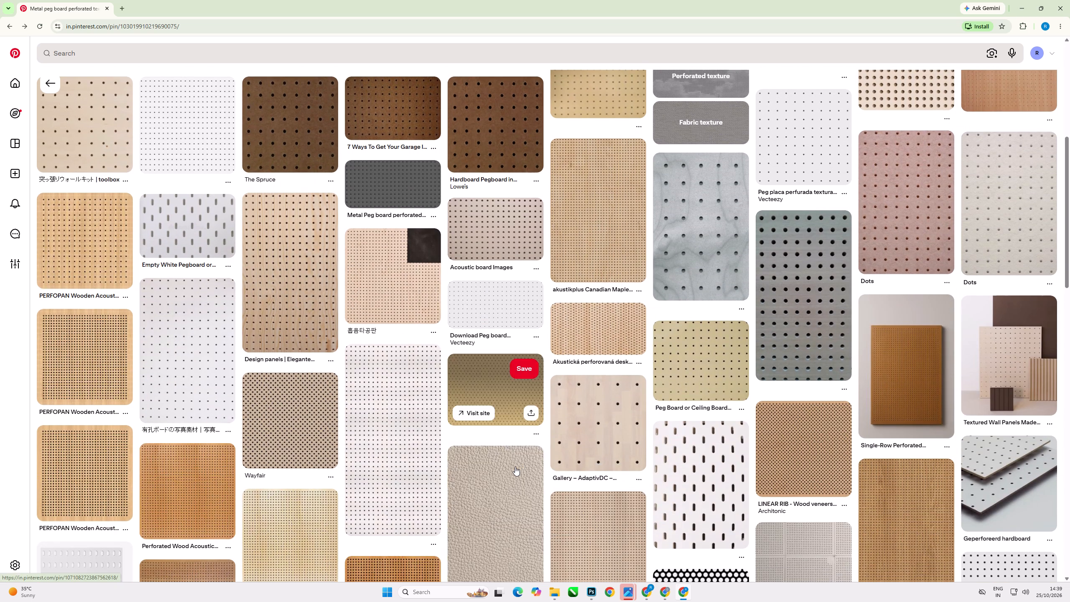
pyautogui.scroll(-4, 554, 548)
pyautogui.scroll(-3, 526, 520)
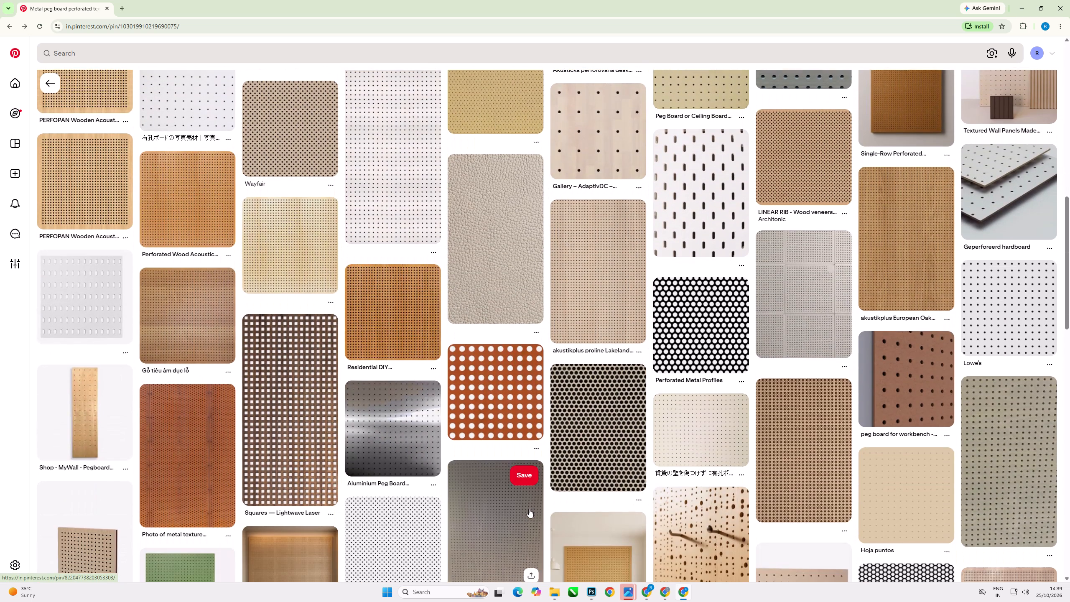
pyautogui.scroll(-4, 469, 490)
pyautogui.scroll(-5, 510, 430)
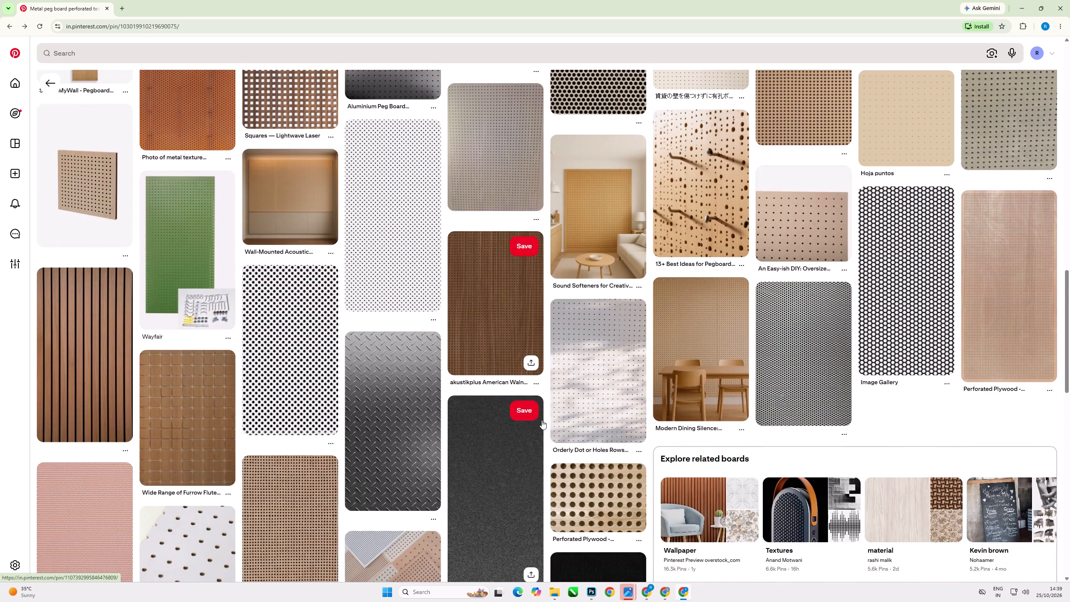
pyautogui.scroll(4, 519, 450)
pyautogui.scroll(4, 545, 351)
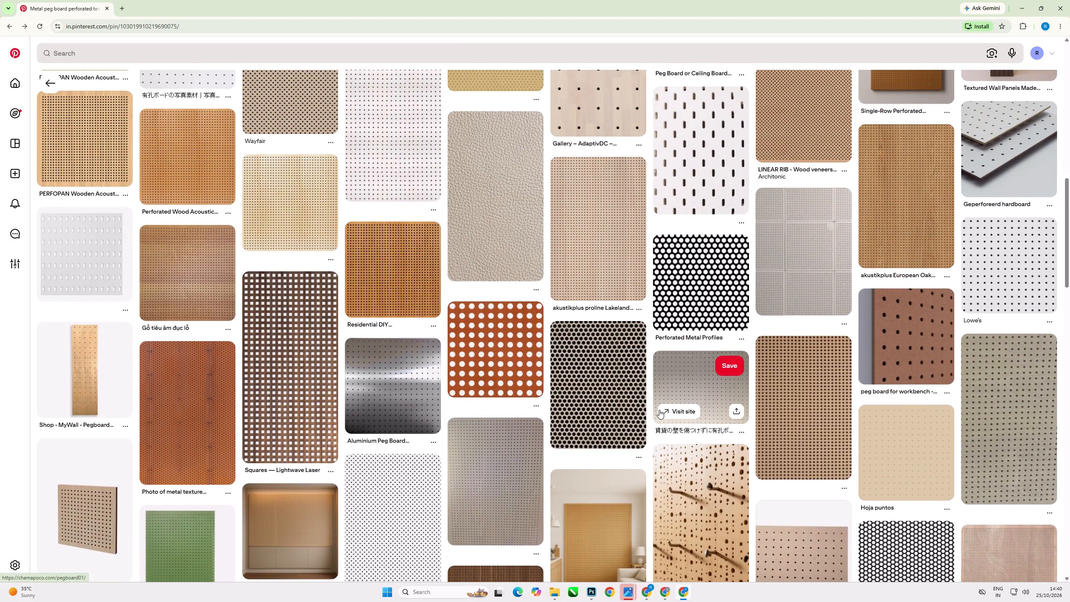
# Open the "Sound Softeners for Creative Rooms" acoustic board pin and save its image as a JPG in the Downloads folder.
pyautogui.click(580, 548)
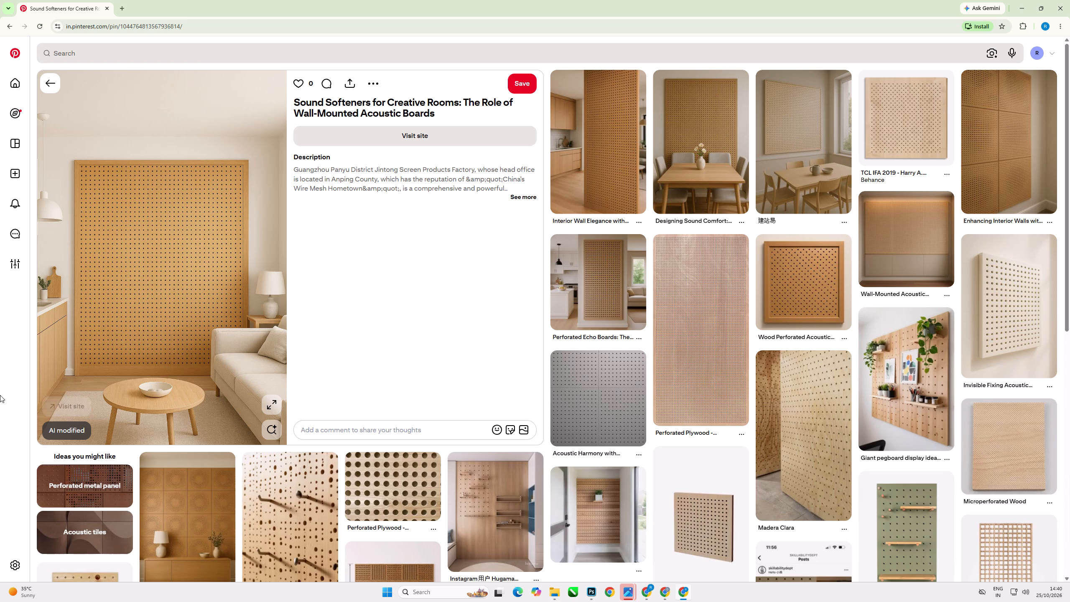
pyautogui.rightClick(135, 274)
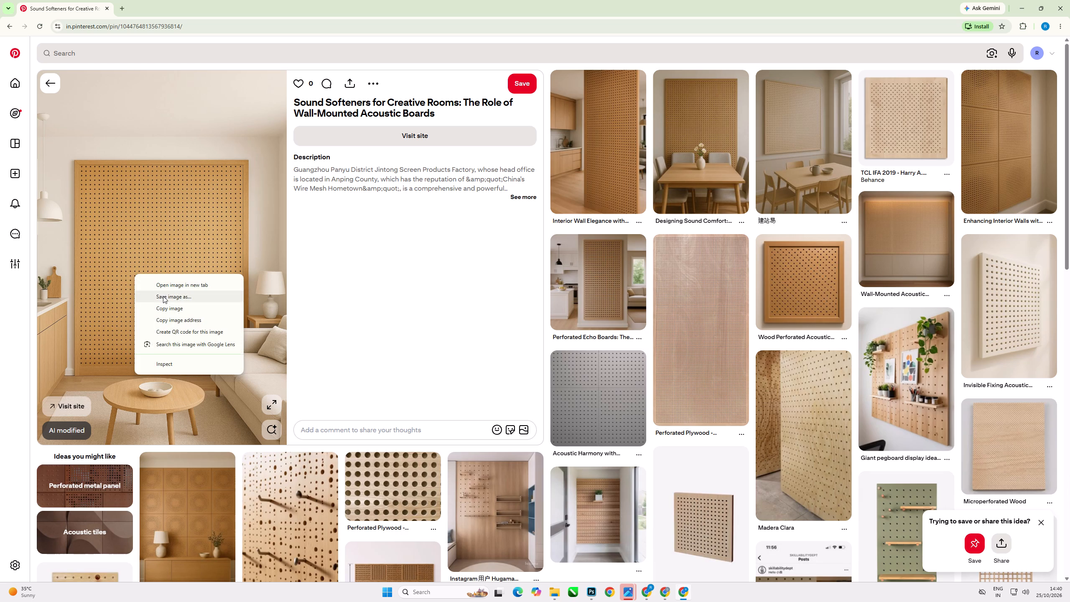
pyautogui.click(163, 296)
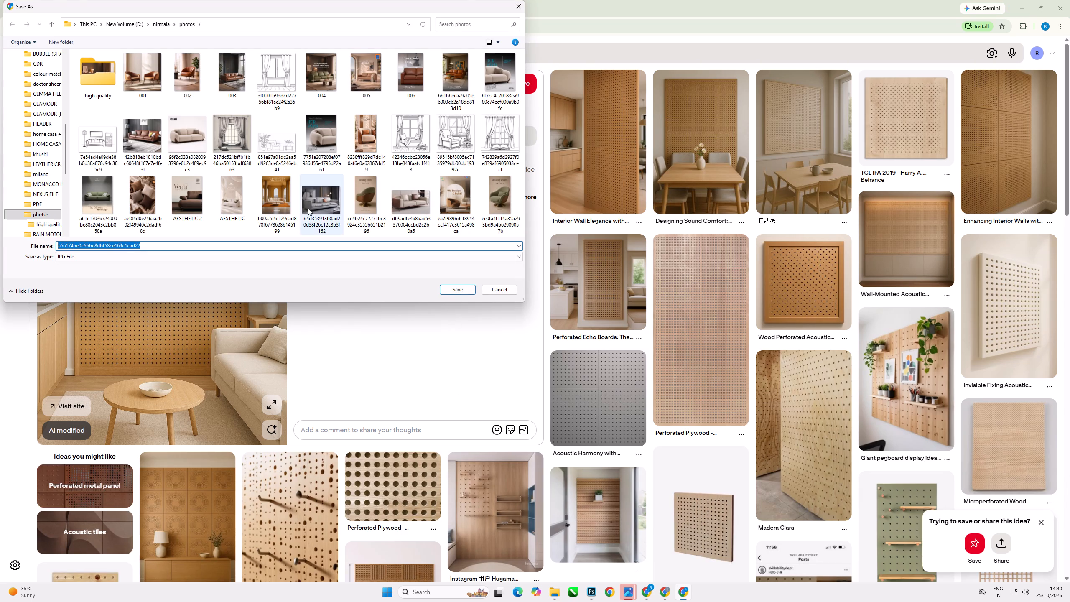
pyautogui.scroll(5, 85, 186)
pyautogui.scroll(10, 37, 112)
pyautogui.click(28, 96)
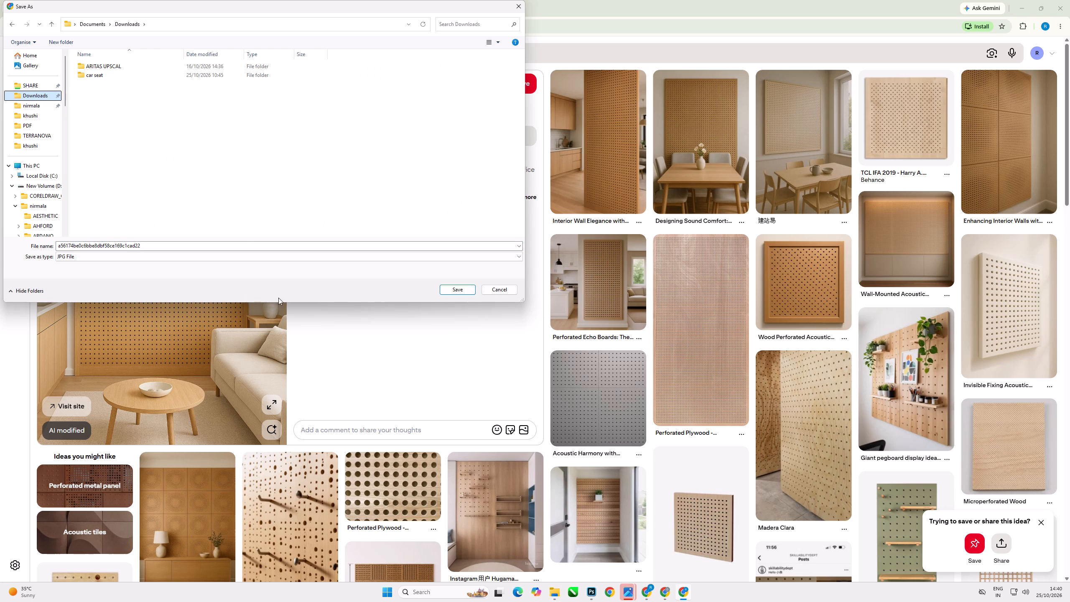
pyautogui.click(455, 289)
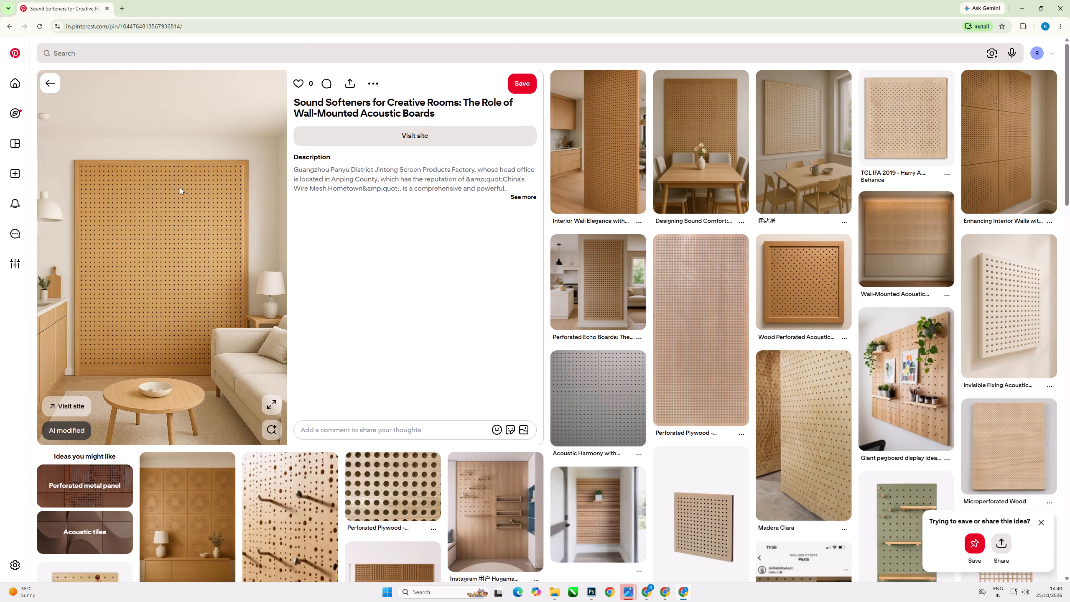
# Return to the tan Metal peg board perforated texture pin and look through its related perforated board pins.
pyautogui.click(47, 82)
pyautogui.scroll(2, 201, 284)
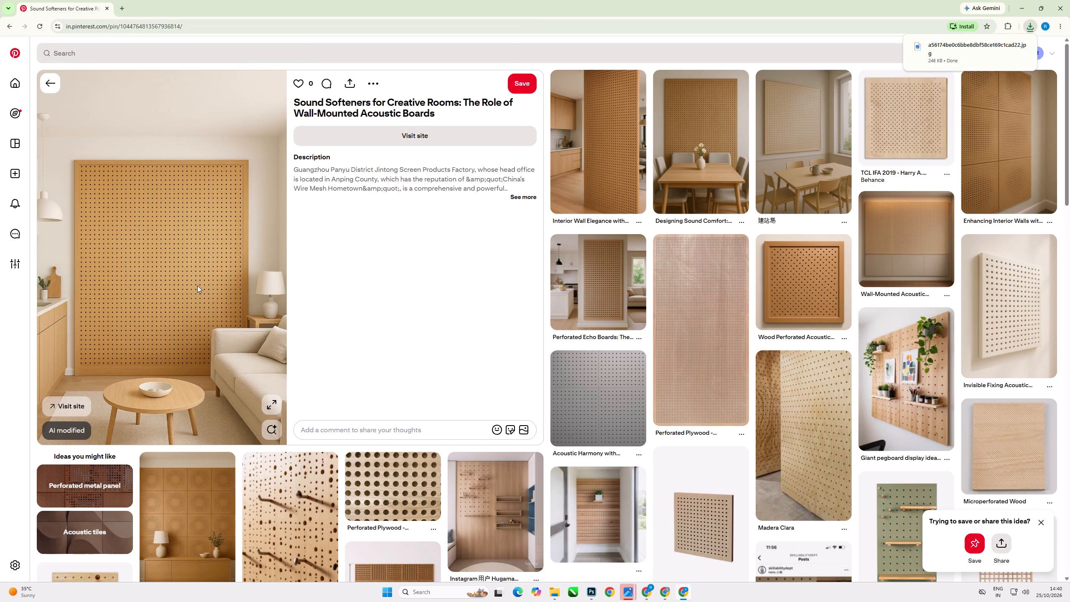
pyautogui.click(46, 85)
pyautogui.scroll(6, 235, 293)
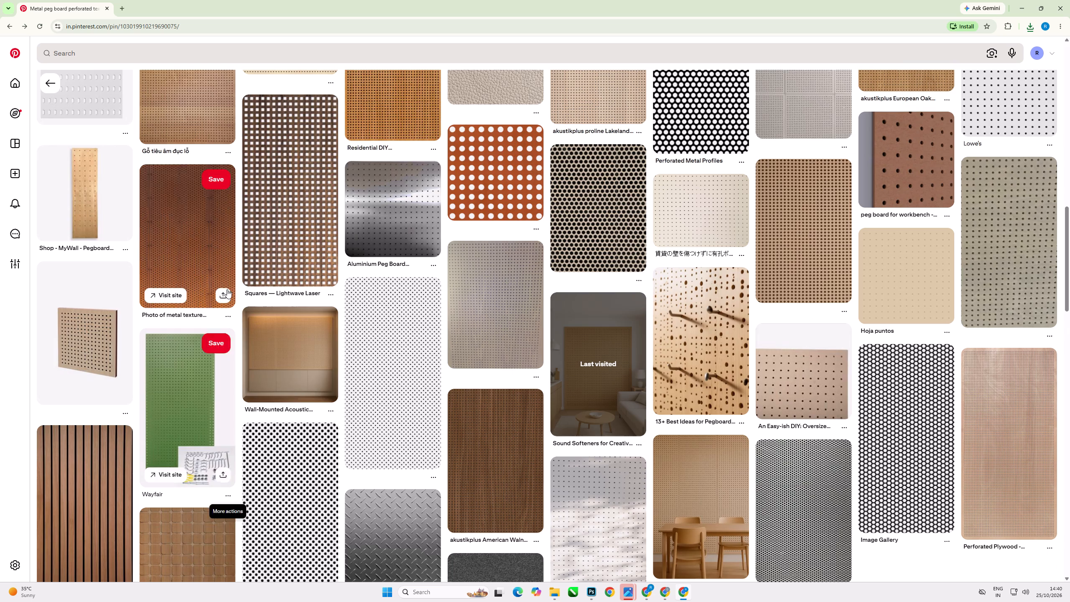
pyautogui.scroll(17, 311, 359)
pyautogui.scroll(4, 290, 360)
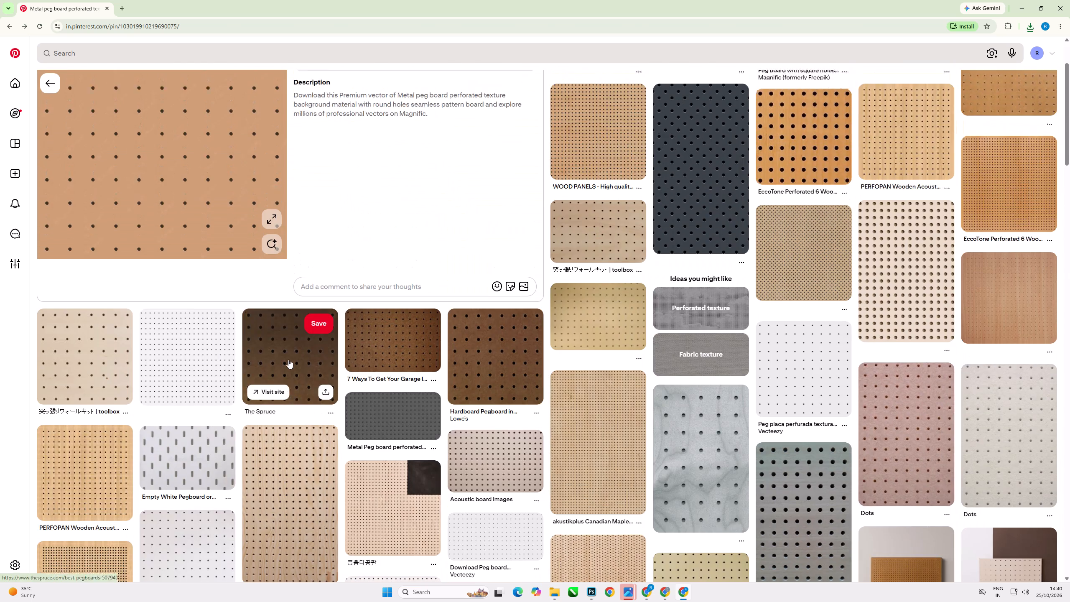
pyautogui.rightClick(194, 247)
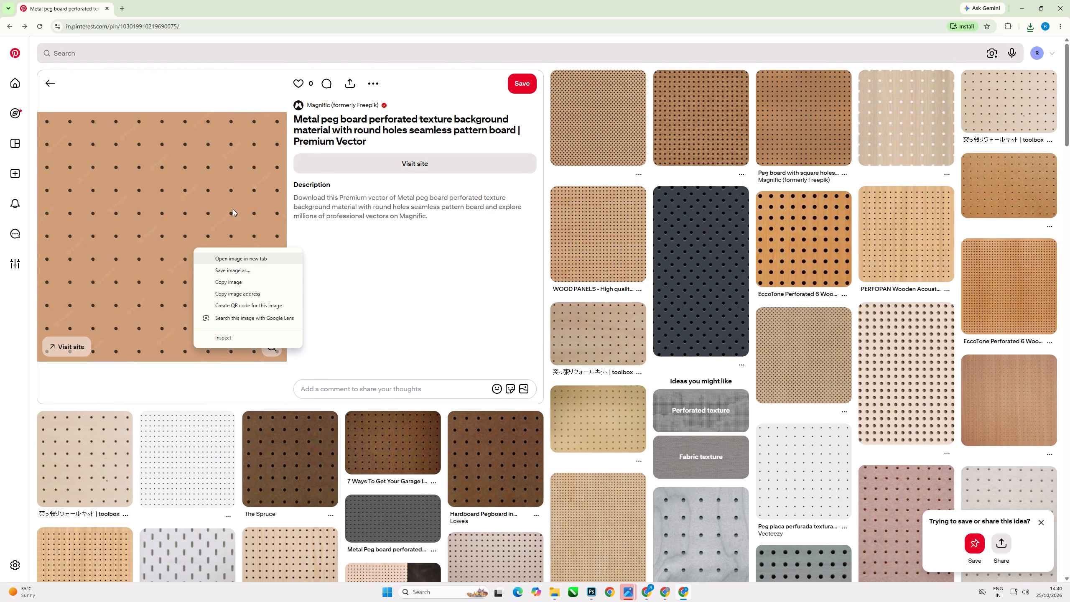
pyautogui.scroll(-1, 587, 357)
pyautogui.scroll(-6, 339, 420)
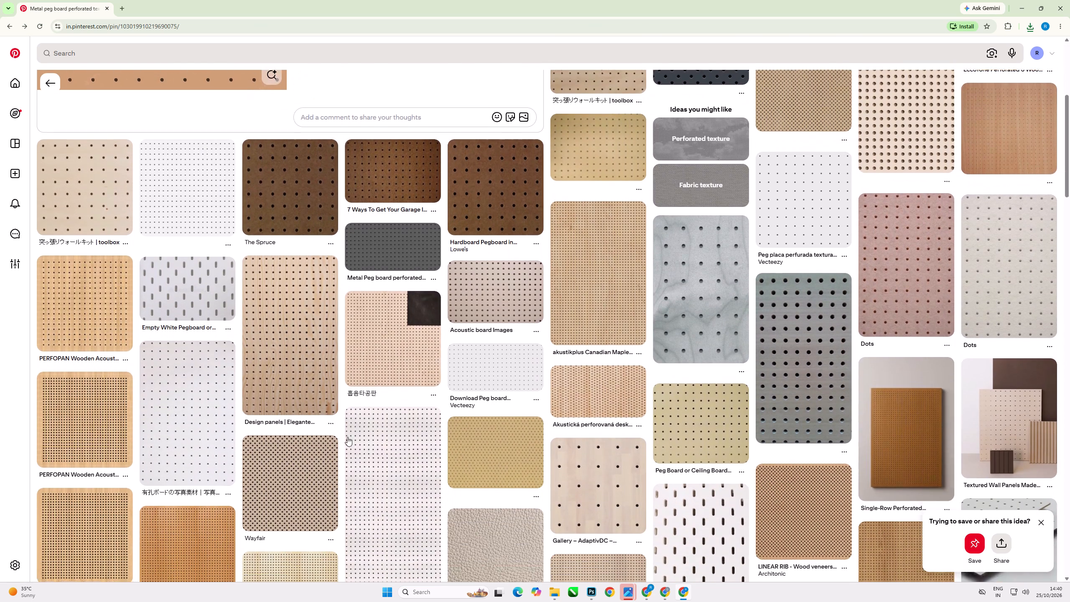
pyautogui.scroll(-6, 317, 462)
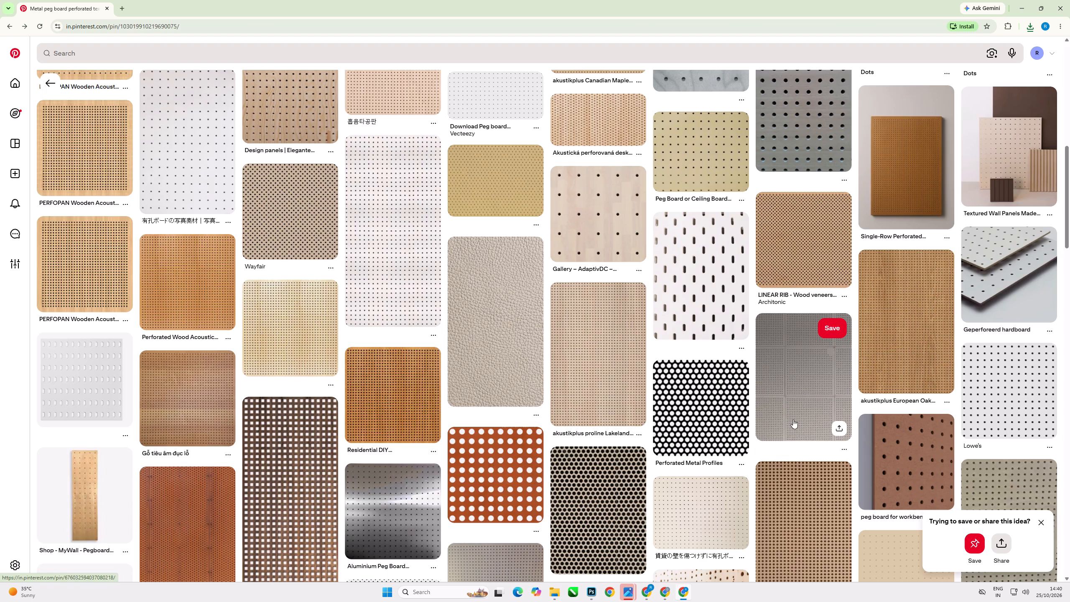
pyautogui.scroll(6, 782, 413)
pyautogui.scroll(14, 836, 436)
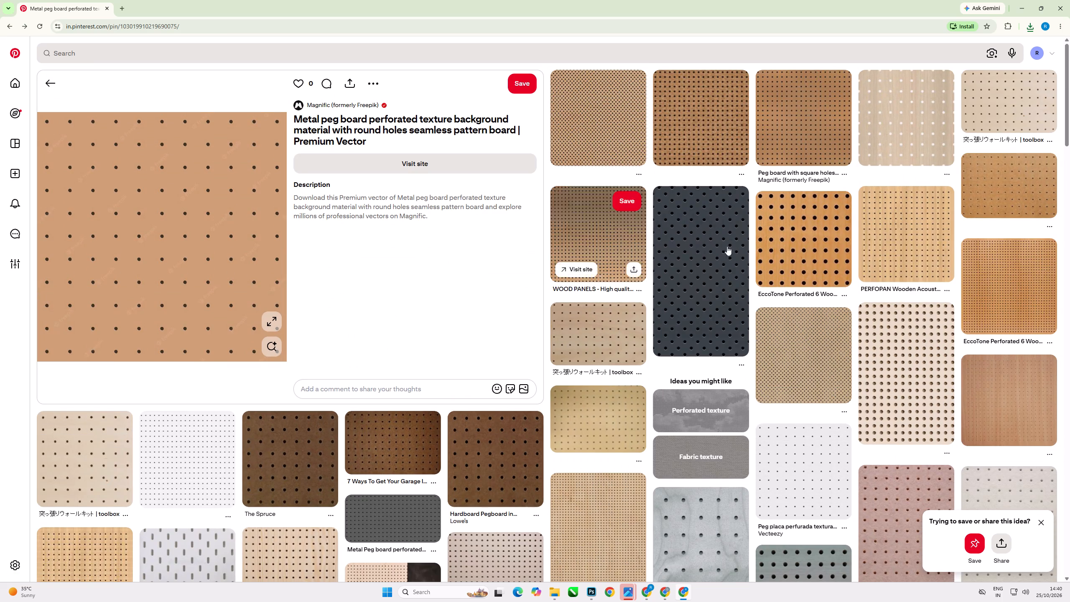
# Open the "EccoTone Perforated 6 Wood Acoustic Panel" pin and look through its related pins.
pyautogui.click(988, 304)
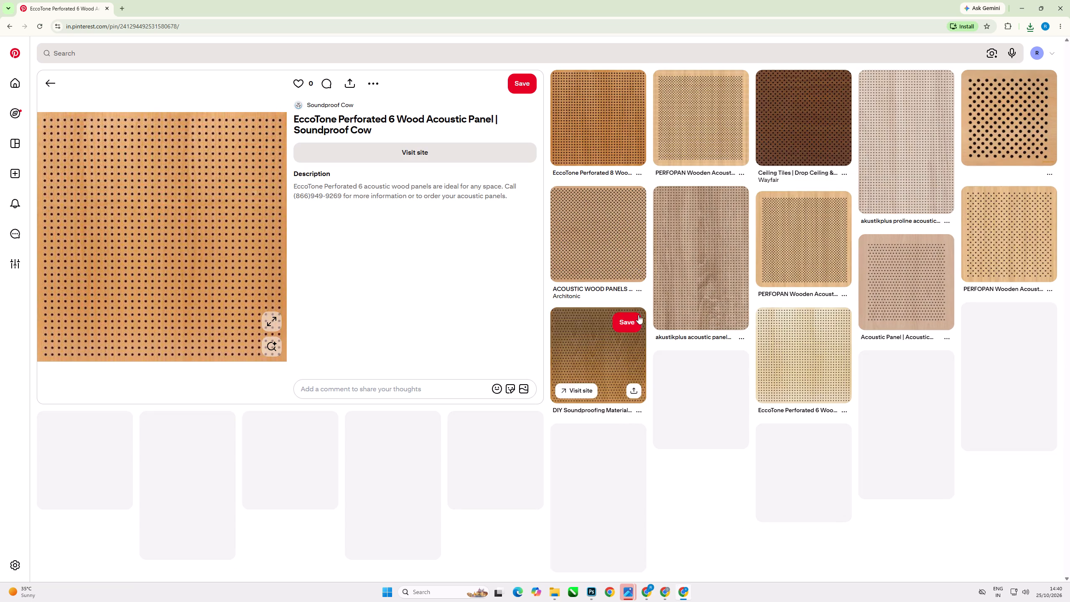
pyautogui.scroll(-3, 521, 601)
pyautogui.scroll(-7, 526, 471)
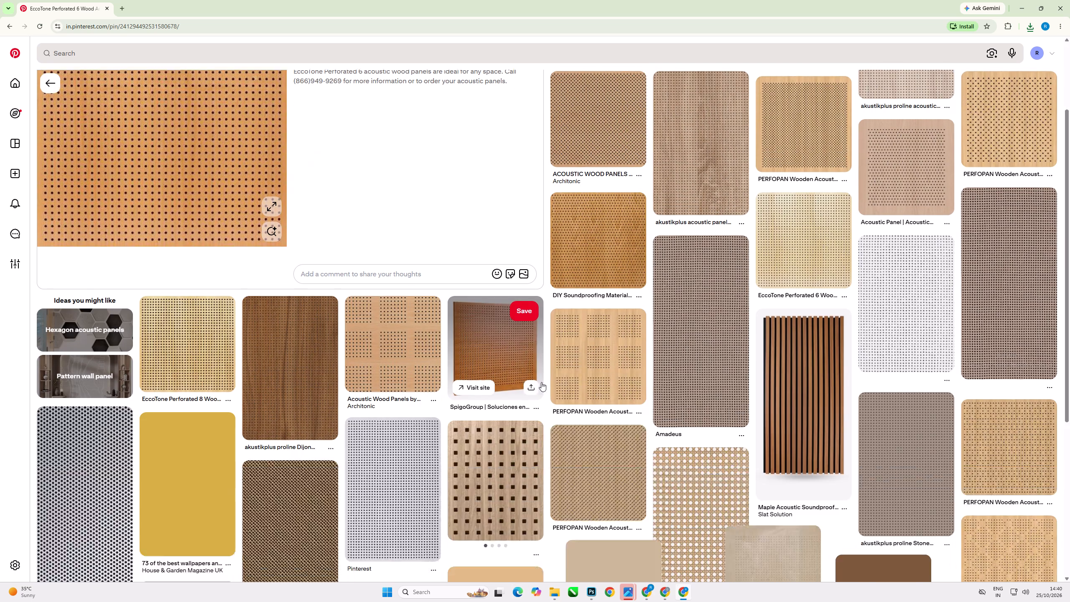
pyautogui.scroll(-2, 506, 315)
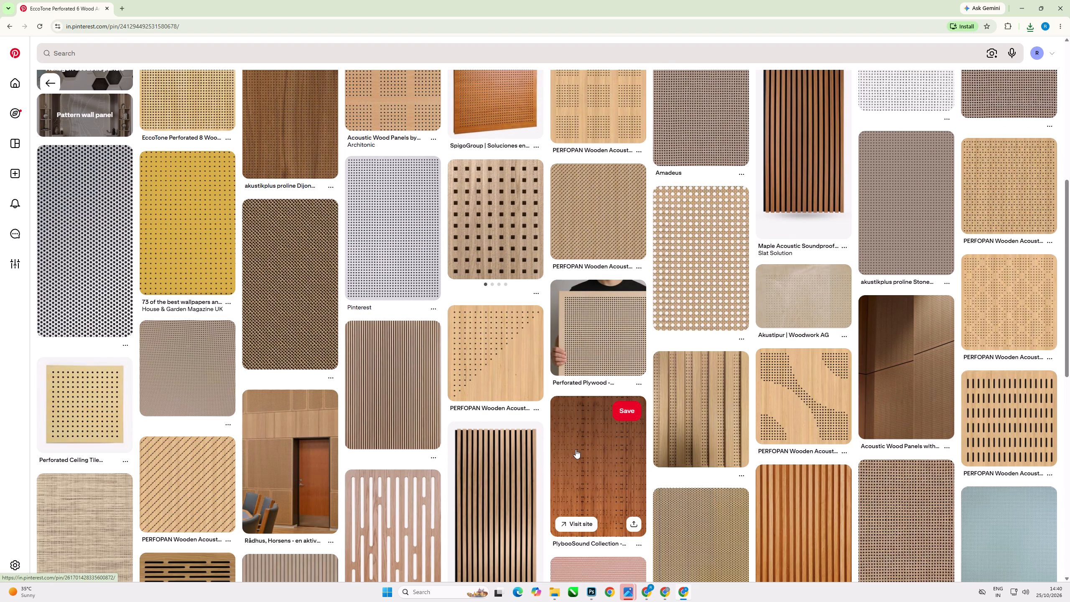
pyautogui.scroll(11, 383, 219)
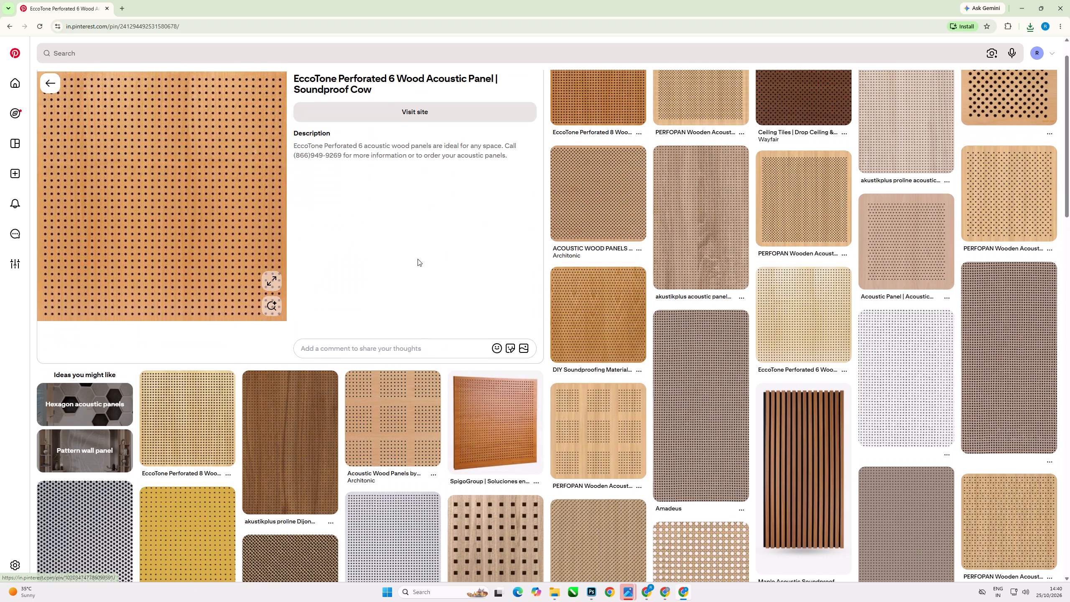
pyautogui.scroll(9, 418, 259)
# Search Pinterest for "pegboard texture tan colour".
pyautogui.click(347, 53)
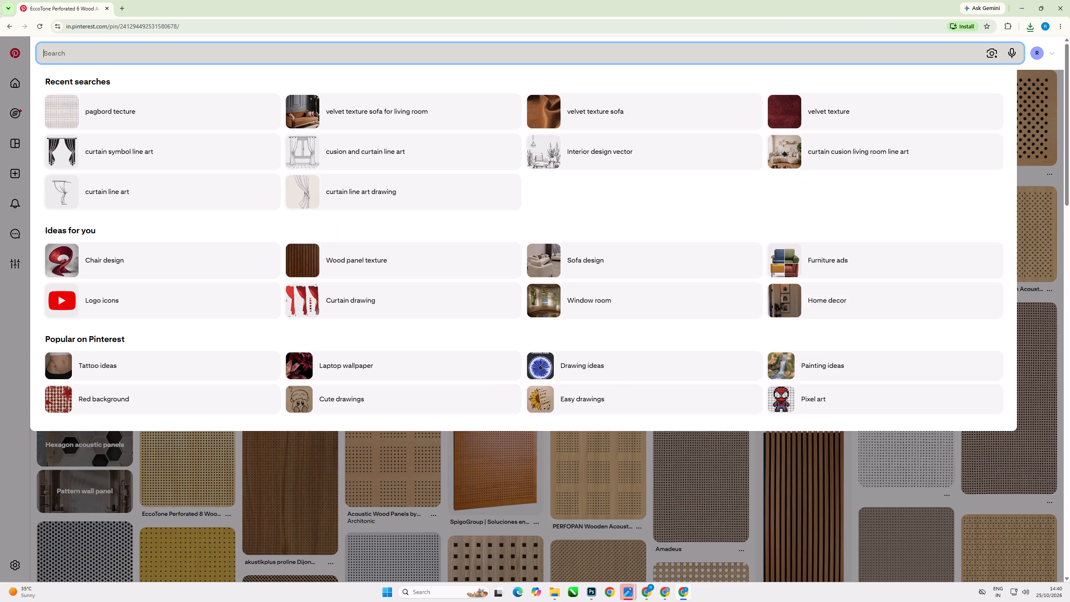
pyautogui.write('pegb')
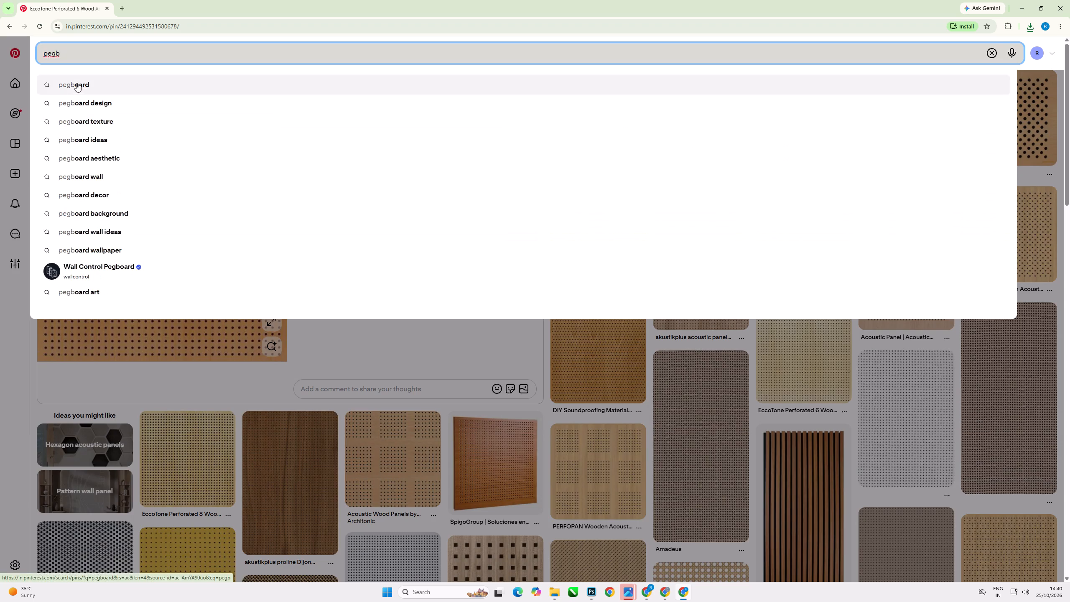
pyautogui.click(94, 119)
pyautogui.click(99, 52)
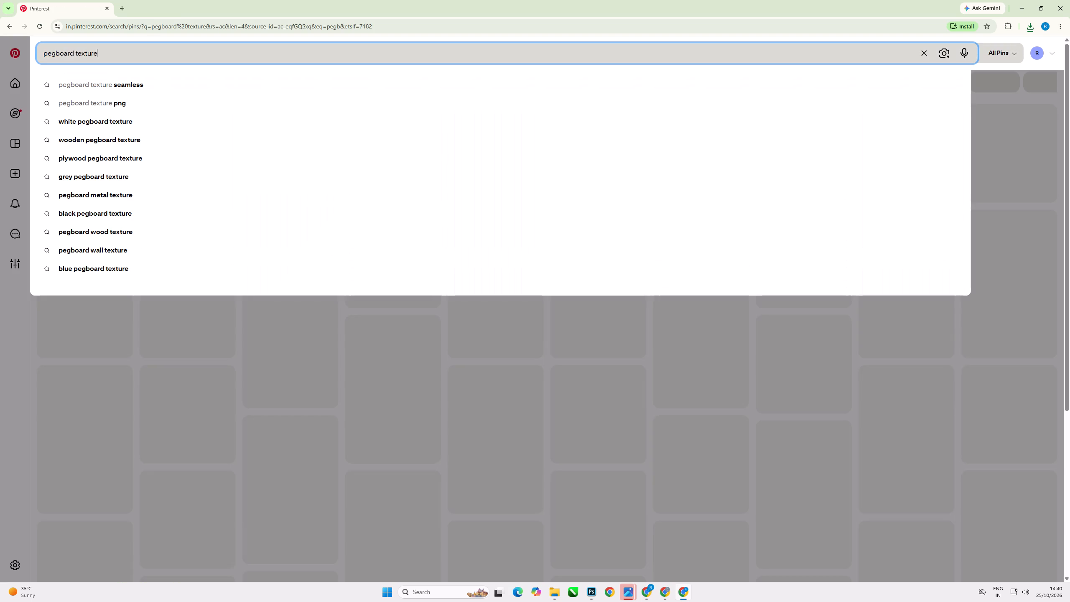
pyautogui.press('space')
pyautogui.write('tan colour')
pyautogui.press('Return')
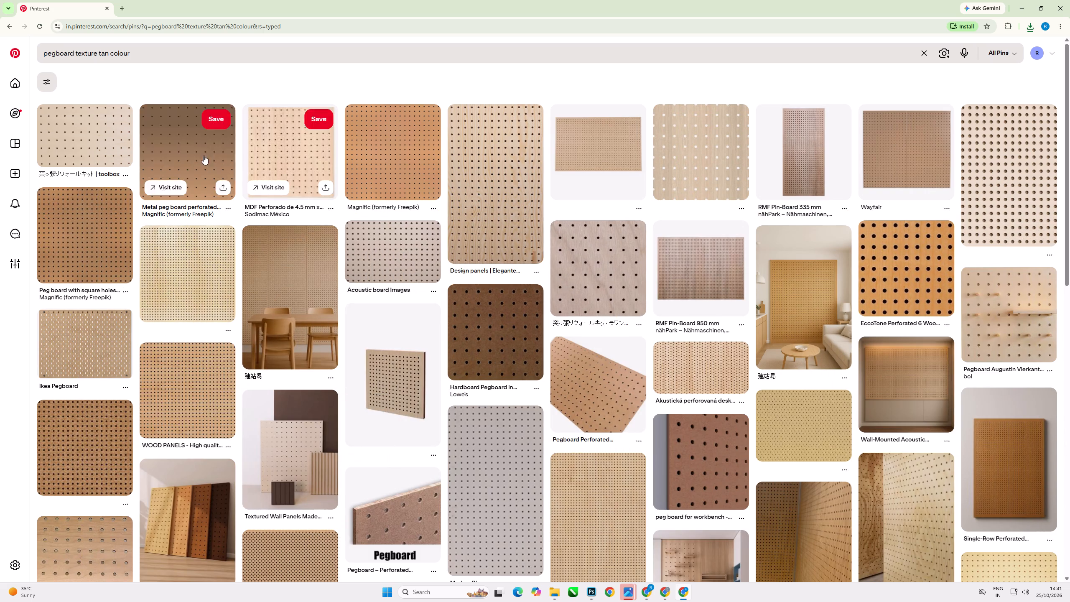
# Look through the "pegboard texture tan colour" results for a suitable tan perforated board image.
pyautogui.scroll(-2, 377, 369)
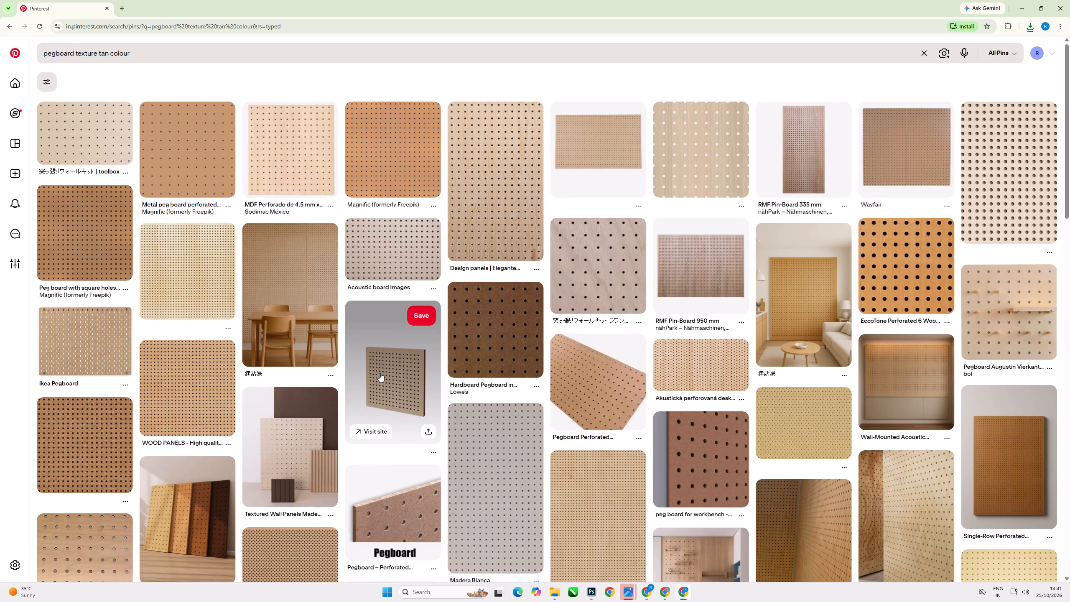
pyautogui.scroll(-5, 380, 373)
pyautogui.scroll(-3, 499, 506)
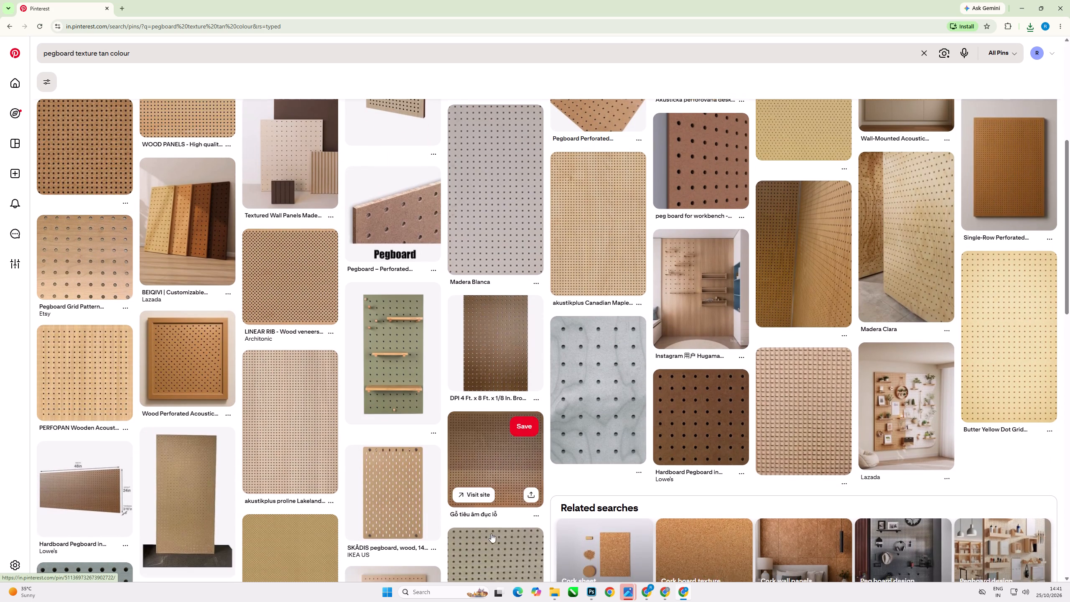
pyautogui.scroll(-2, 491, 533)
pyautogui.scroll(-4, 528, 541)
pyautogui.scroll(-4, 833, 584)
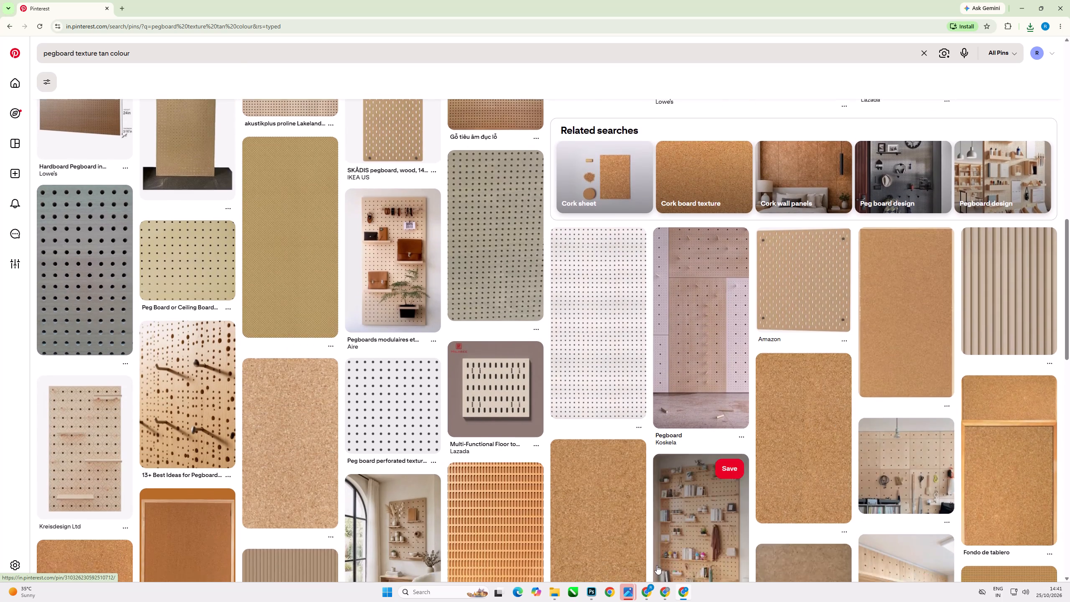
pyautogui.scroll(-3, 657, 565)
pyautogui.scroll(-5, 193, 354)
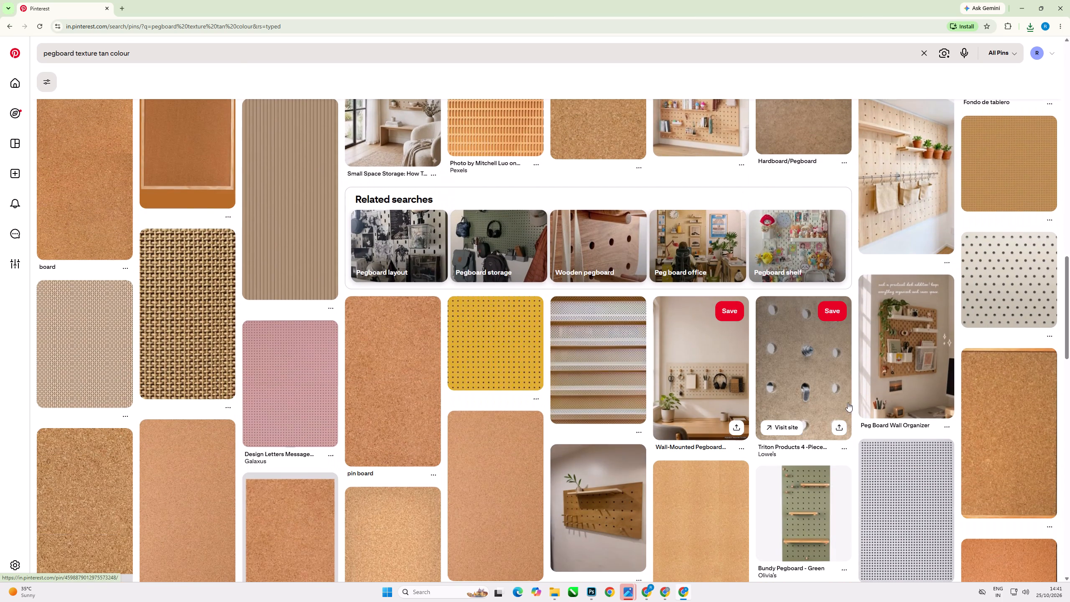
pyautogui.scroll(-5, 667, 341)
pyautogui.scroll(-8, 808, 439)
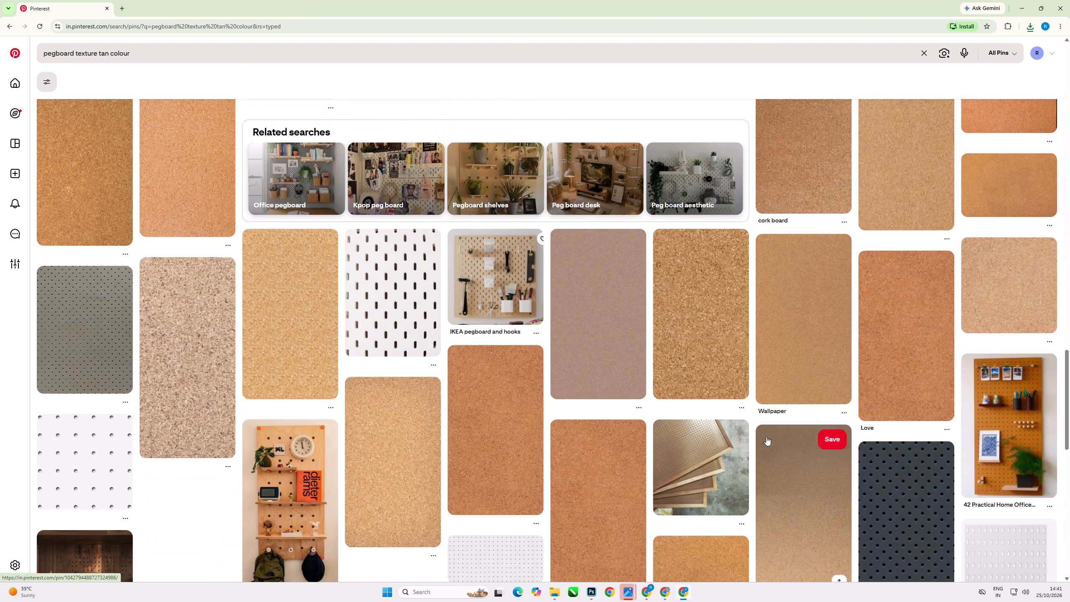
pyautogui.scroll(-6, 464, 382)
pyautogui.scroll(-11, 472, 430)
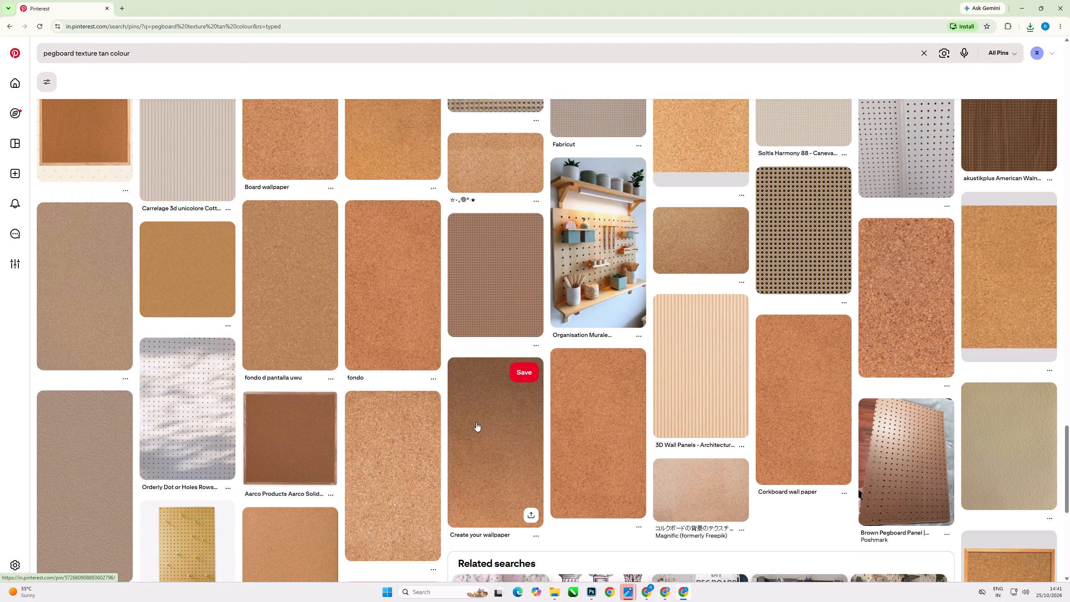
pyautogui.scroll(1, 436, 415)
pyautogui.scroll(-4, 417, 421)
pyautogui.scroll(-6, 373, 426)
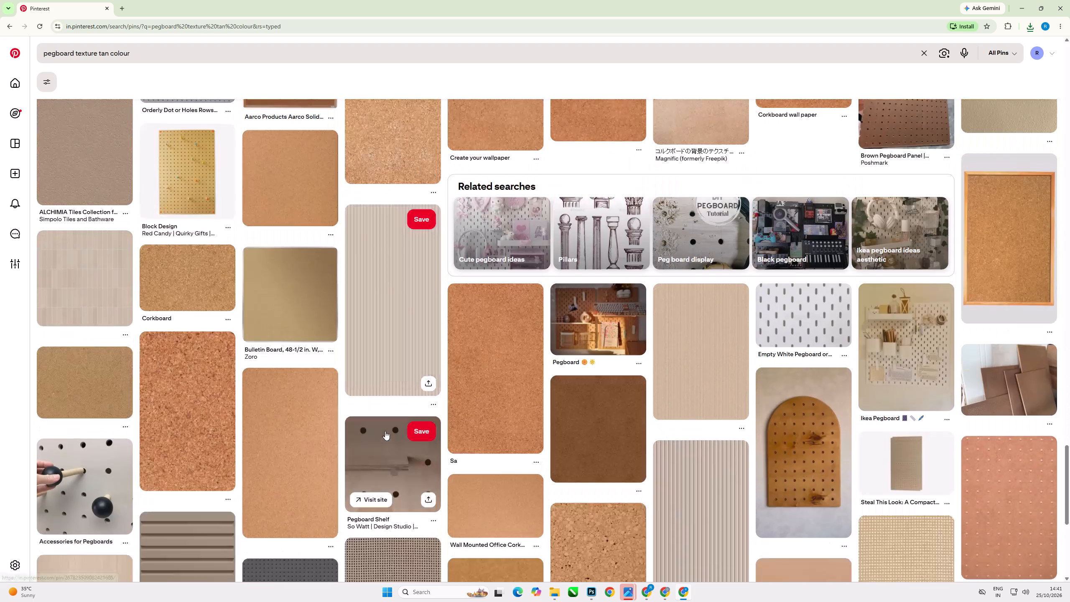
pyautogui.scroll(-11, 386, 433)
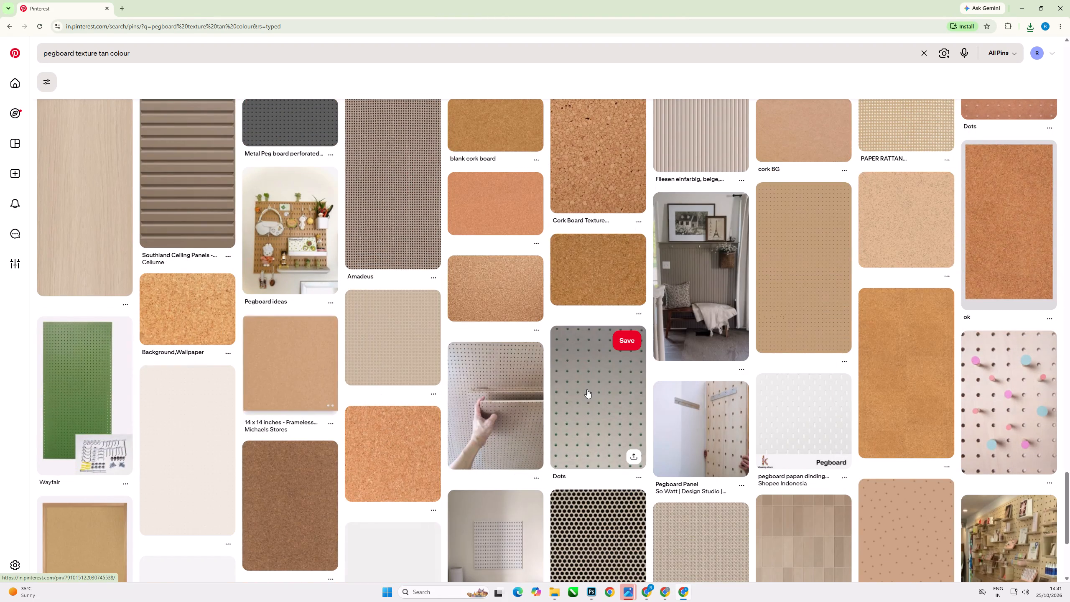
pyautogui.scroll(-14, 645, 421)
pyautogui.scroll(6, 517, 368)
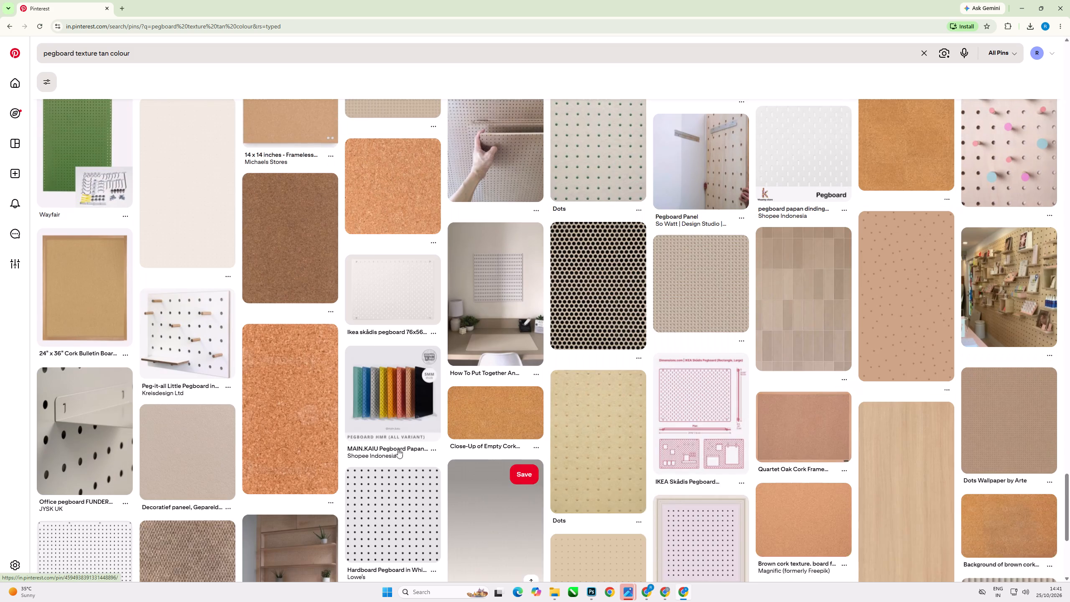
pyautogui.scroll(20, 385, 446)
pyautogui.scroll(18, 385, 446)
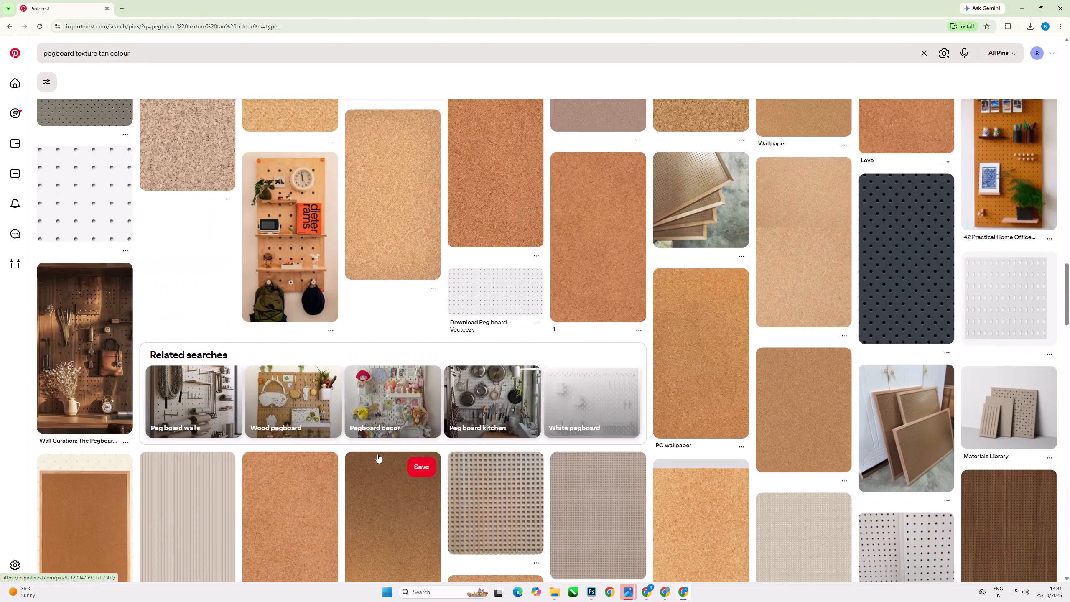
pyautogui.scroll(20, 377, 454)
pyautogui.scroll(20, 377, 454)
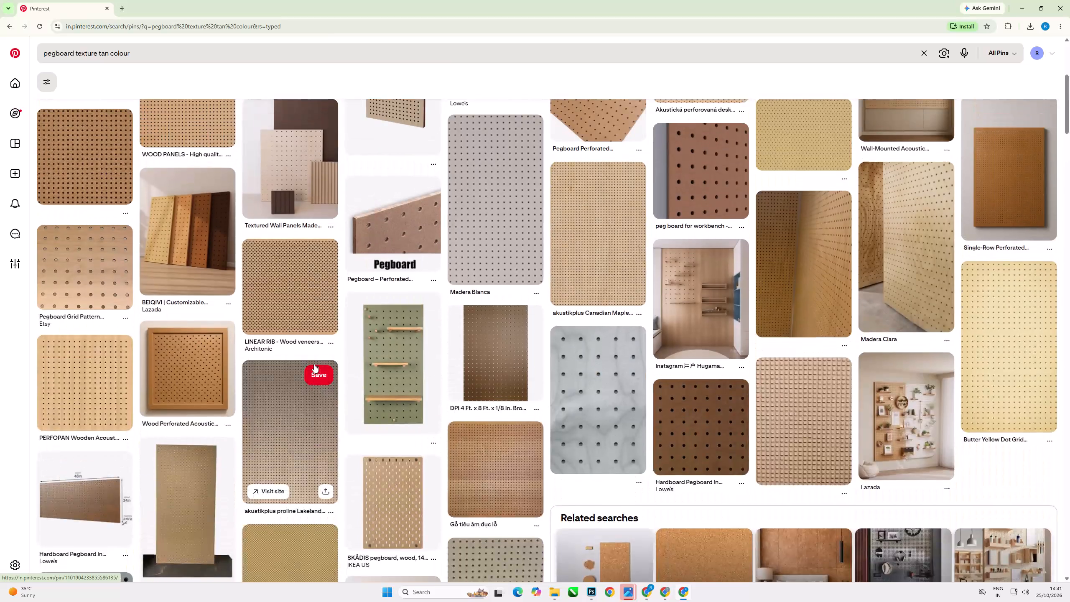
pyautogui.scroll(15, 314, 364)
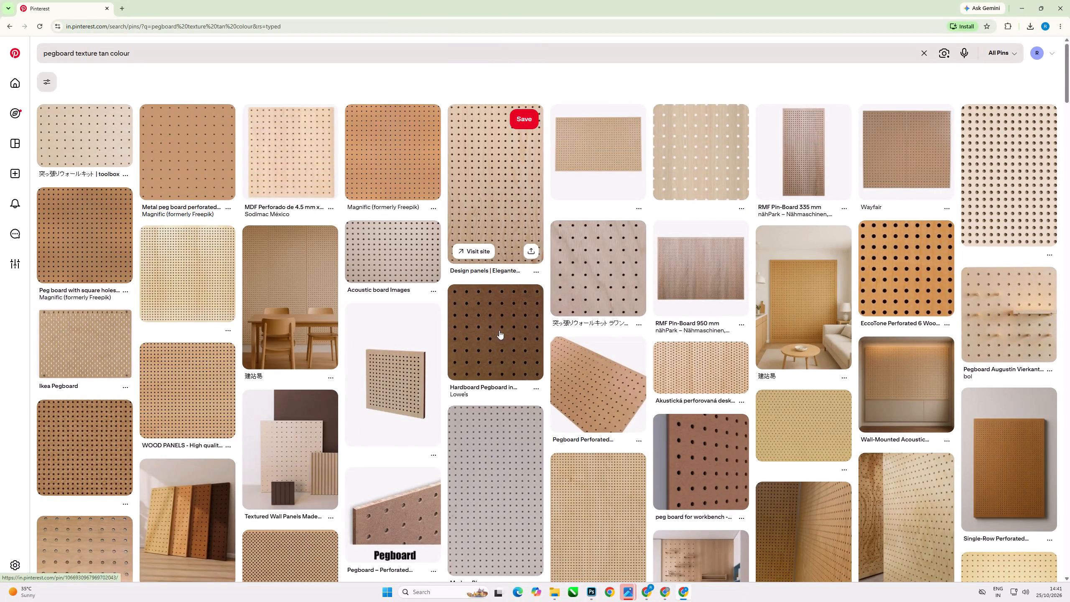
# Open the "peg board for workbench" pin, look through its related pins, and return to the search results.
pyautogui.click(696, 452)
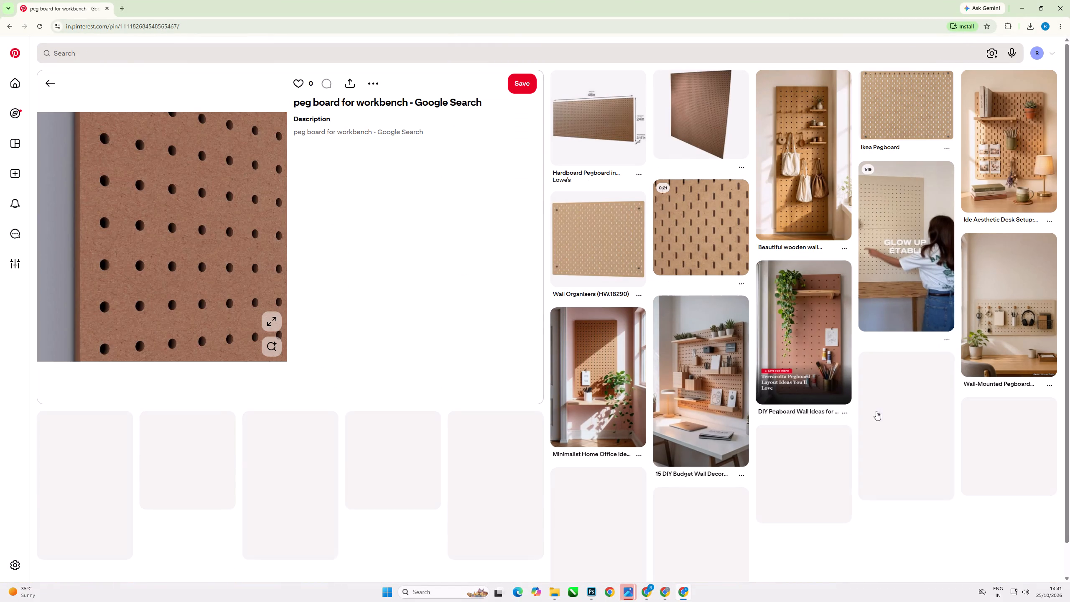
pyautogui.scroll(-5, 586, 468)
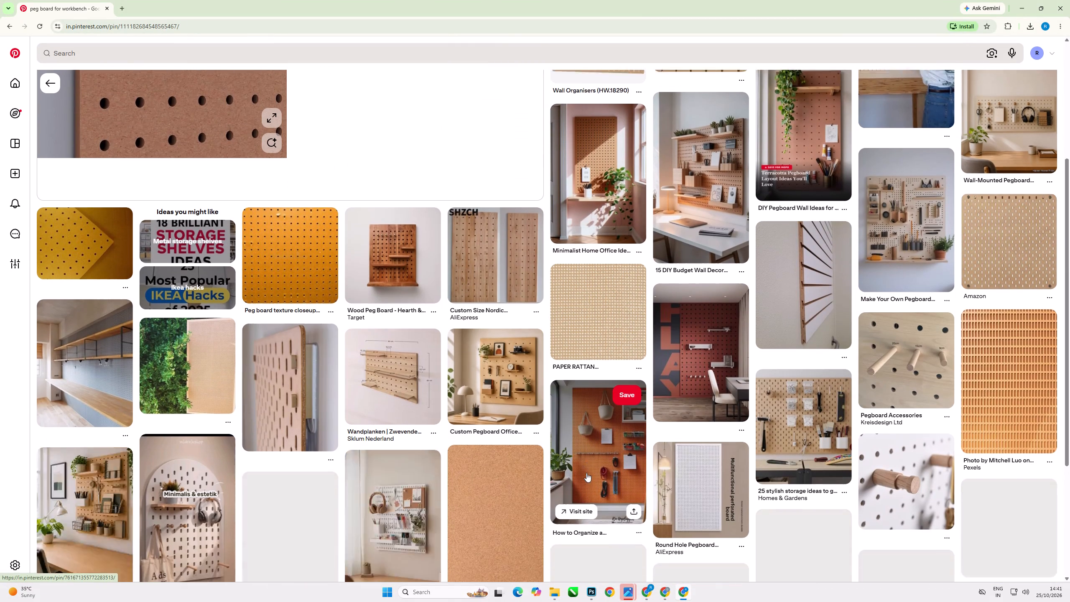
pyautogui.scroll(-6, 769, 461)
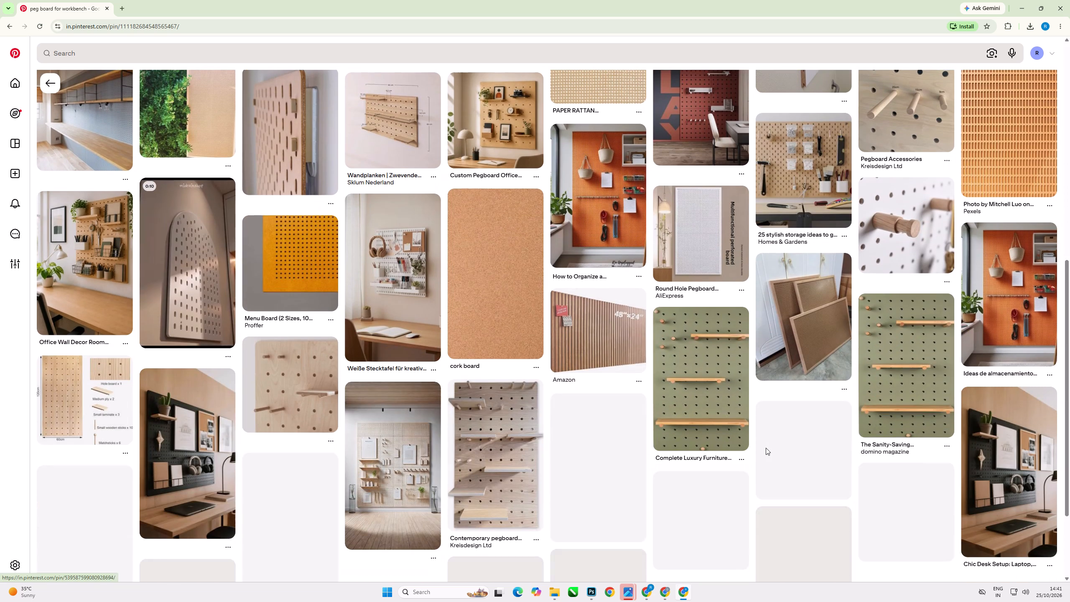
pyautogui.scroll(-7, 764, 469)
pyautogui.scroll(-10, 592, 375)
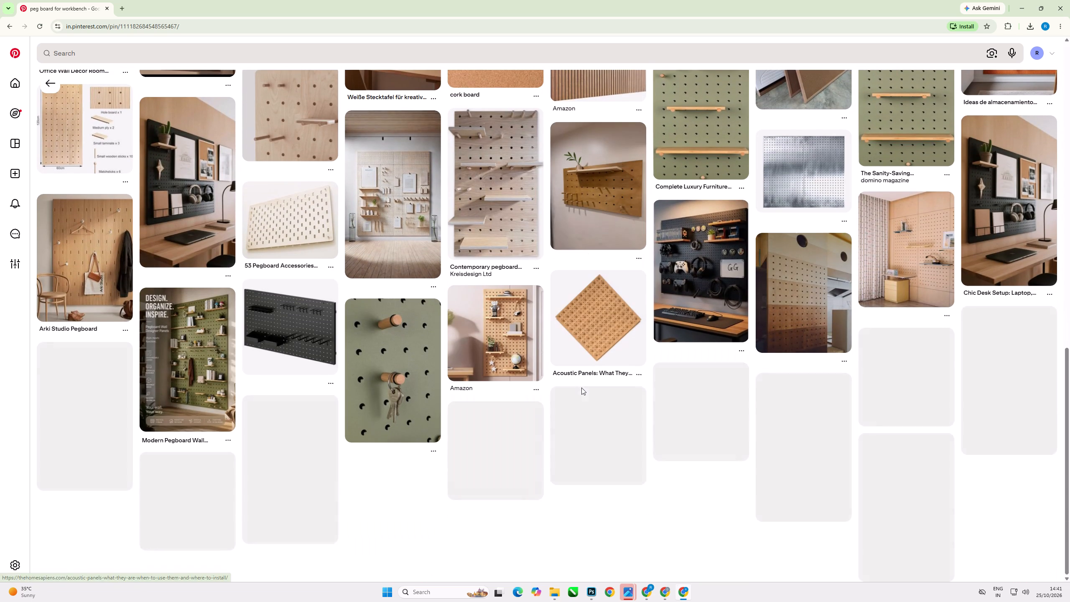
pyautogui.scroll(-2, 581, 388)
pyautogui.scroll(12, 591, 334)
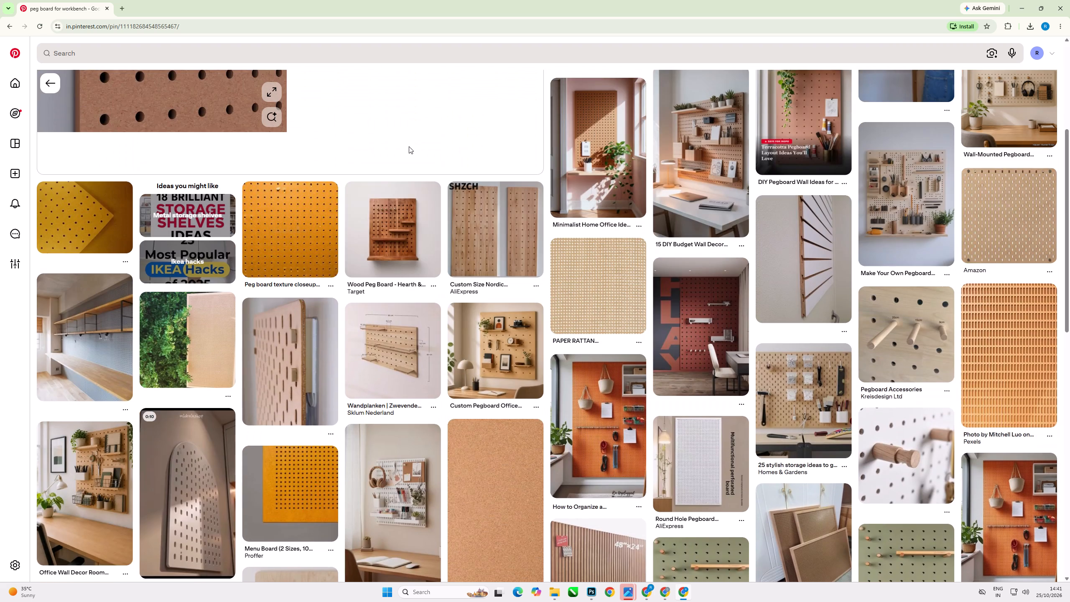
pyautogui.scroll(9, 406, 153)
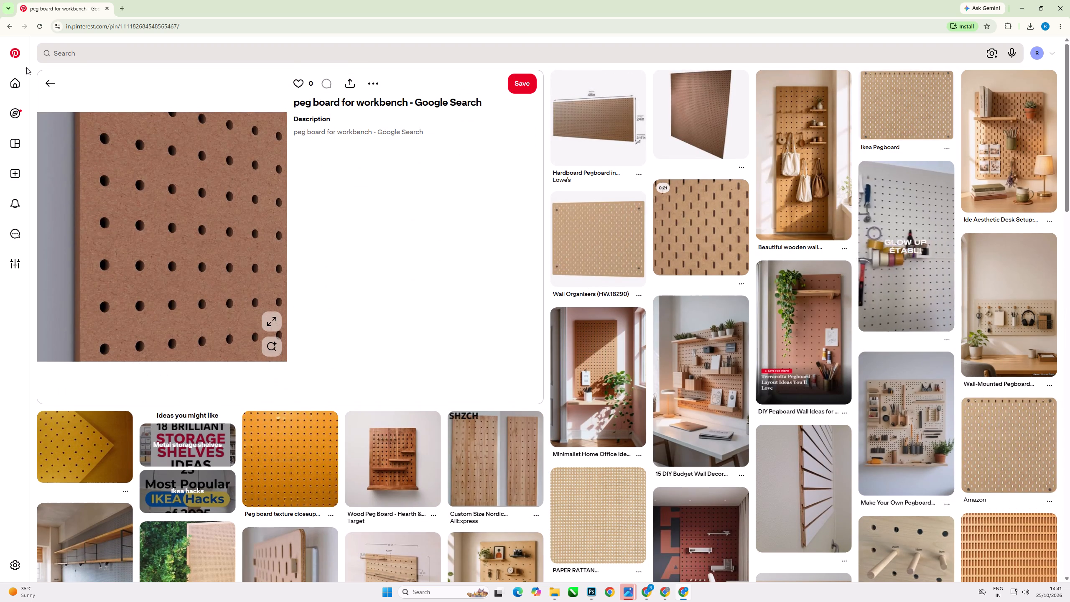
pyautogui.click(42, 87)
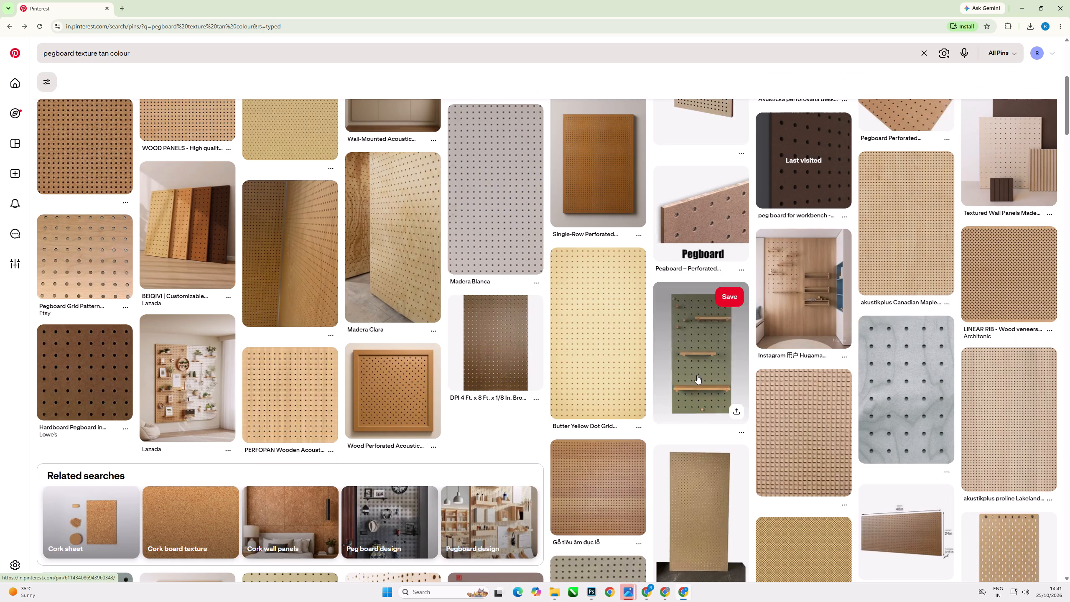
# Open the "Single-Row Perforated Acoustic Panels" pin, look through its related pins, and return to the search results.
pyautogui.scroll(6, 510, 364)
pyautogui.scroll(-2, 506, 367)
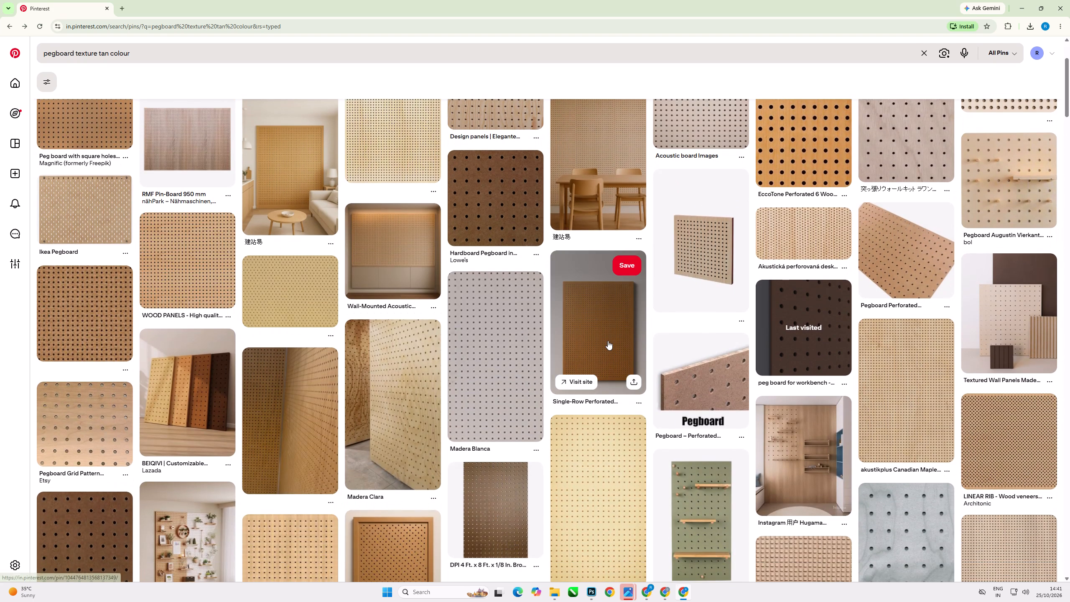
pyautogui.click(608, 341)
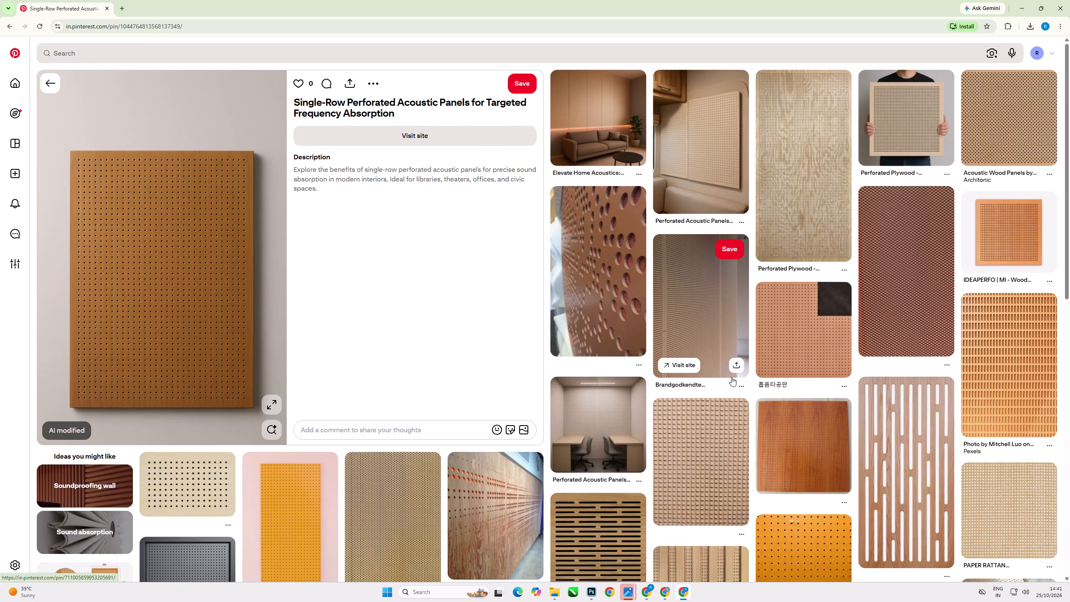
pyautogui.scroll(-6, 370, 439)
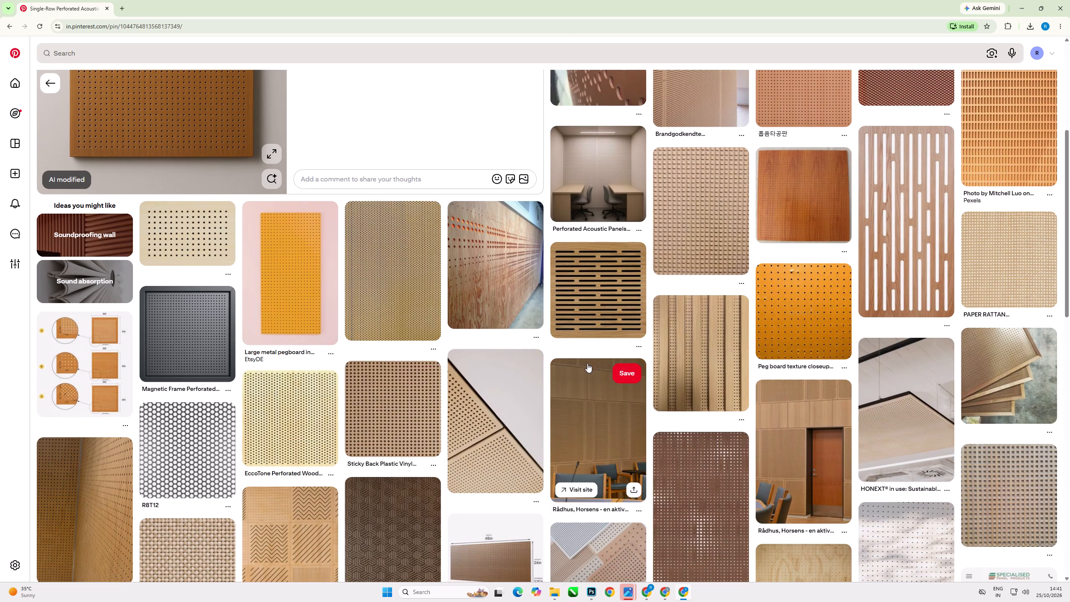
pyautogui.scroll(-5, 433, 374)
pyautogui.scroll(-5, 576, 415)
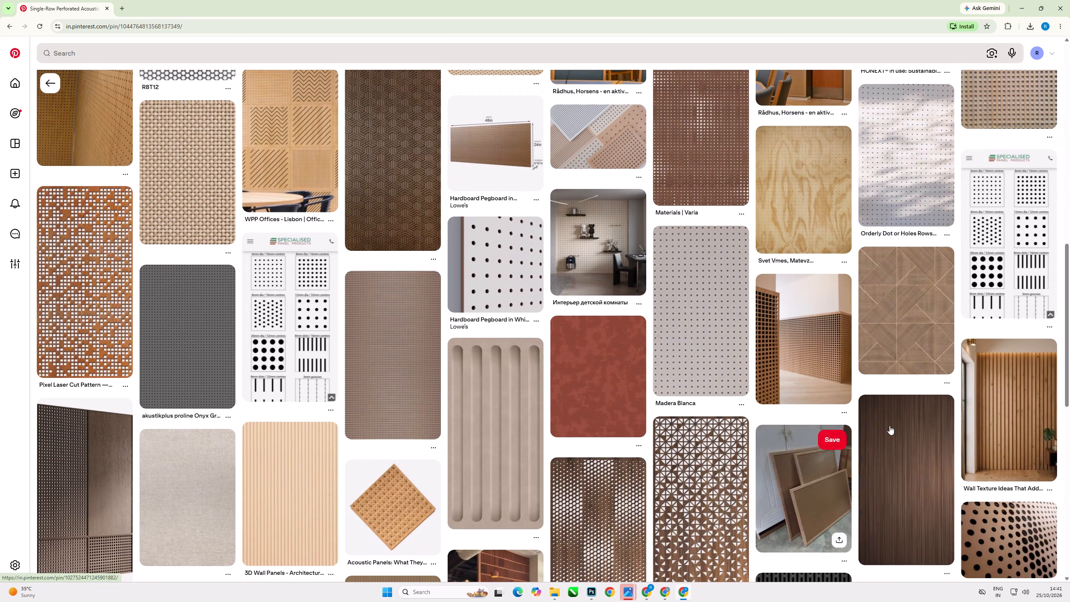
pyautogui.scroll(-6, 683, 398)
pyautogui.scroll(-6, 697, 446)
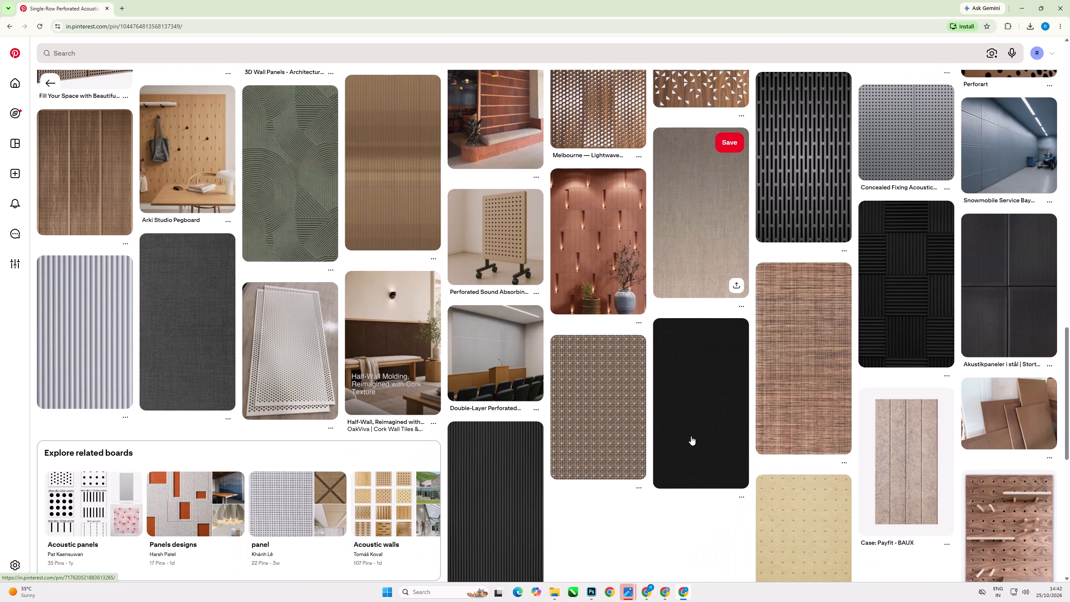
pyautogui.scroll(-6, 553, 427)
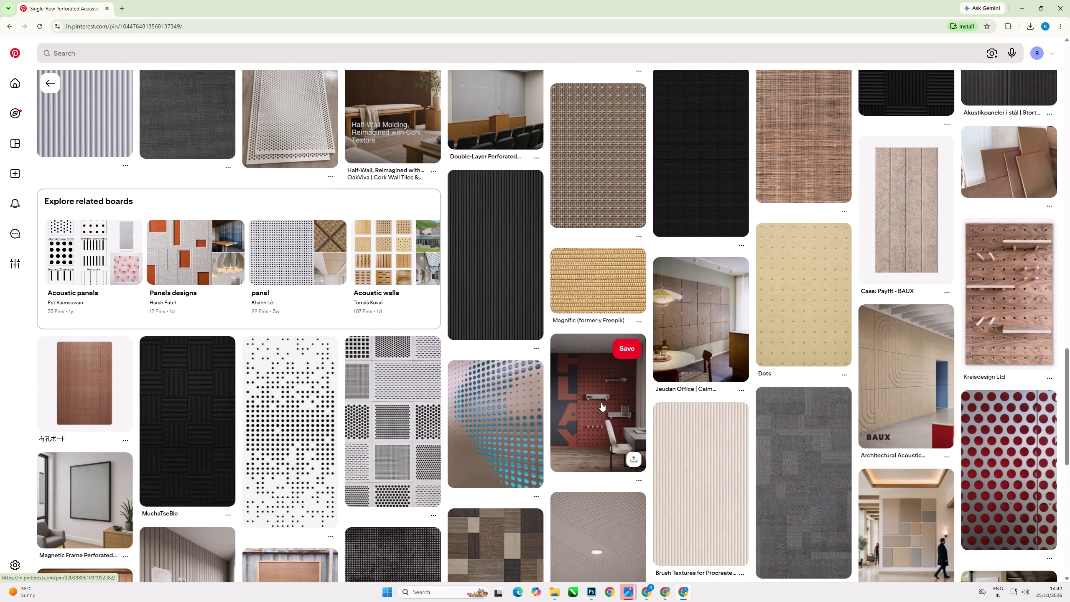
pyautogui.scroll(-7, 717, 478)
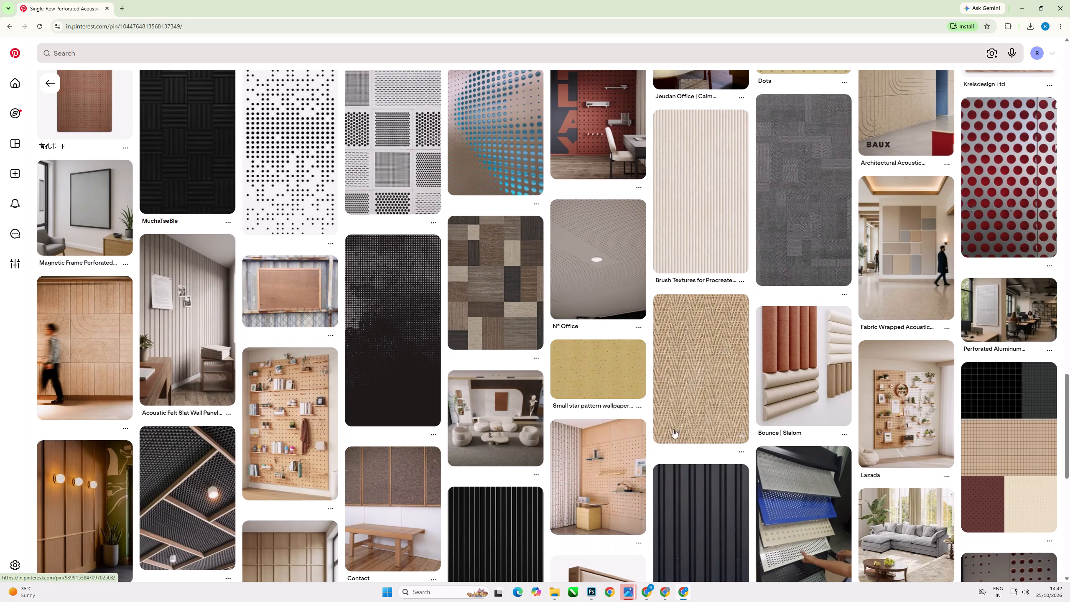
pyautogui.scroll(-12, 663, 429)
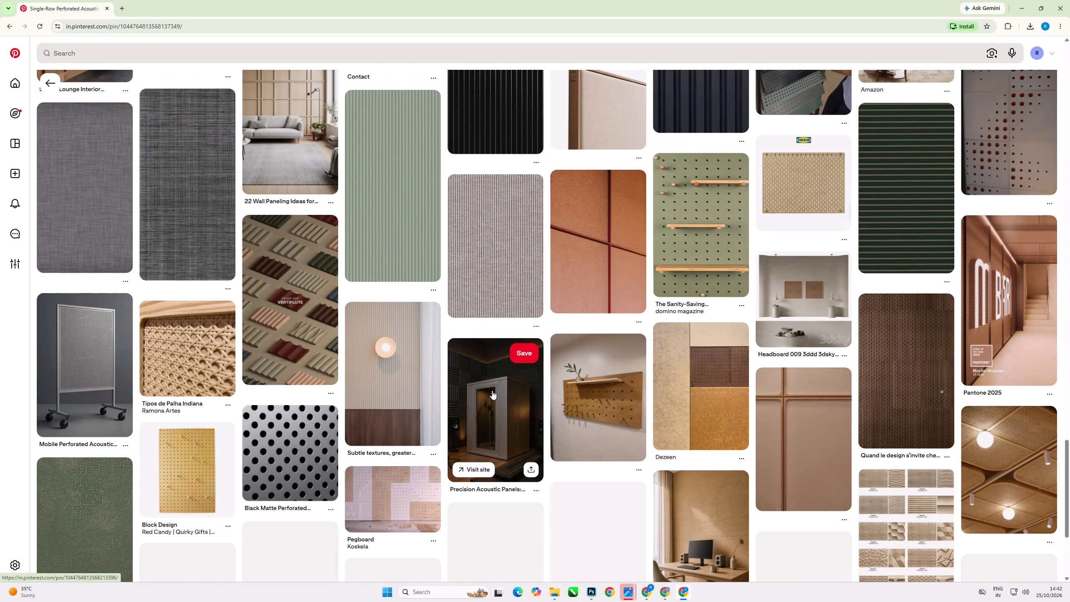
pyautogui.scroll(20, 492, 392)
pyautogui.scroll(9, 492, 392)
pyautogui.scroll(7, 0, 194)
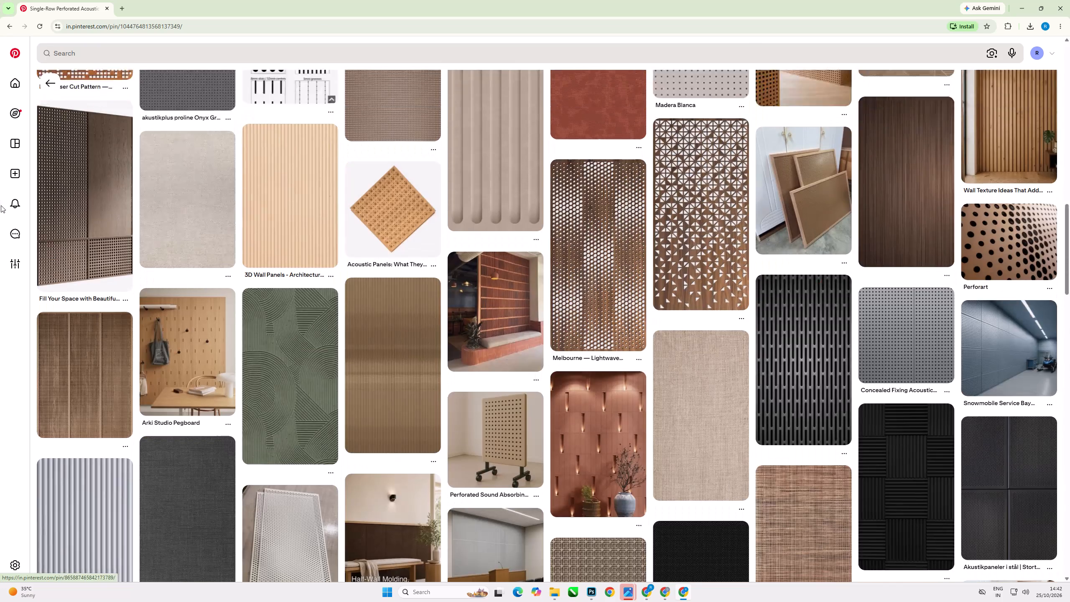
pyautogui.scroll(7, 383, 270)
pyautogui.scroll(14, 86, 246)
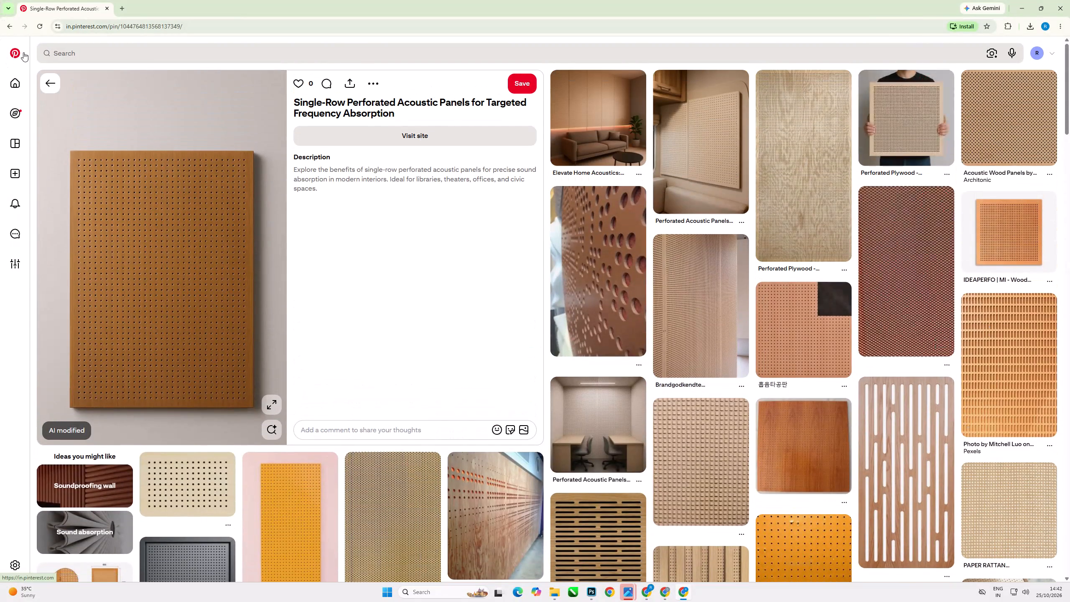
pyautogui.click(43, 82)
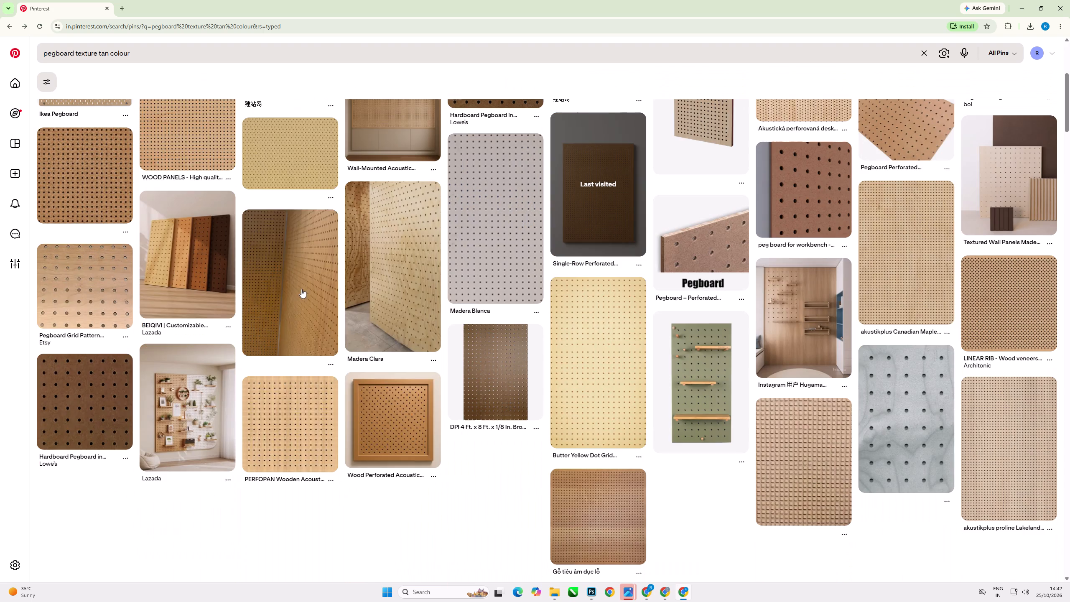
# Open Lowe's brown hardboard pegboard pin and its larger 47.75-in W x 95.75-in H version, examining the related pins of each.
pyautogui.click(52, 389)
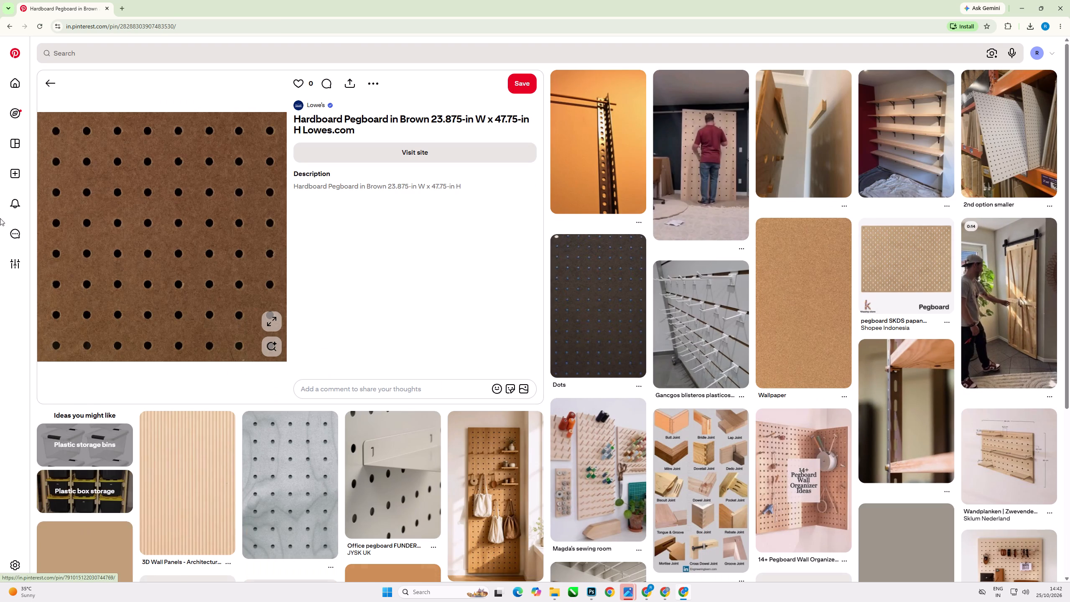
pyautogui.scroll(-7, 365, 374)
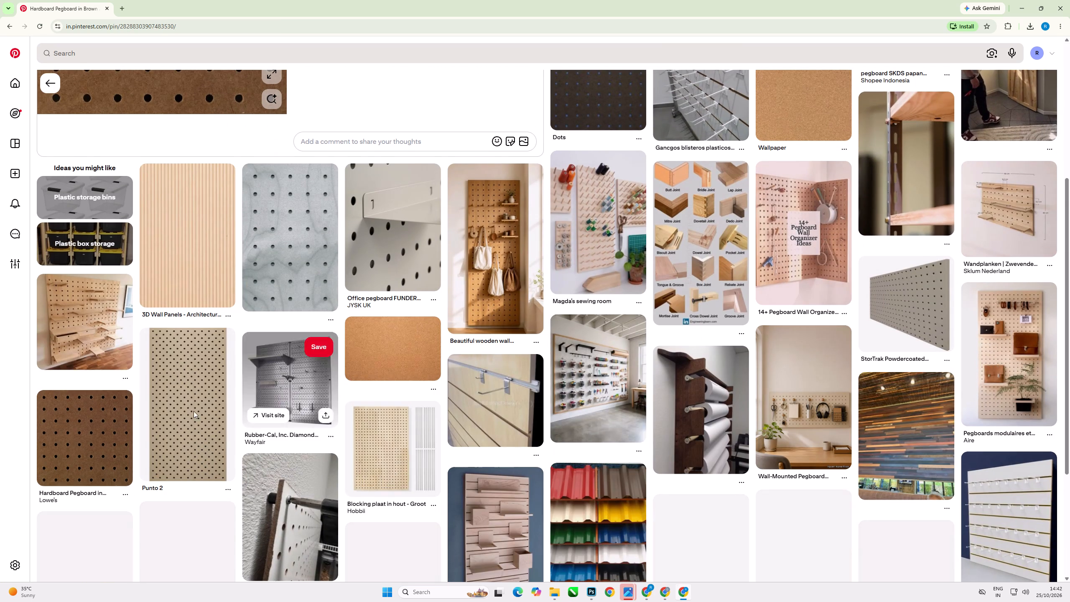
pyautogui.click(65, 436)
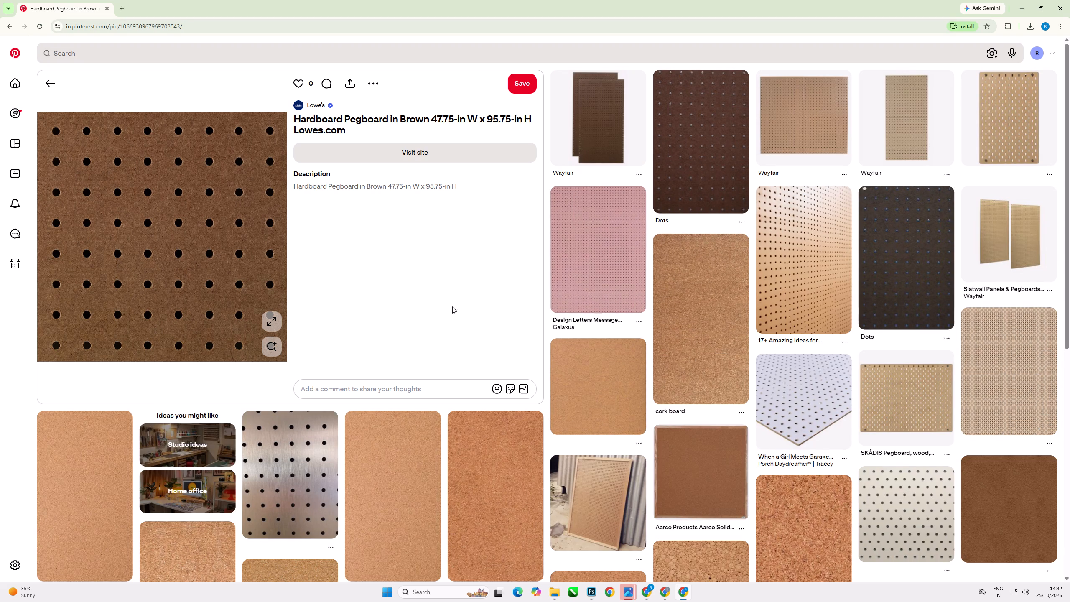
pyautogui.scroll(-6, 429, 349)
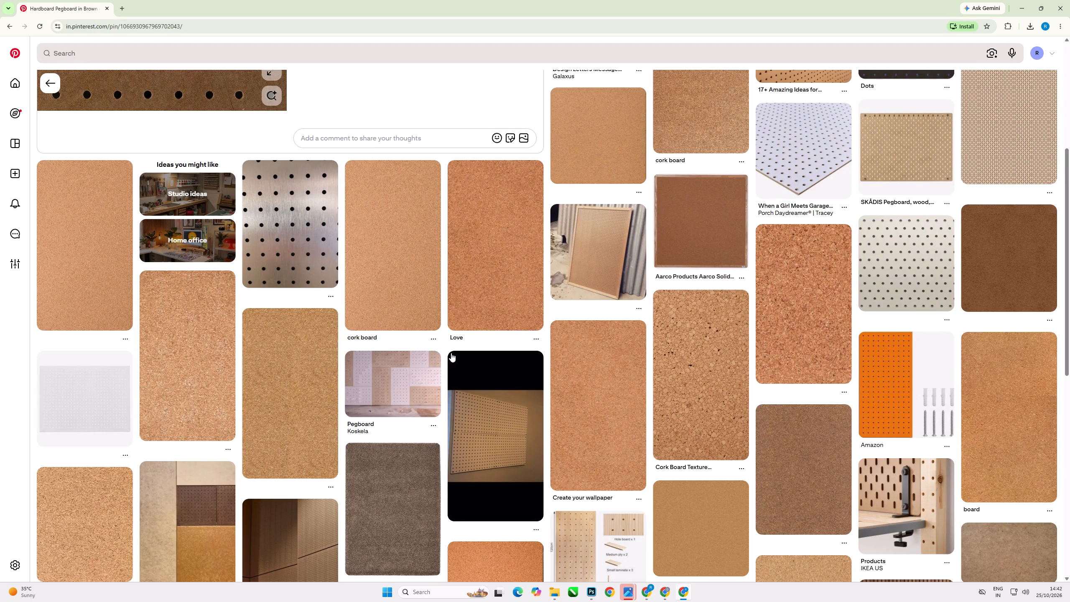
pyautogui.scroll(-1, 459, 355)
pyautogui.scroll(14, 466, 365)
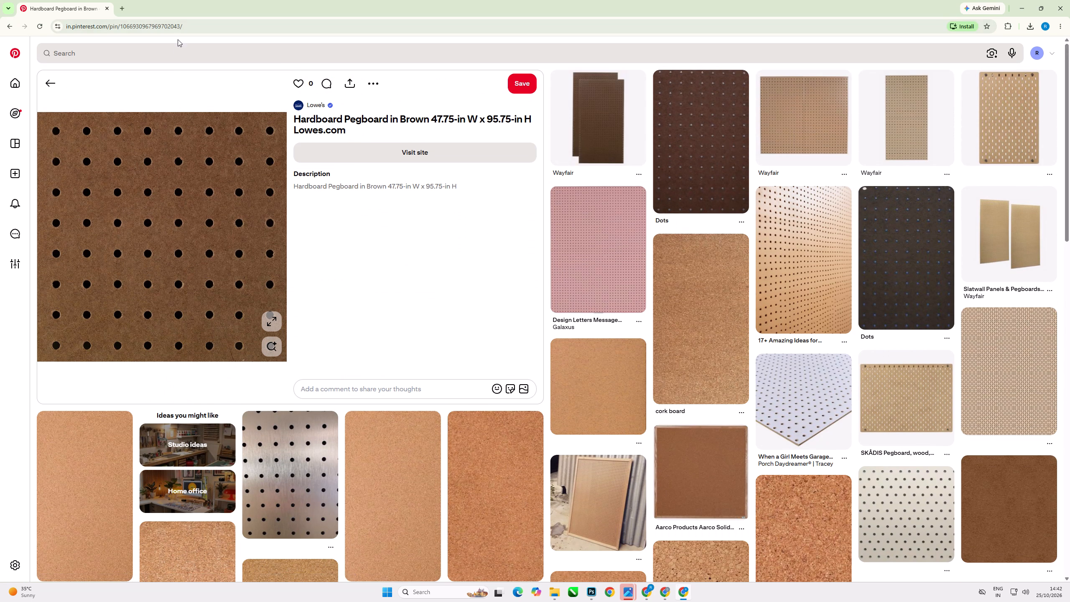
# Search Pinterest for "tan colour".
pyautogui.moveTo(177, 40); pyautogui.dragTo(169, 62)
pyautogui.click(153, 51)
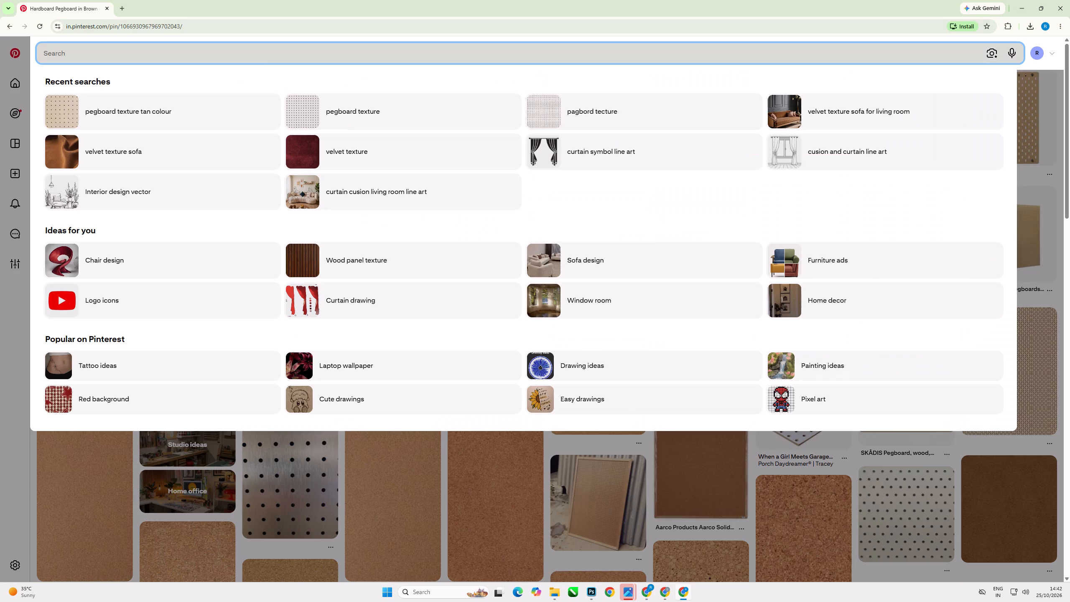
pyautogui.write('tan')
pyautogui.press('space')
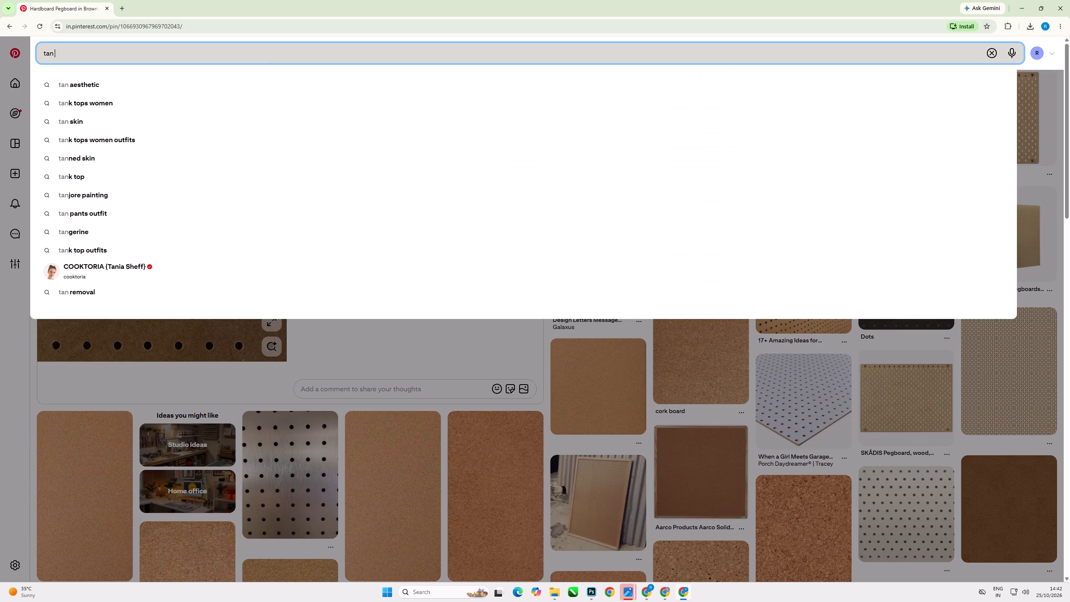
pyautogui.write('colour')
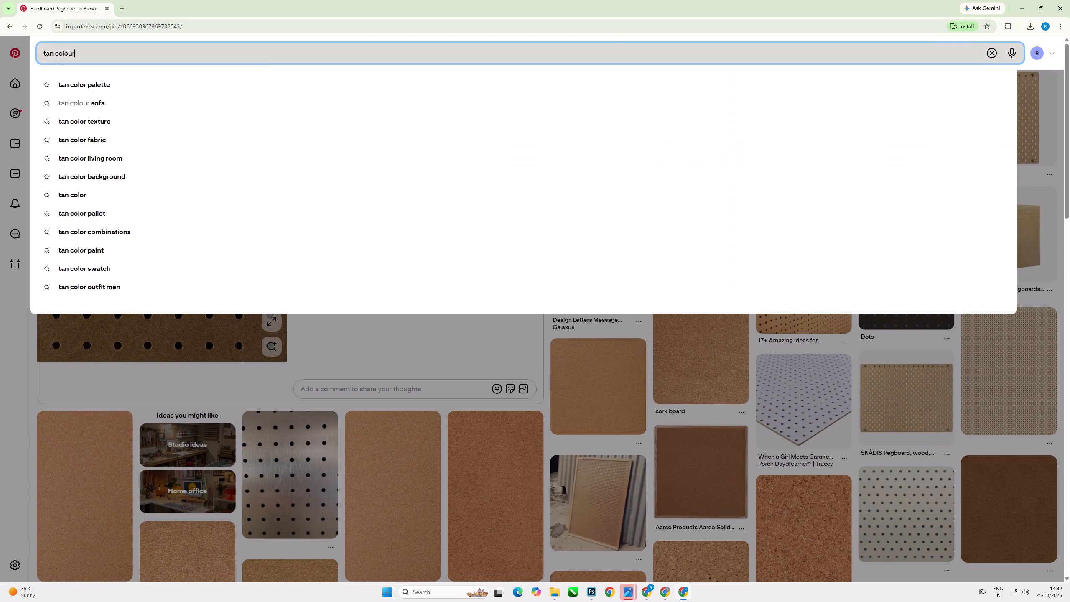
pyautogui.press('Return')
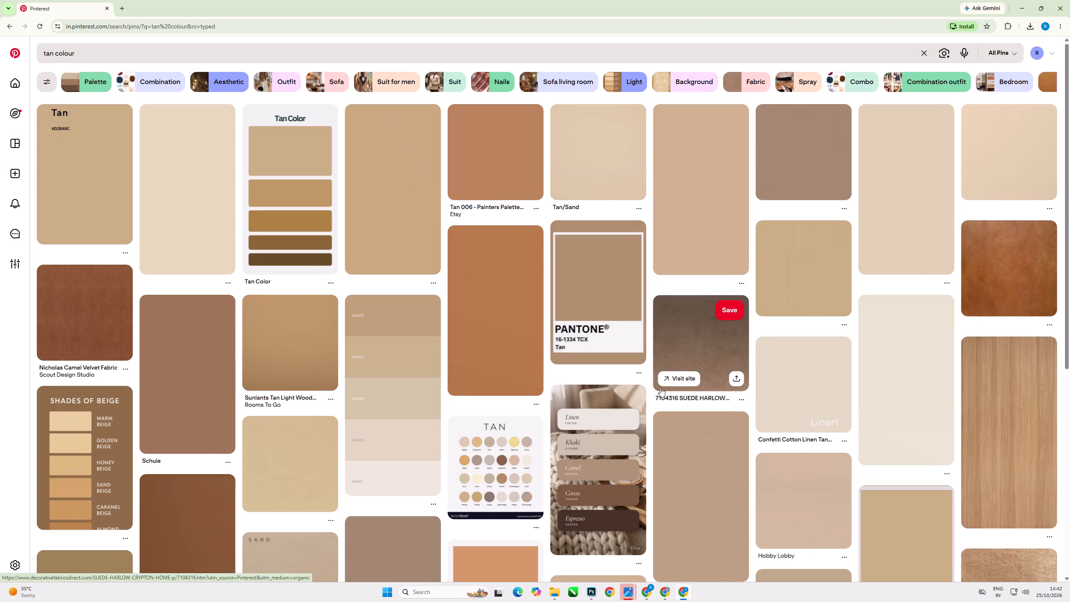
# Open the "Burghley FR Vinyl Leather Fabric / Tan" pin from the results and look through its related pins.
pyautogui.scroll(-4, 637, 392)
pyautogui.click(166, 350)
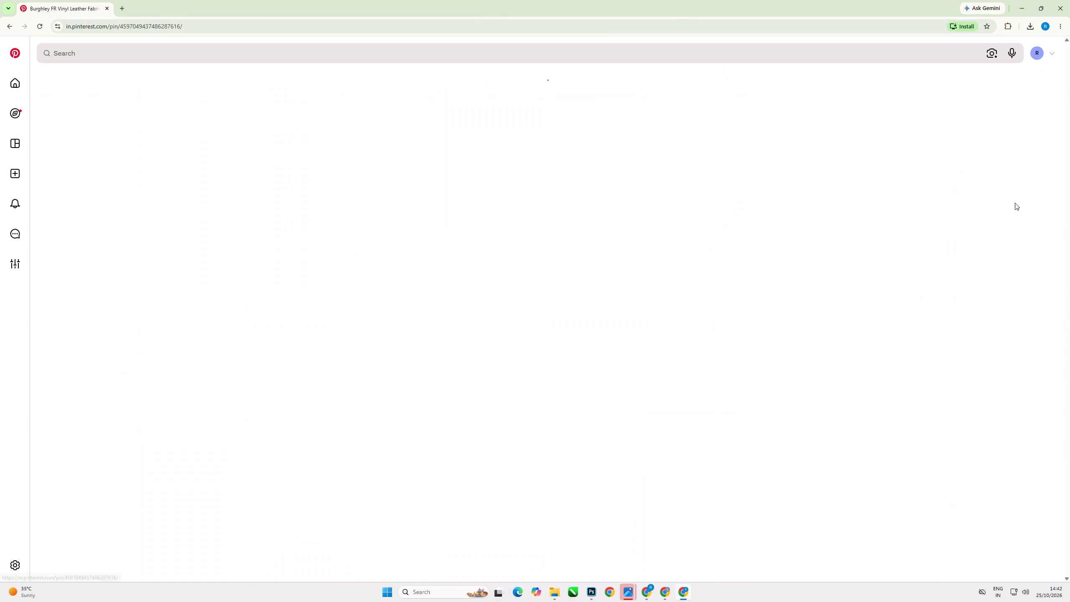
pyautogui.scroll(-1, 590, 203)
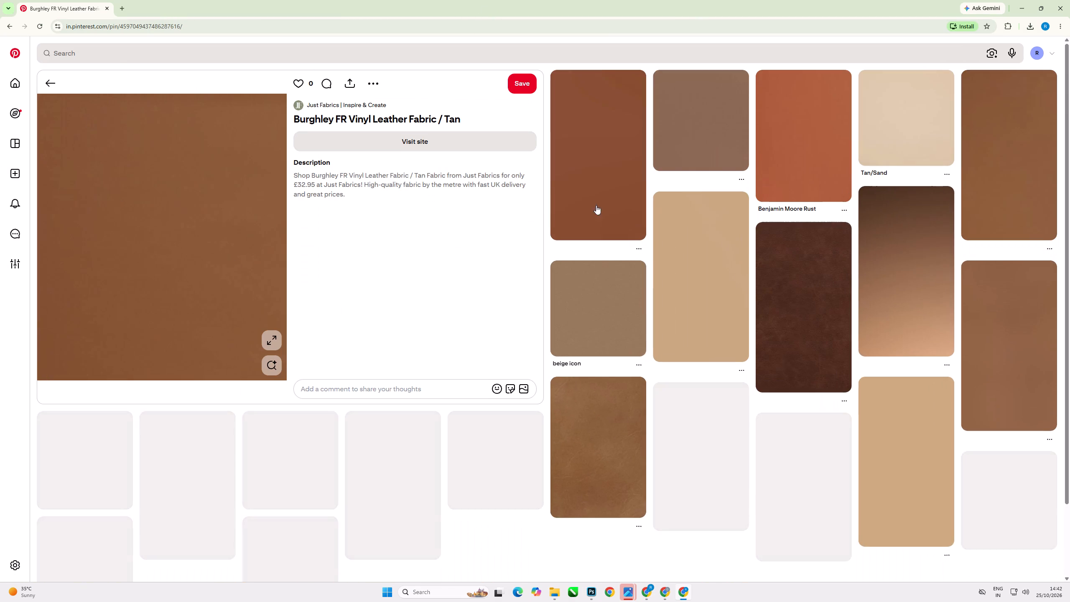
pyautogui.scroll(-1, 596, 205)
pyautogui.scroll(7, 739, 242)
pyautogui.scroll(-5, 487, 251)
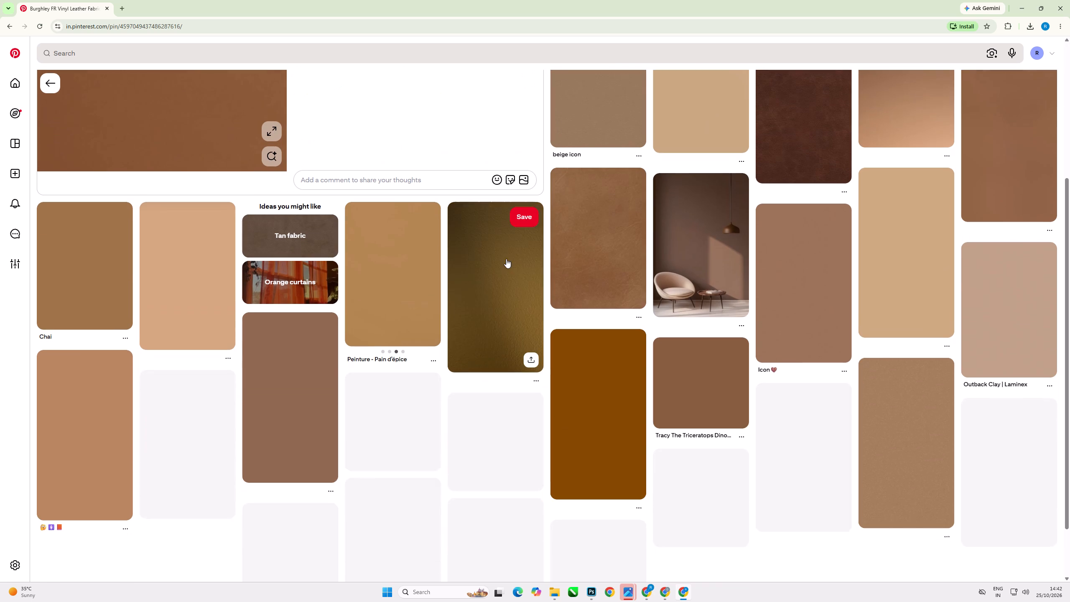
pyautogui.scroll(10, 787, 268)
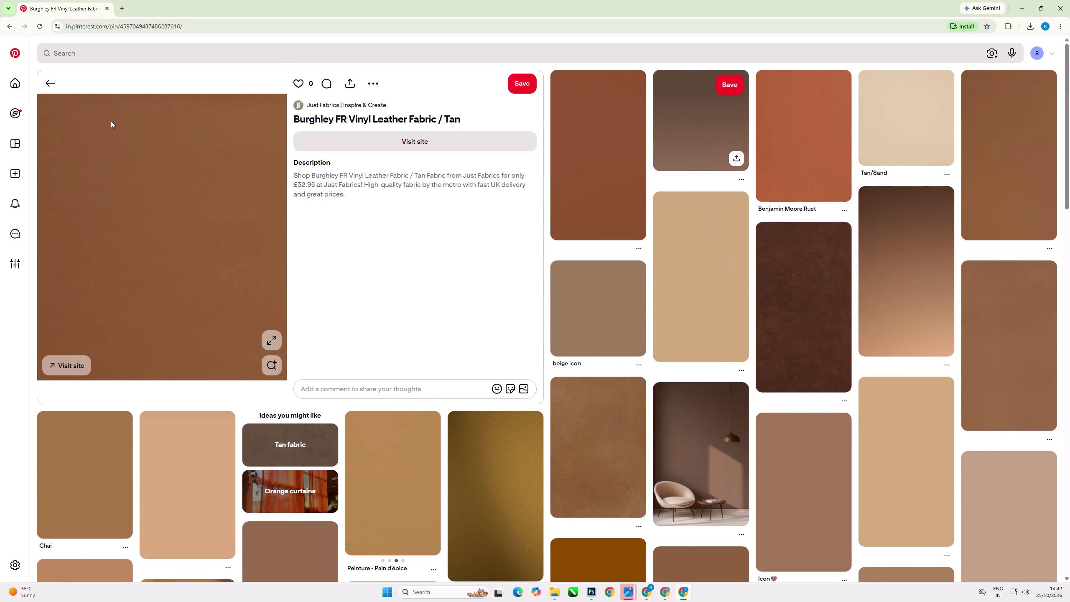
# Open the plain reddish-brown pin among the related pins, examine similar swatches, and open the "herfst kleur" pin.
pyautogui.click(592, 154)
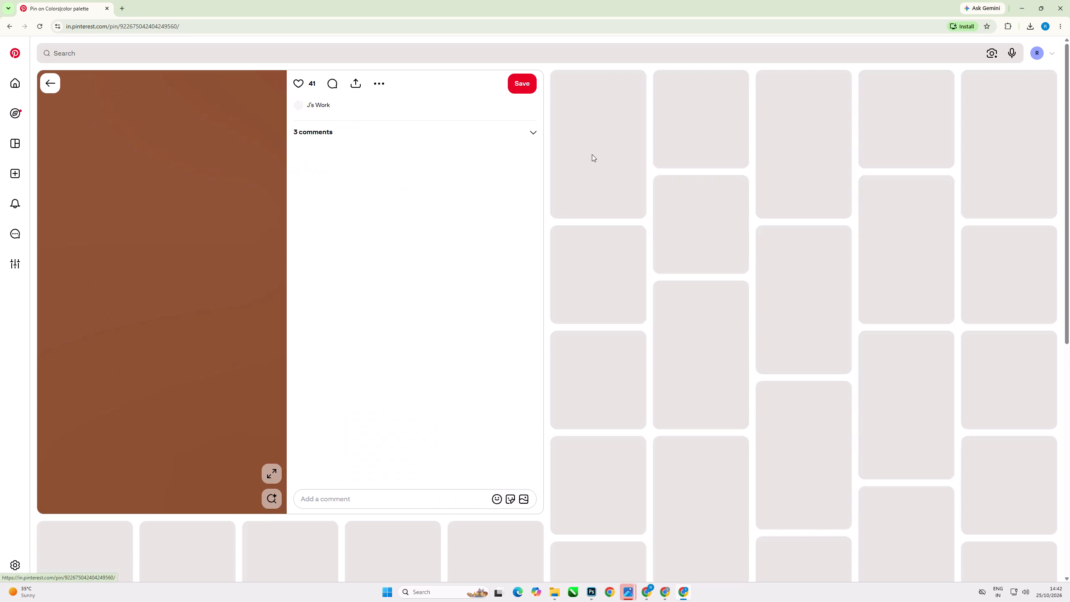
pyautogui.scroll(-7, 219, 286)
pyautogui.scroll(3, 730, 380)
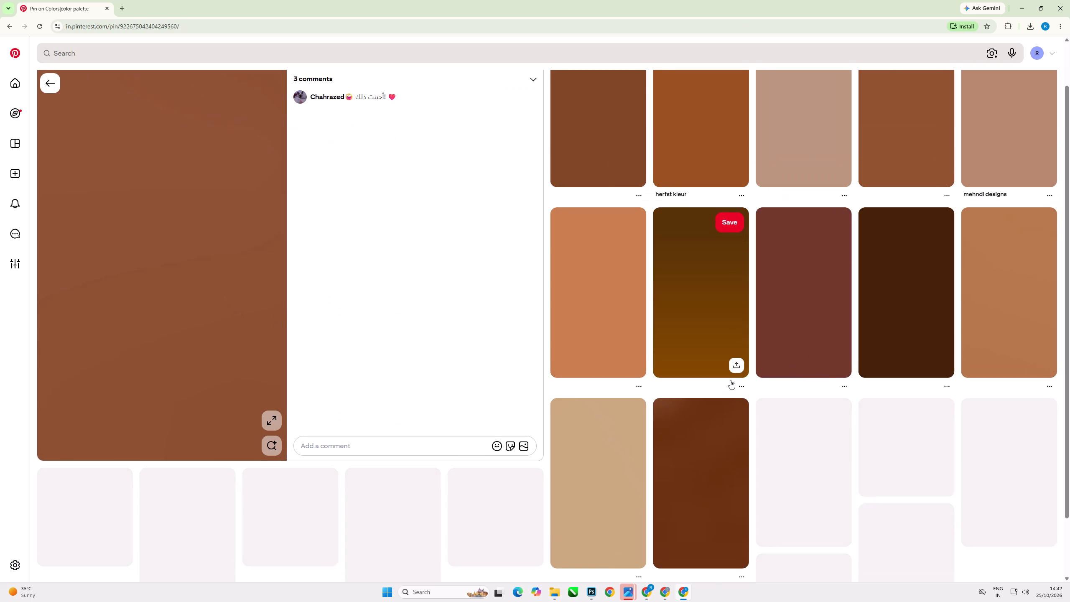
pyautogui.scroll(4, 730, 380)
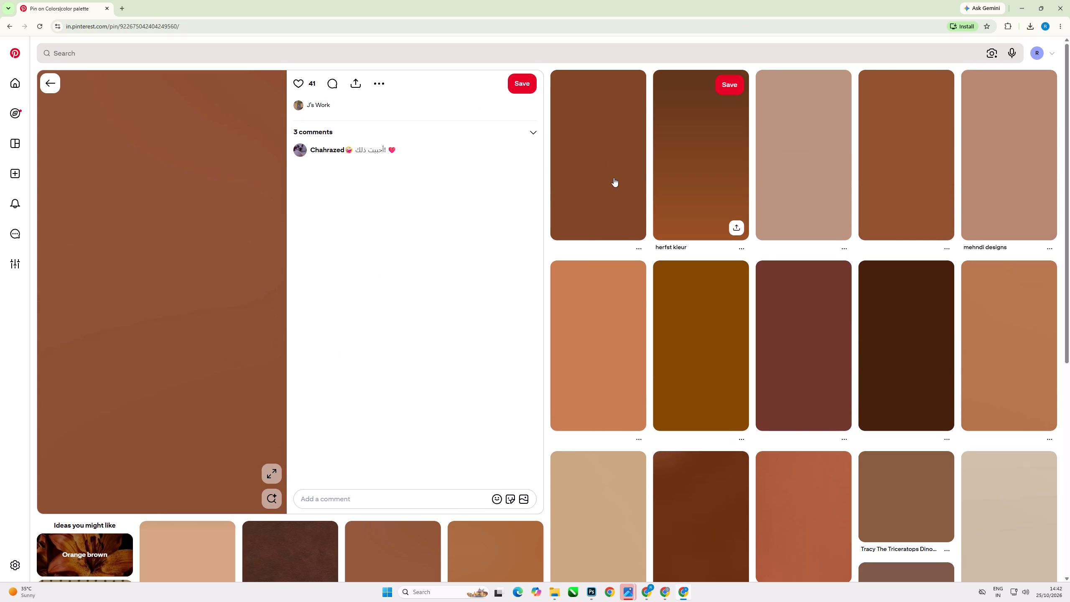
pyautogui.click(683, 177)
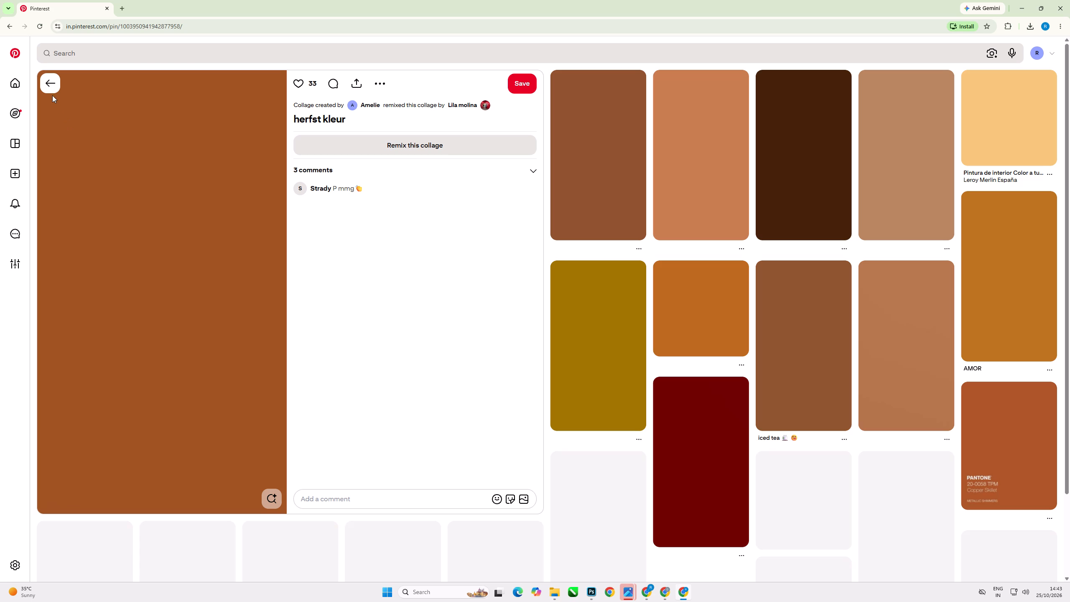
# Open the plain brown swatch related to "herfst kleur" and save its image as a JPG in the Downloads folder.
pyautogui.click(613, 172)
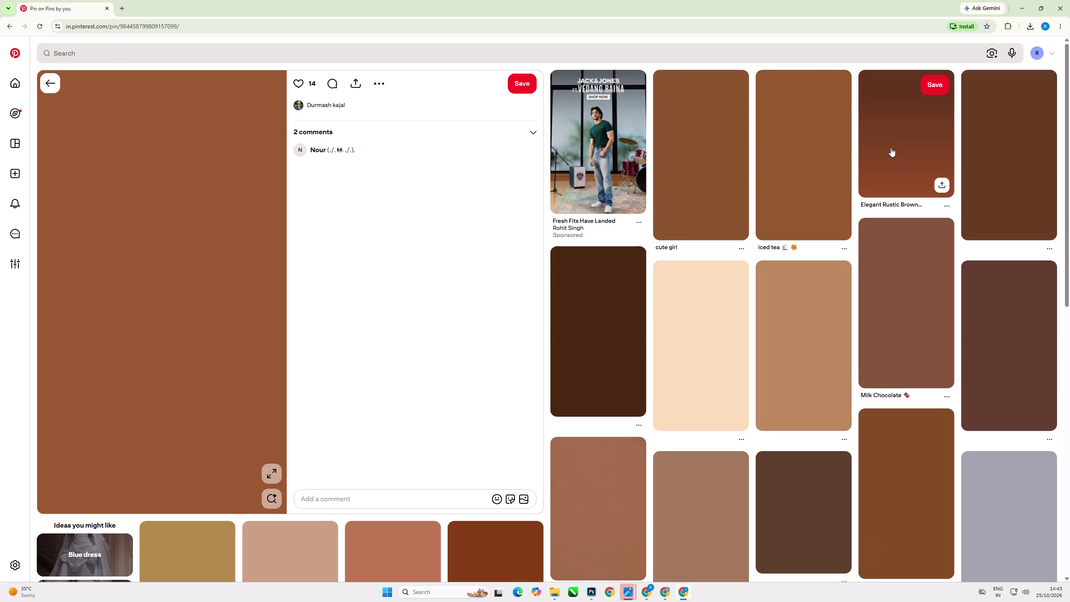
pyautogui.rightClick(166, 259)
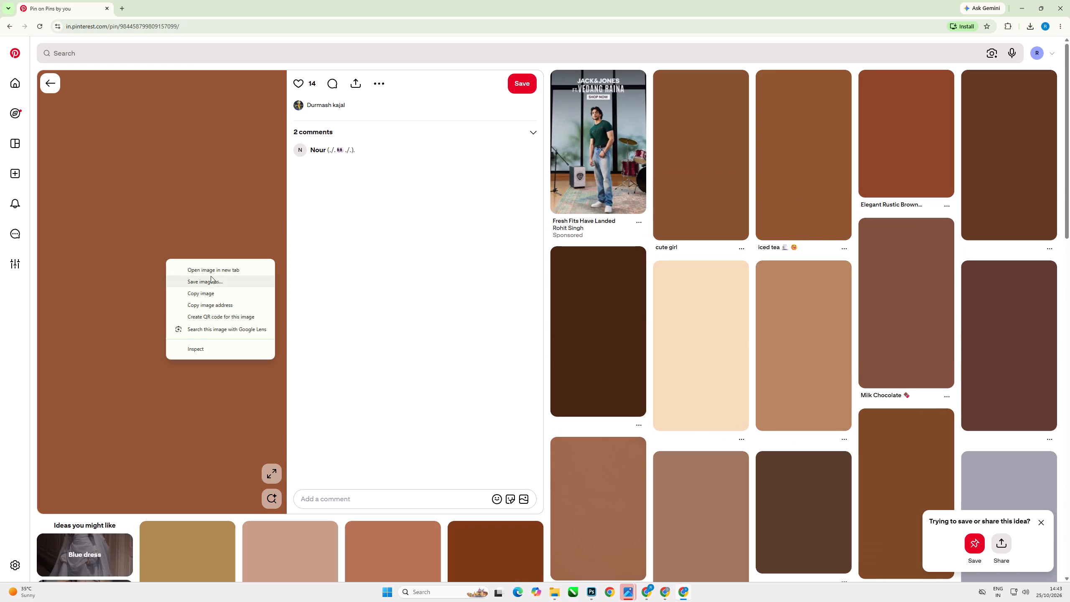
pyautogui.click(220, 281)
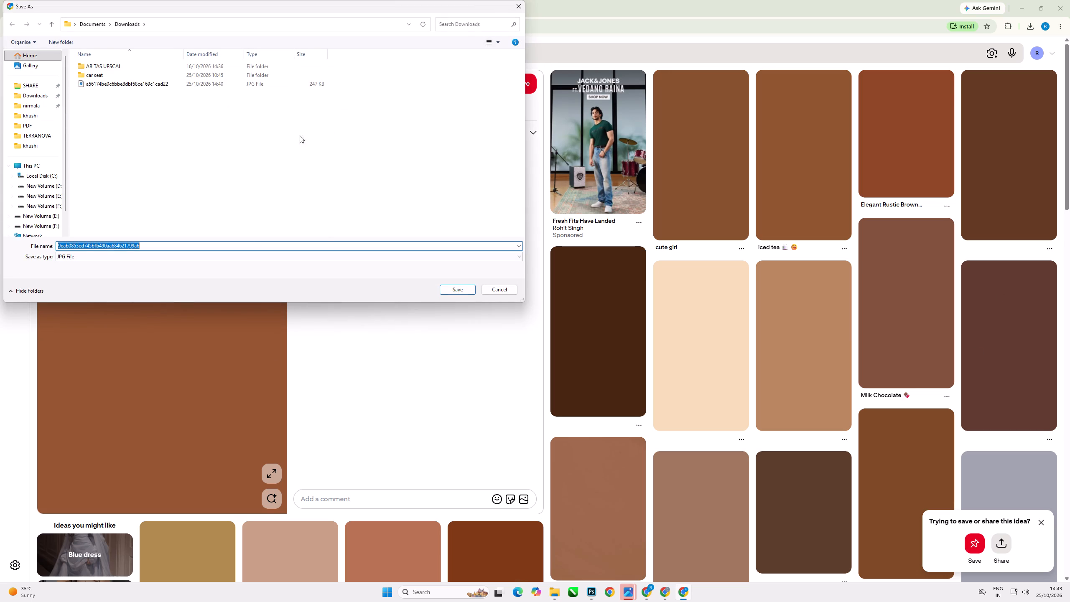
pyautogui.click(459, 291)
# Look through the related colour pins below the downloaded brown swatch for other tan shades.
pyautogui.scroll(-20, 697, 436)
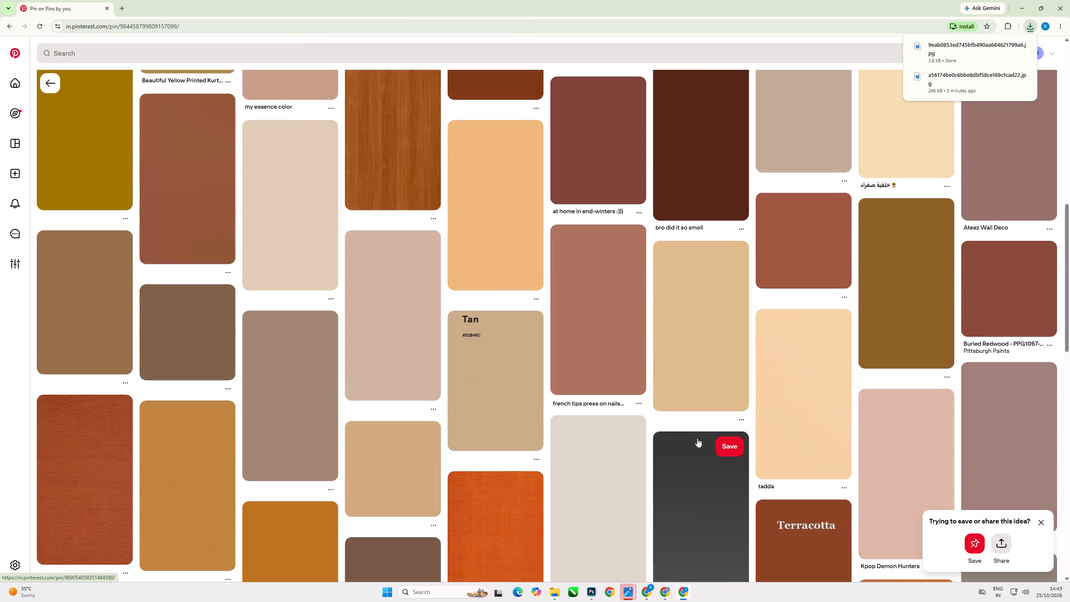
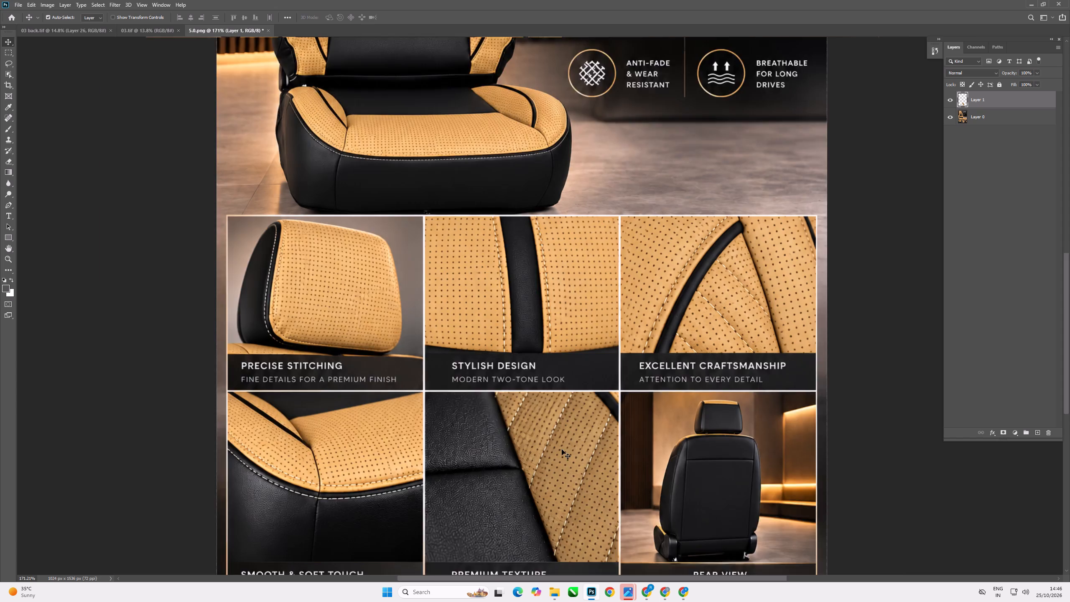
pyautogui.scroll(2, 562, 449)
pyautogui.scroll(-6, 466, 425)
pyautogui.scroll(5, 252, 427)
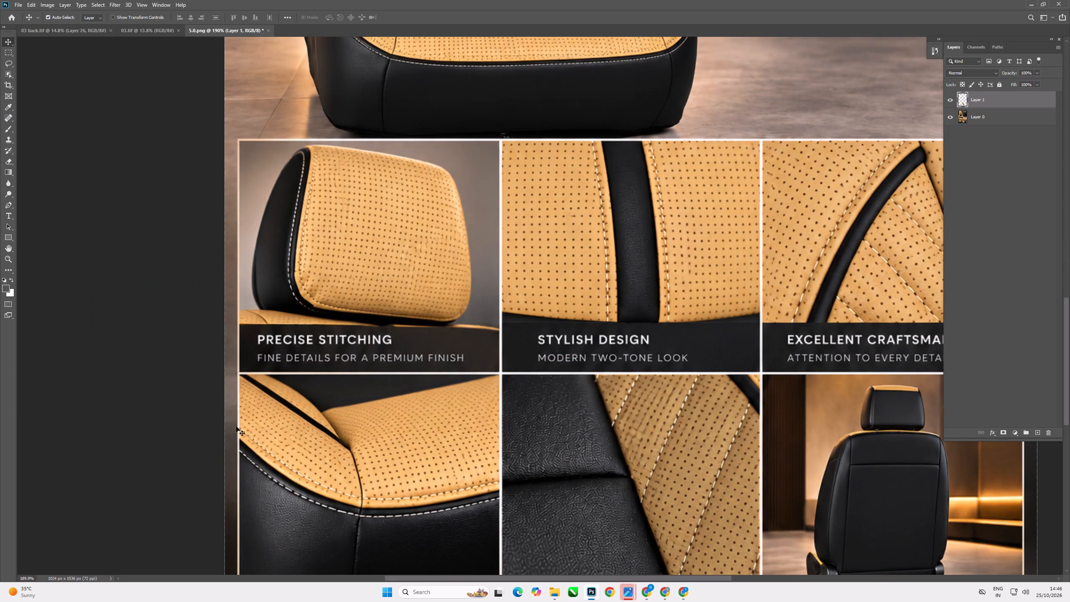
pyautogui.press('p')
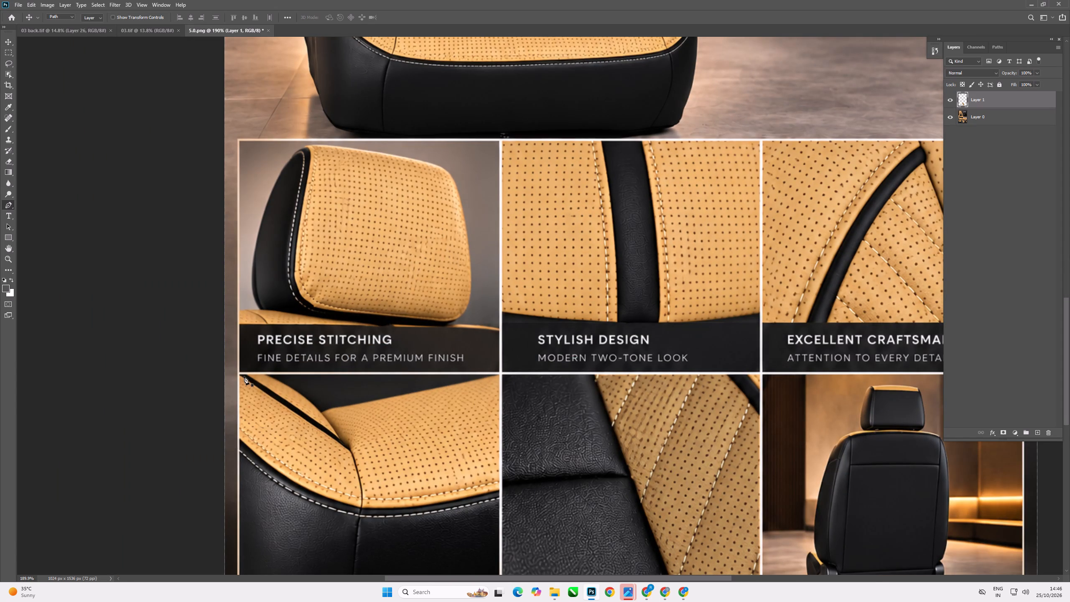
pyautogui.scroll(10, 244, 376)
pyautogui.click(242, 371)
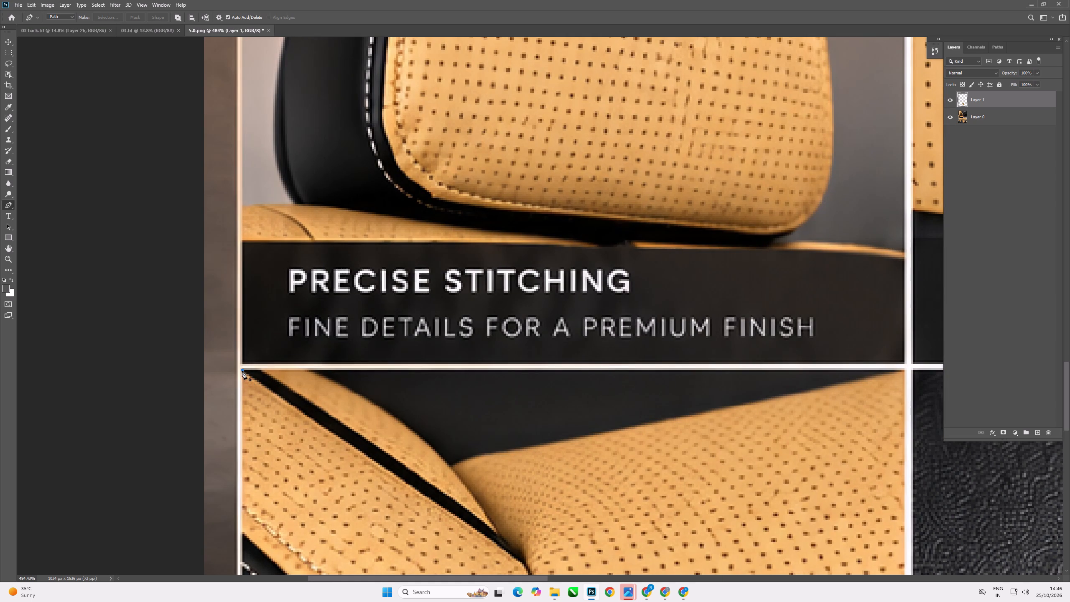
pyautogui.click(321, 426)
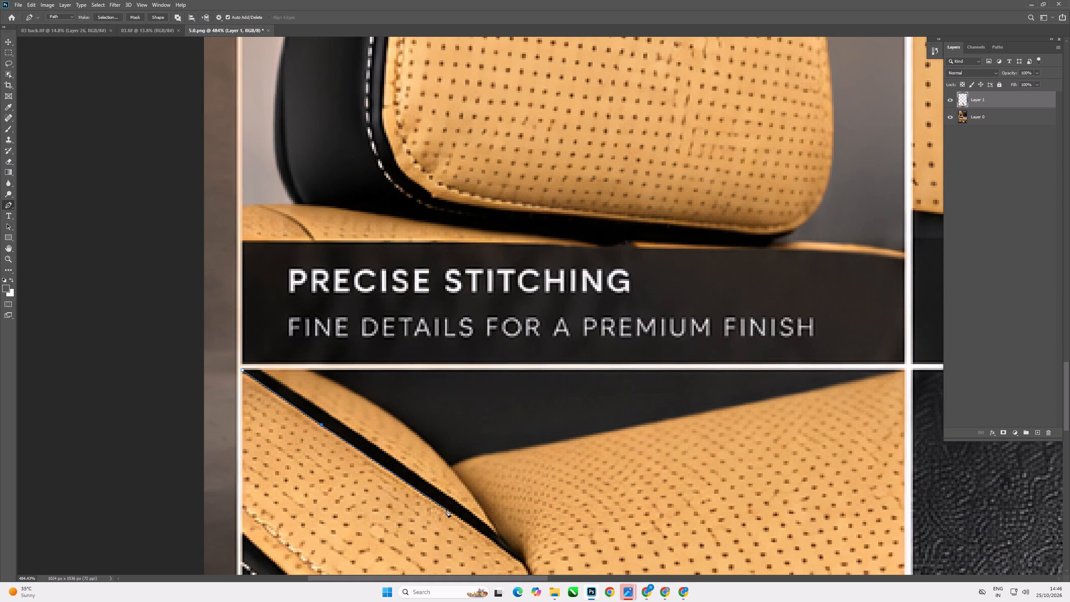
pyautogui.click(446, 509)
pyautogui.scroll(-6, 377, 372)
pyautogui.scroll(6, 463, 482)
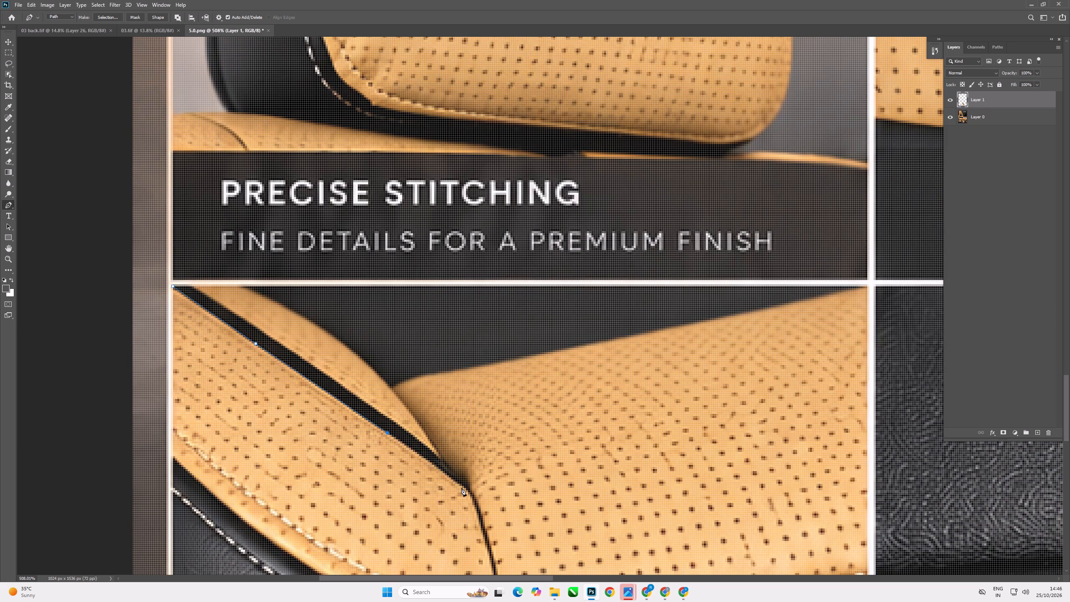
pyautogui.click(461, 486)
# Continue the path around the stripe's end and down the dark vertical seam to the bottom edge of the tan fabric.
pyautogui.scroll(-5, 379, 337)
pyautogui.scroll(6, 446, 487)
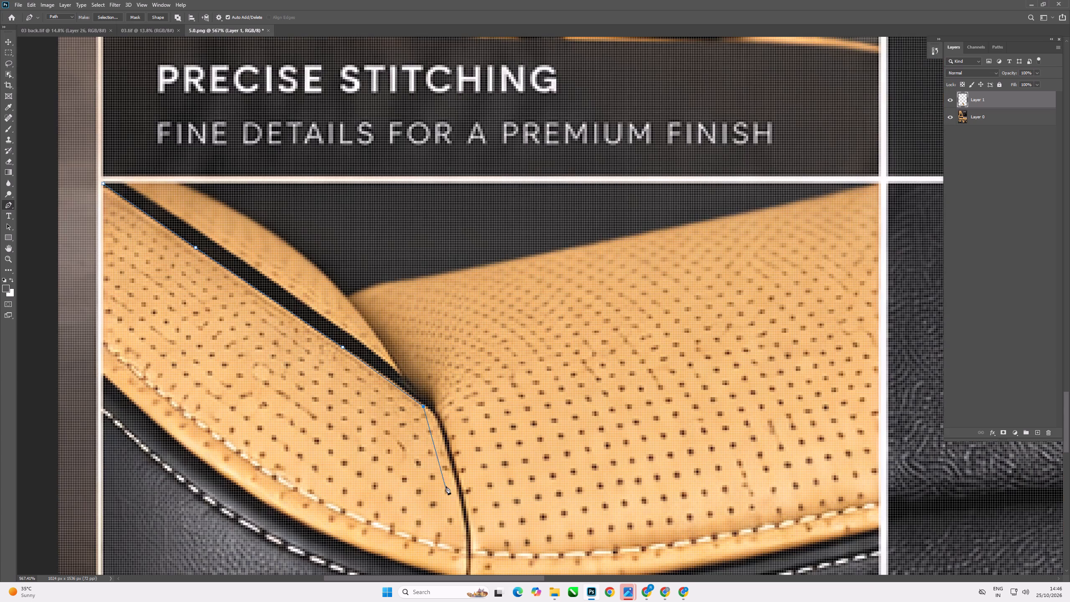
pyautogui.scroll(5, 444, 434)
pyautogui.moveTo(442, 437); pyautogui.dragTo(450, 487)
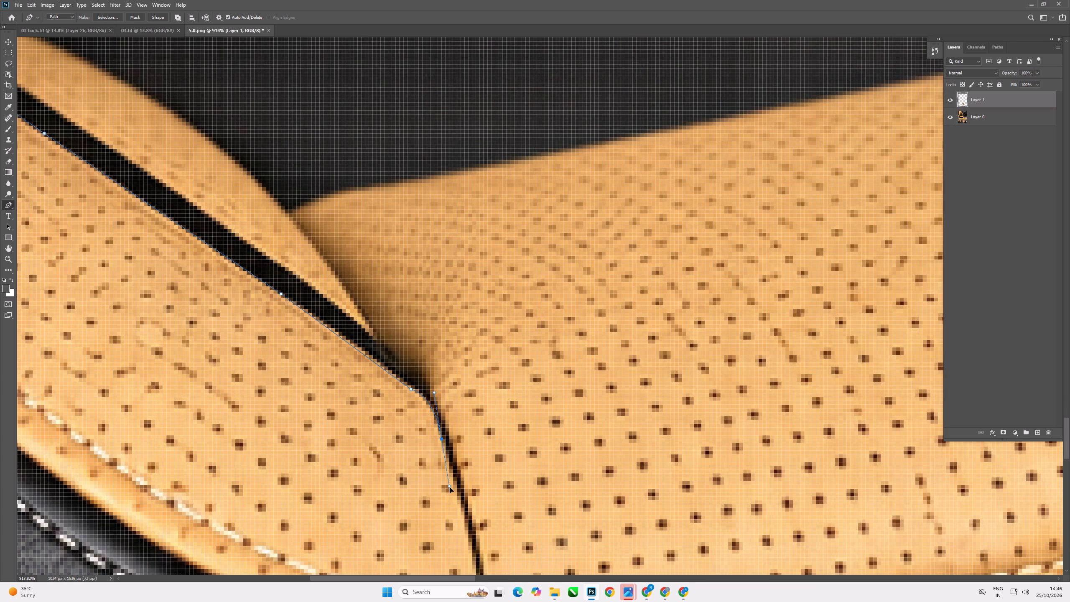
pyautogui.moveTo(450, 487); pyautogui.dragTo(446, 481)
pyautogui.scroll(-6, 414, 345)
pyautogui.scroll(6, 472, 473)
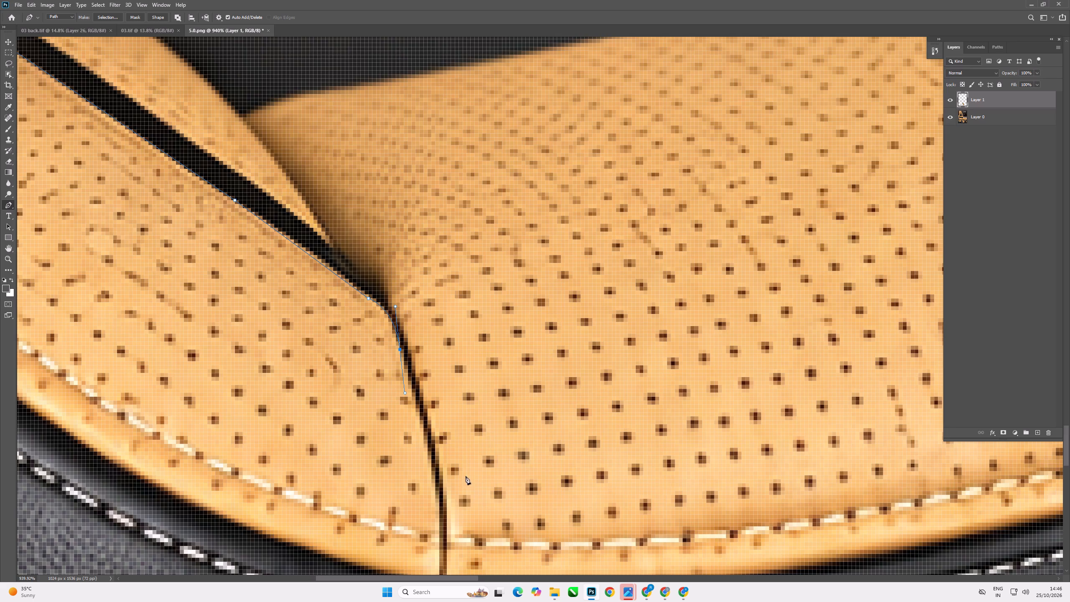
pyautogui.keyDown('alt'); pyautogui.click(399, 349); pyautogui.keyUp('alt')
pyautogui.scroll(-6, 401, 332)
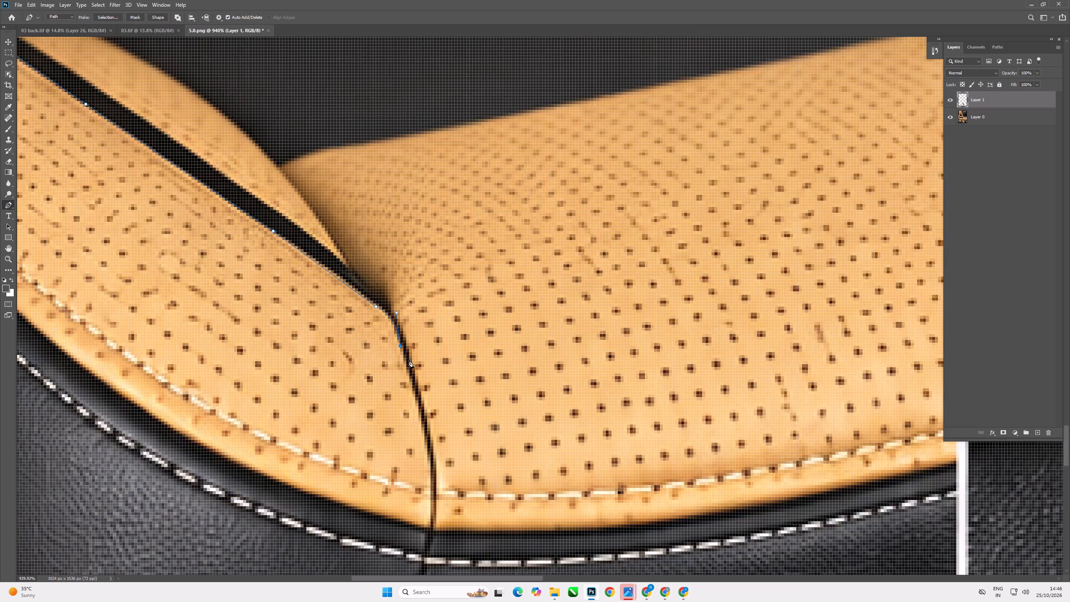
pyautogui.scroll(7, 414, 402)
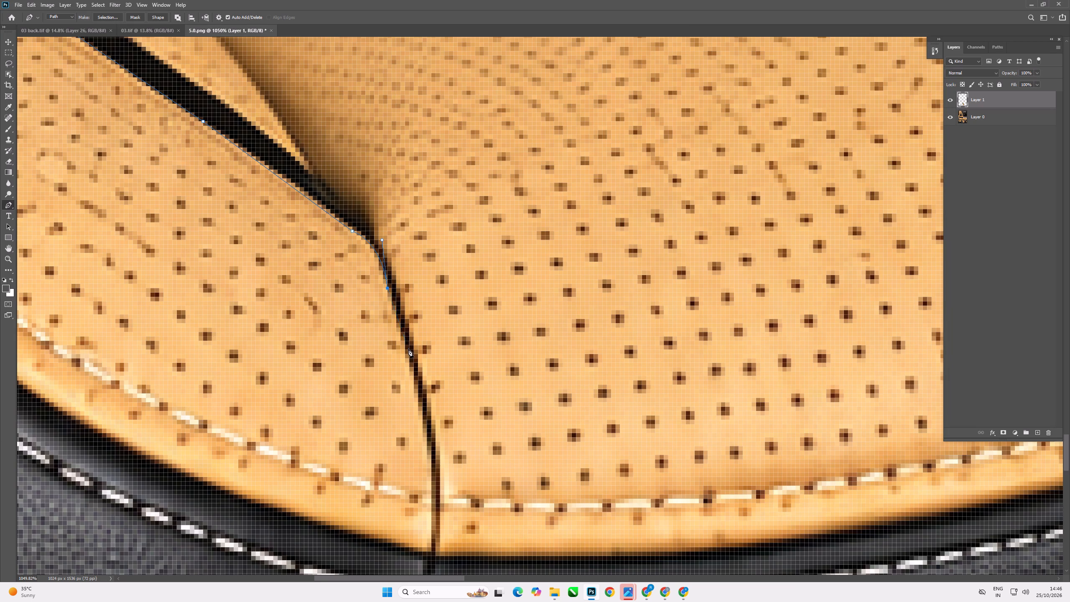
pyautogui.click(408, 349)
pyautogui.click(429, 436)
pyautogui.scroll(-7, 395, 314)
pyautogui.scroll(6, 405, 467)
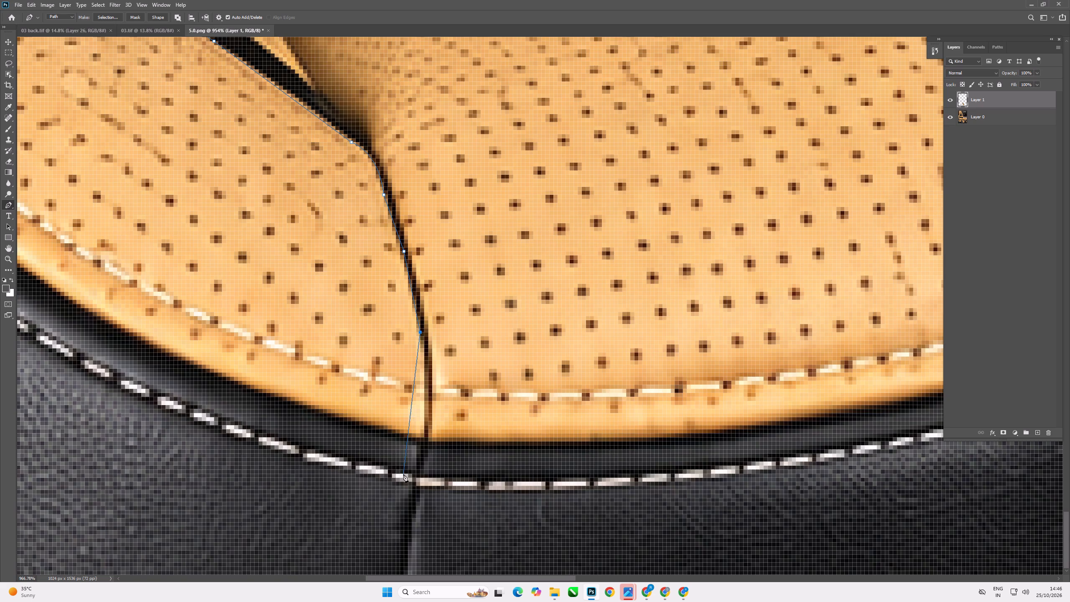
pyautogui.click(425, 439)
# Trace the tan panel's curved lower edge back to the tile's white border and close the path at its starting point.
pyautogui.scroll(-5, 312, 429)
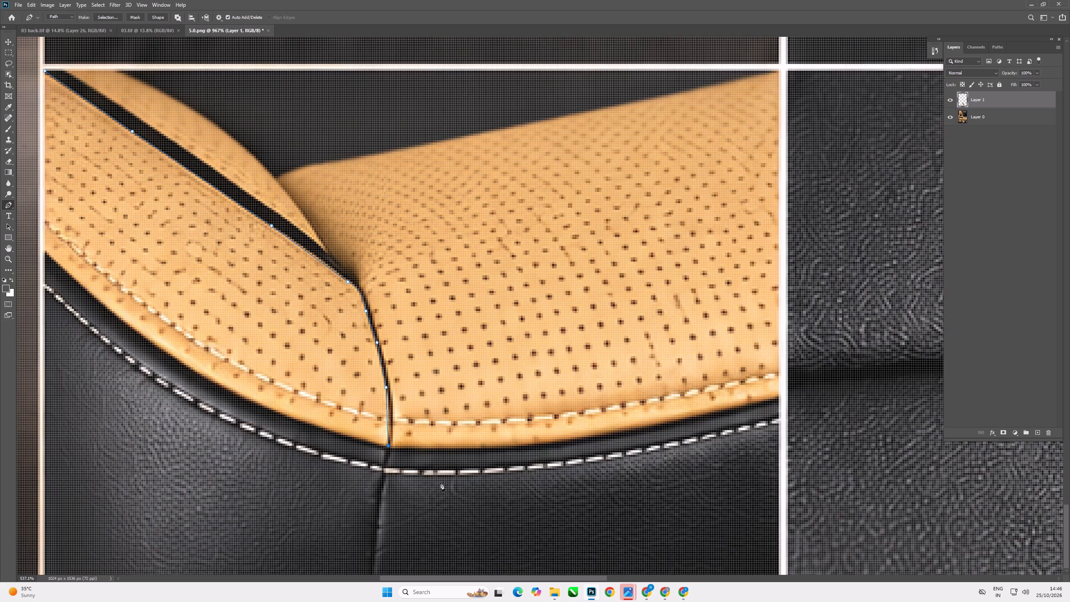
pyautogui.scroll(-9, 440, 482)
pyautogui.scroll(9, 400, 457)
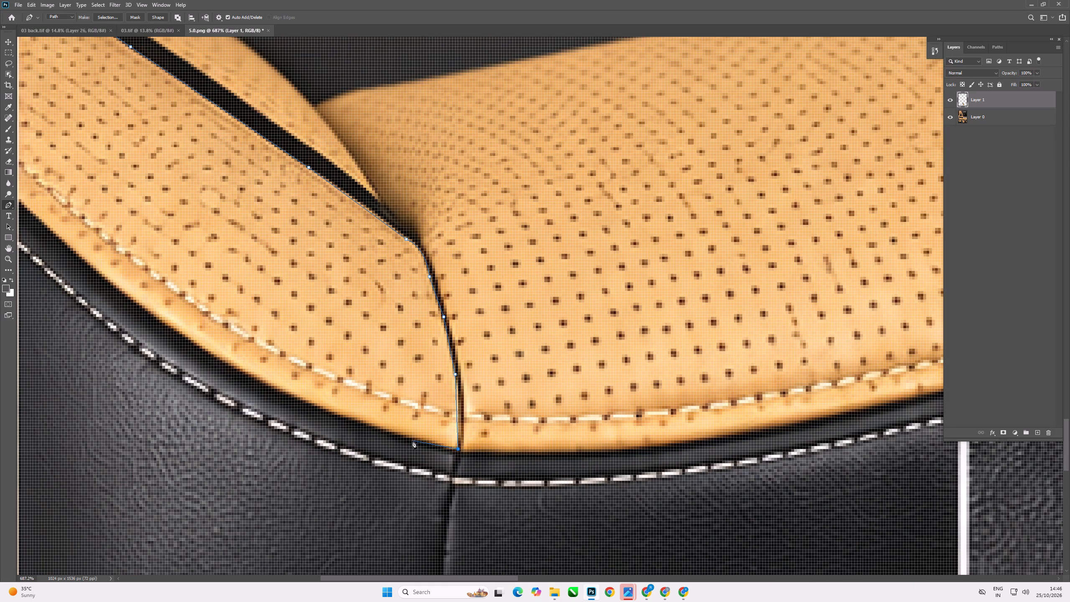
pyautogui.click(413, 440)
pyautogui.scroll(-6, 532, 450)
pyautogui.scroll(6, 391, 429)
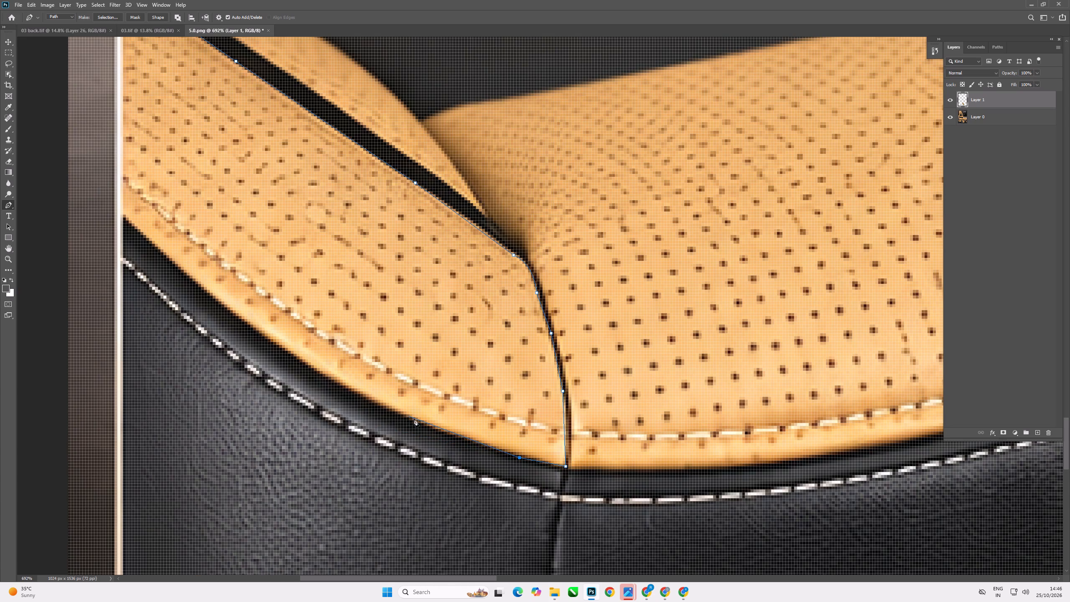
pyautogui.click(420, 422)
pyautogui.click(341, 385)
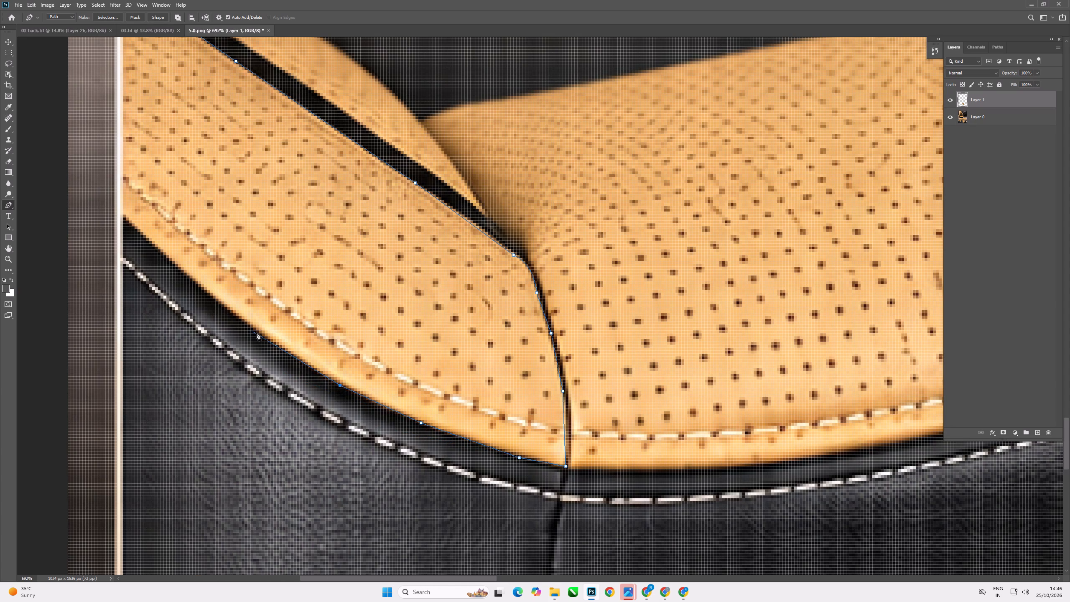
pyautogui.click(258, 333)
pyautogui.scroll(-7, 491, 446)
pyautogui.scroll(6, 339, 357)
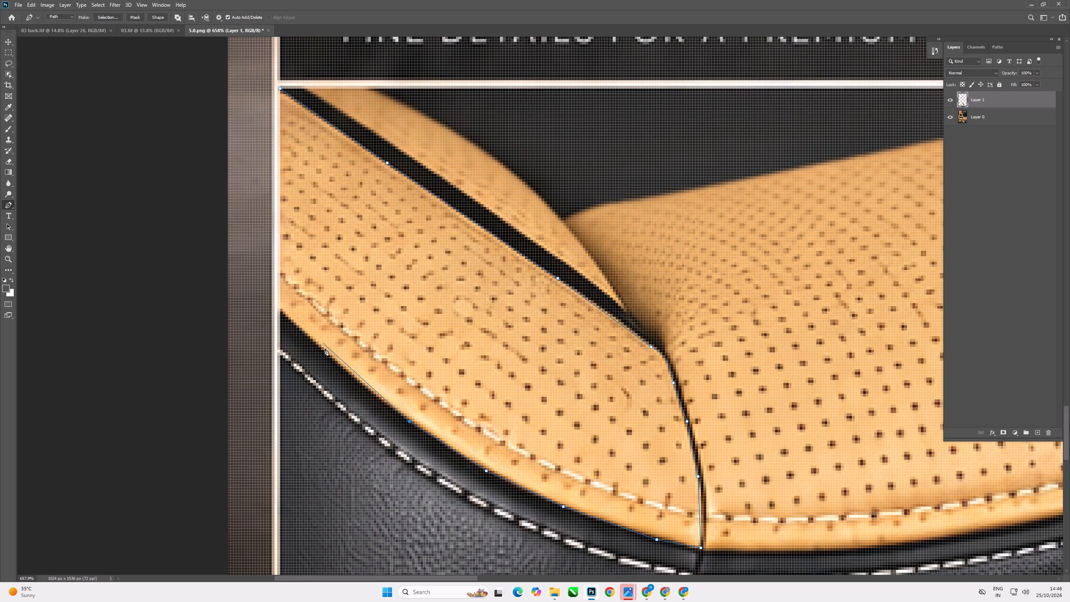
pyautogui.click(346, 372)
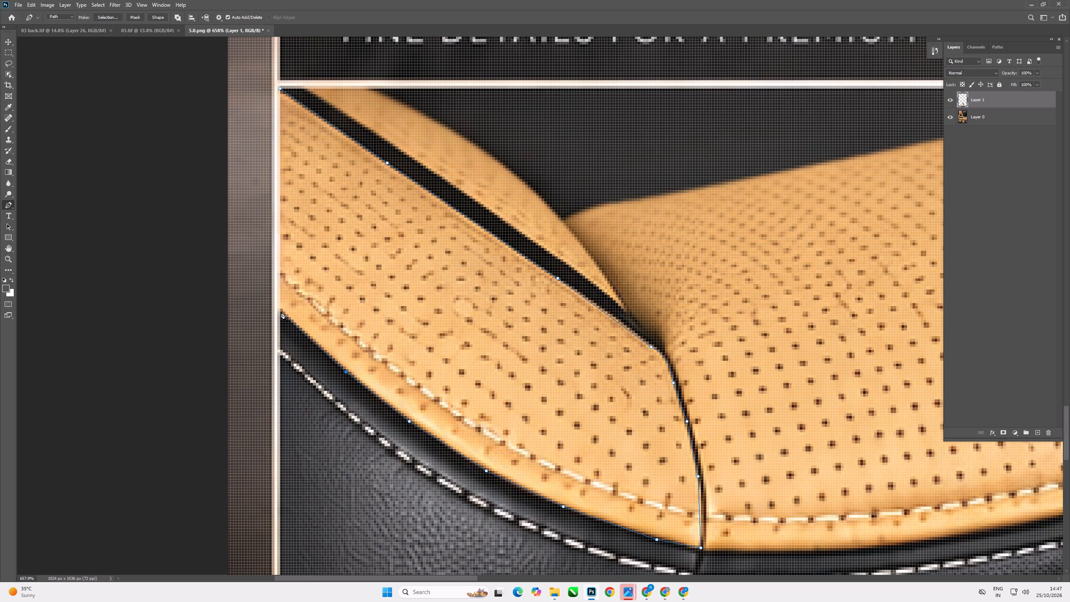
pyautogui.click(281, 312)
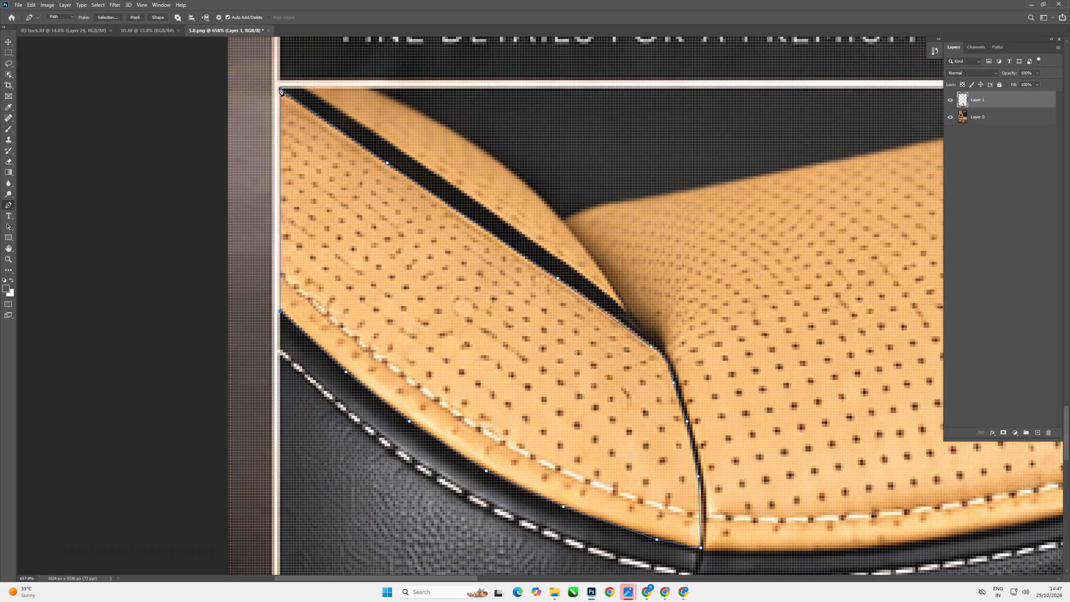
pyautogui.click(279, 88)
# Start a second Pen path along the black stripe's upper edge to its tip, and continue partway up the tan strip's curved outer edge.
pyautogui.scroll(-7, 387, 362)
pyautogui.scroll(6, 387, 221)
pyautogui.scroll(6, 334, 230)
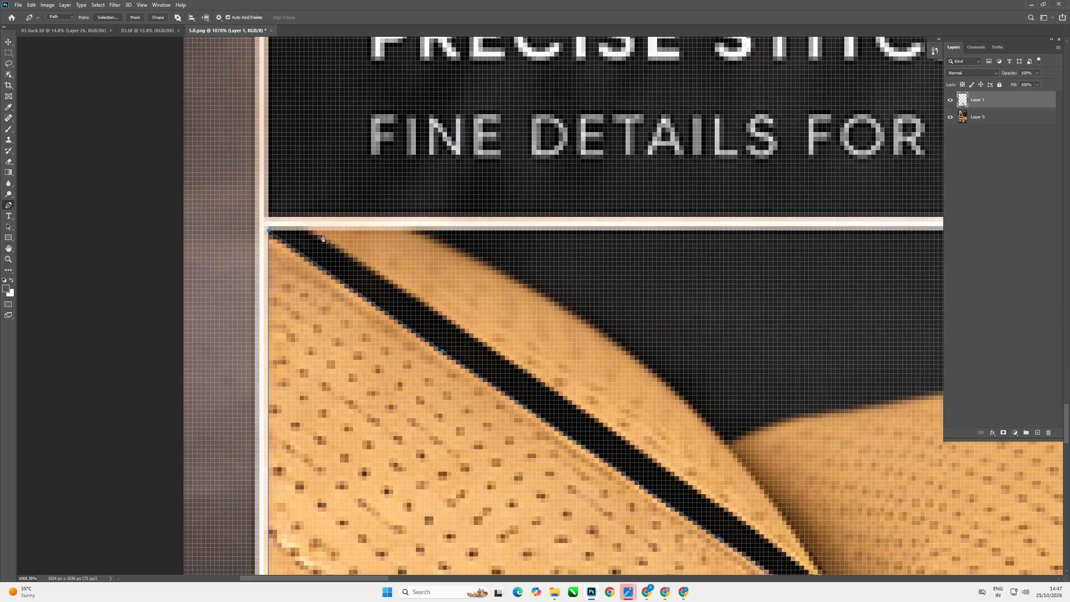
pyautogui.scroll(-6, 316, 238)
pyautogui.click(312, 236)
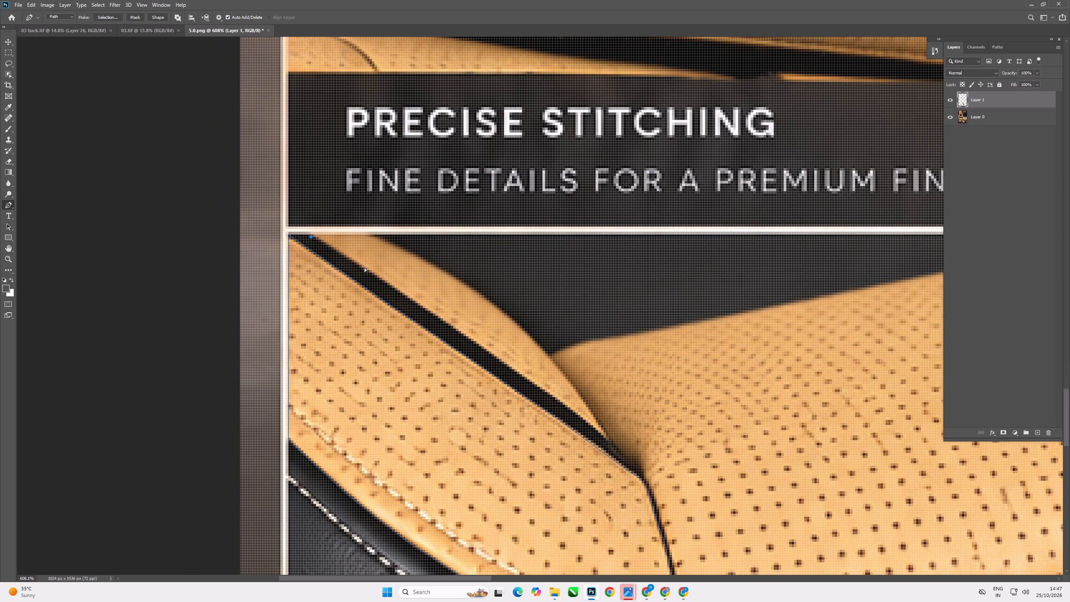
pyautogui.hotkey('ctrl', 'z')
pyautogui.scroll(4, 330, 243)
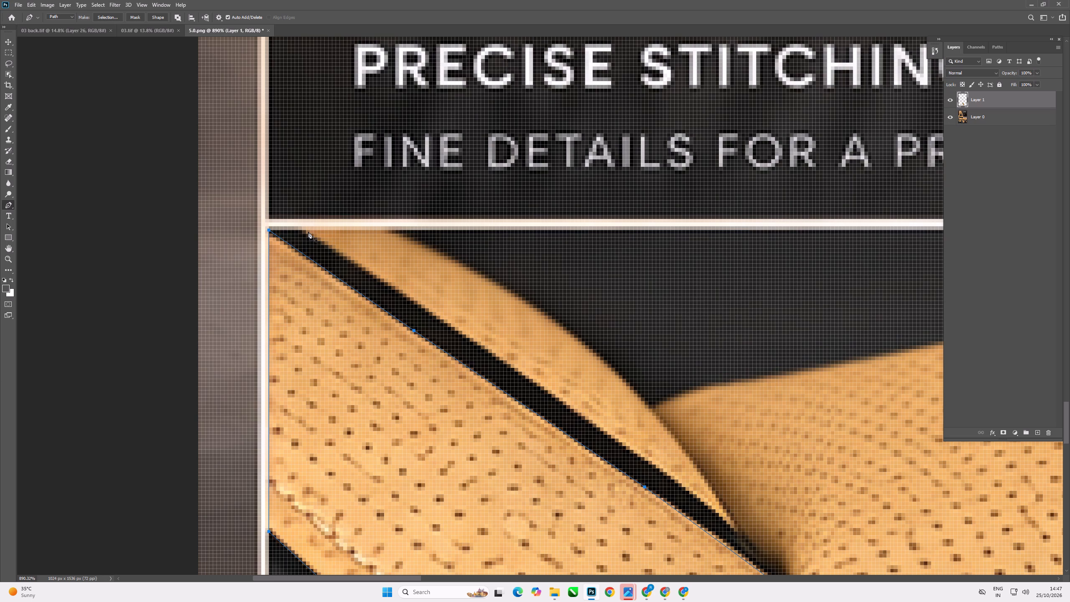
pyautogui.click(304, 230)
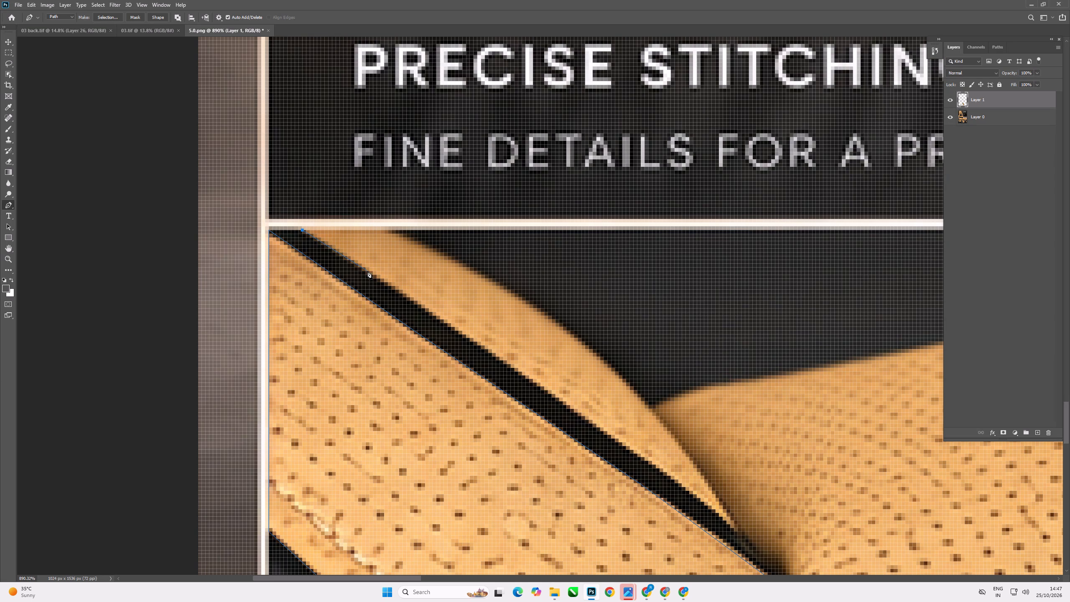
pyautogui.click(367, 271)
pyautogui.click(461, 333)
pyautogui.click(565, 405)
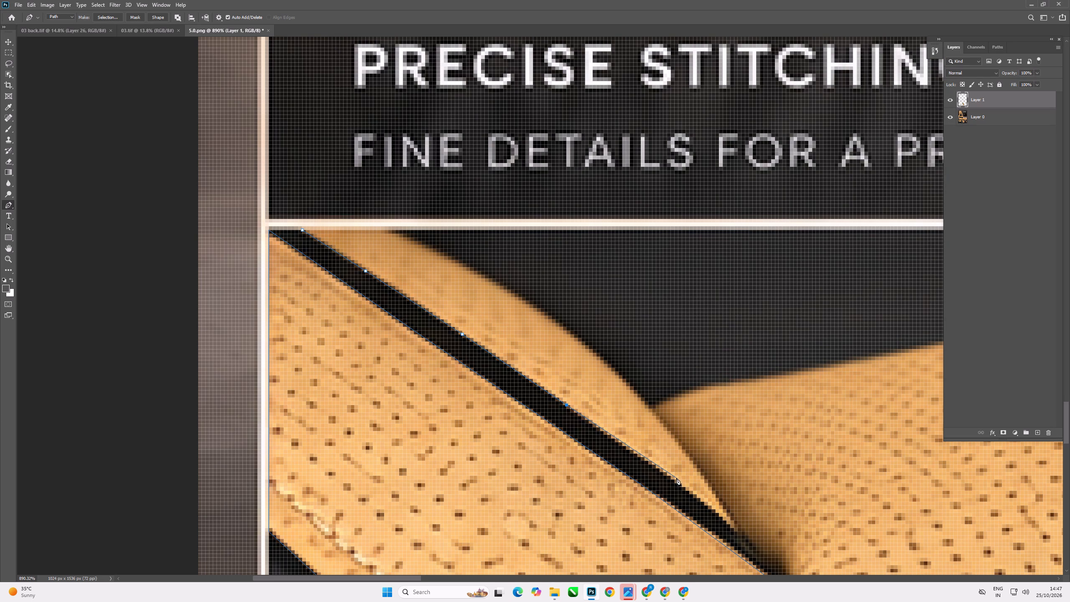
pyautogui.click(675, 480)
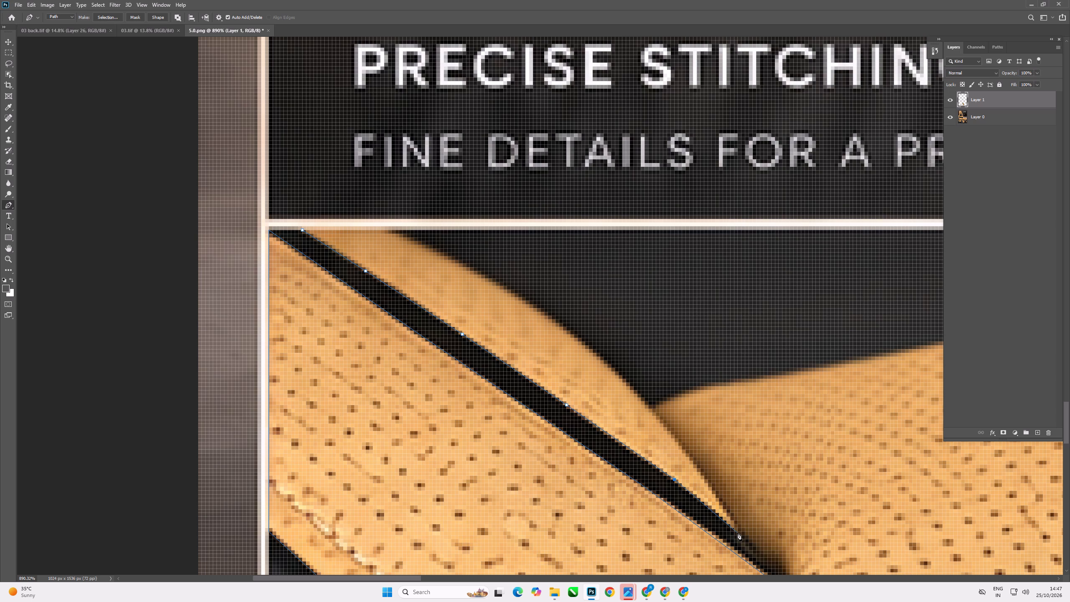
pyautogui.click(738, 533)
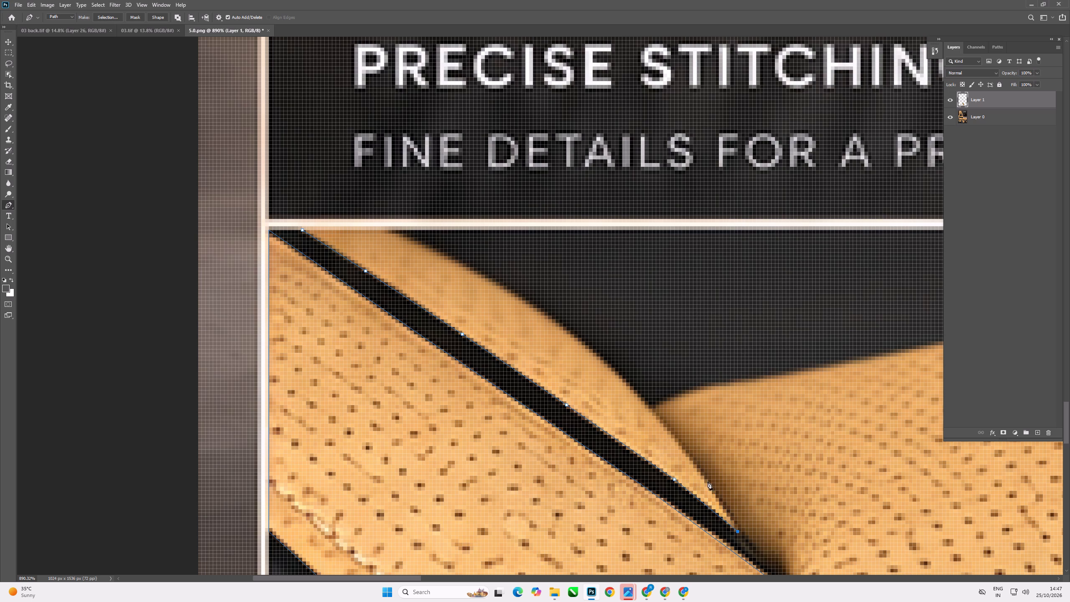
pyautogui.click(713, 488)
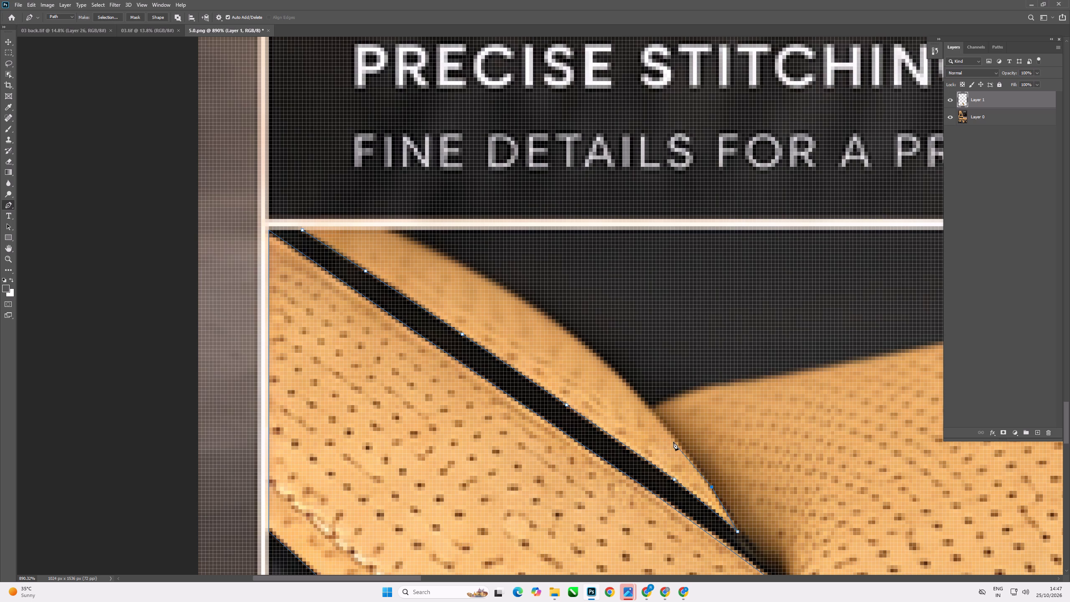
pyautogui.click(680, 445)
# Switch to the khushi folder in File Explorer and examine poster 1, checking the beige seat and its detail tiles up close.
pyautogui.click(555, 593)
pyautogui.click(394, 557)
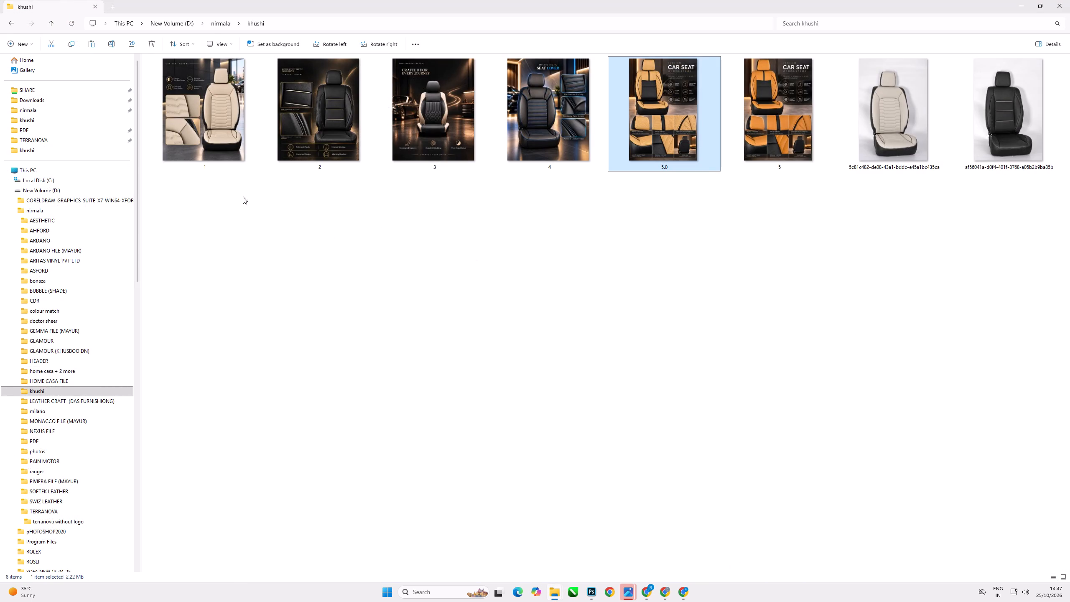
pyautogui.doubleClick(209, 137)
pyautogui.scroll(5, 698, 360)
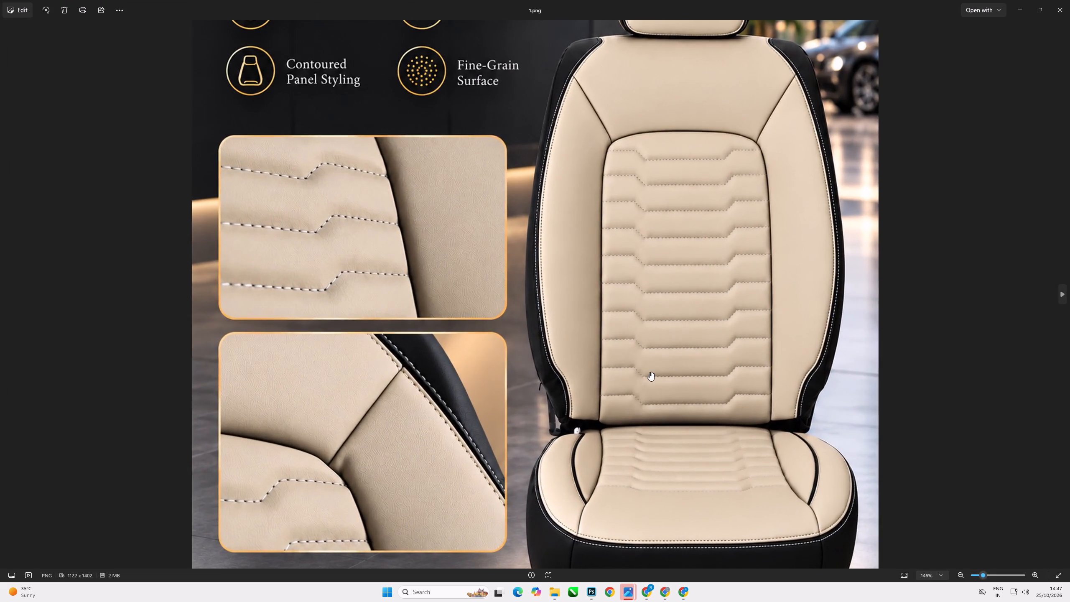
pyautogui.scroll(-7, 647, 381)
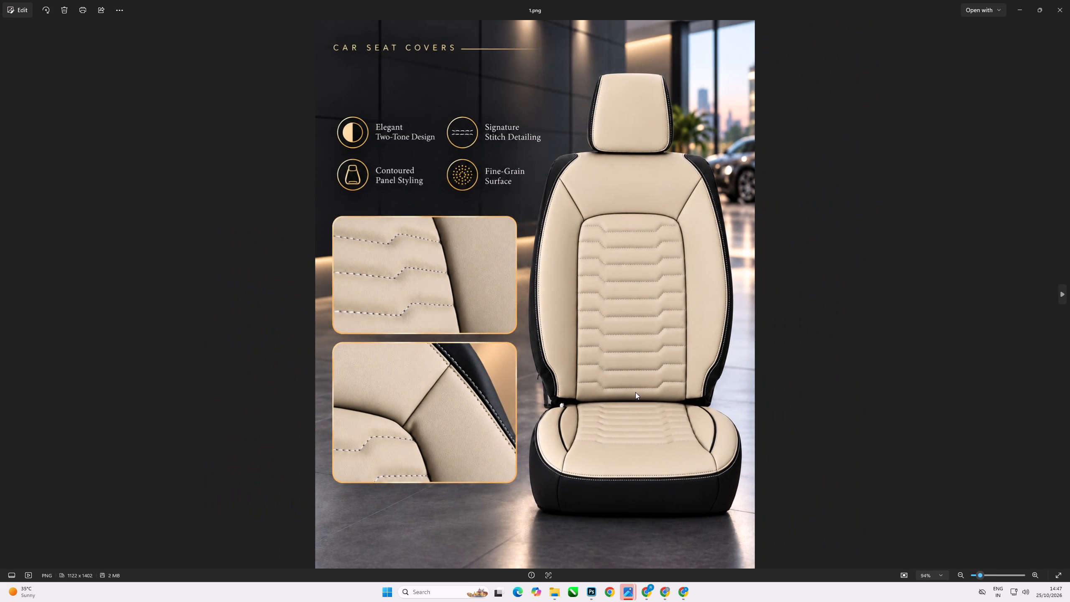
pyautogui.scroll(6, 641, 378)
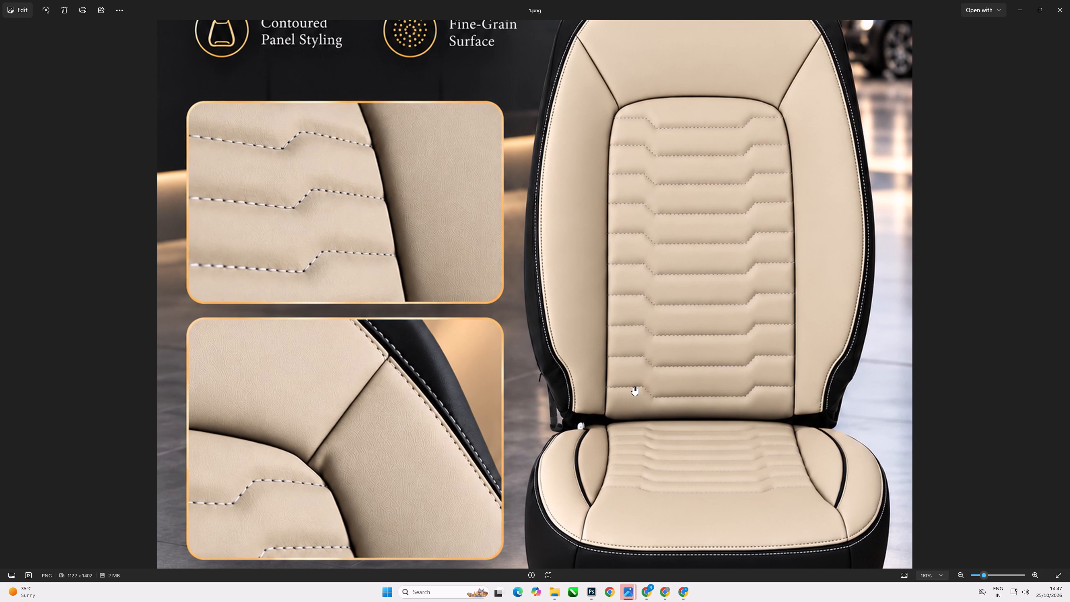
pyautogui.scroll(-15, 548, 417)
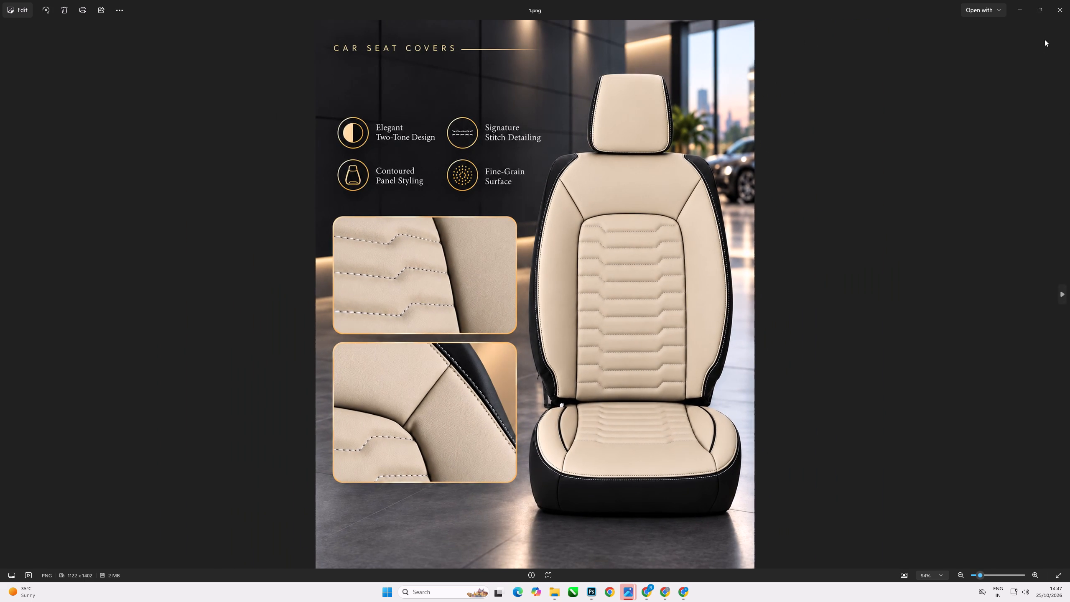
pyautogui.click(1056, 8)
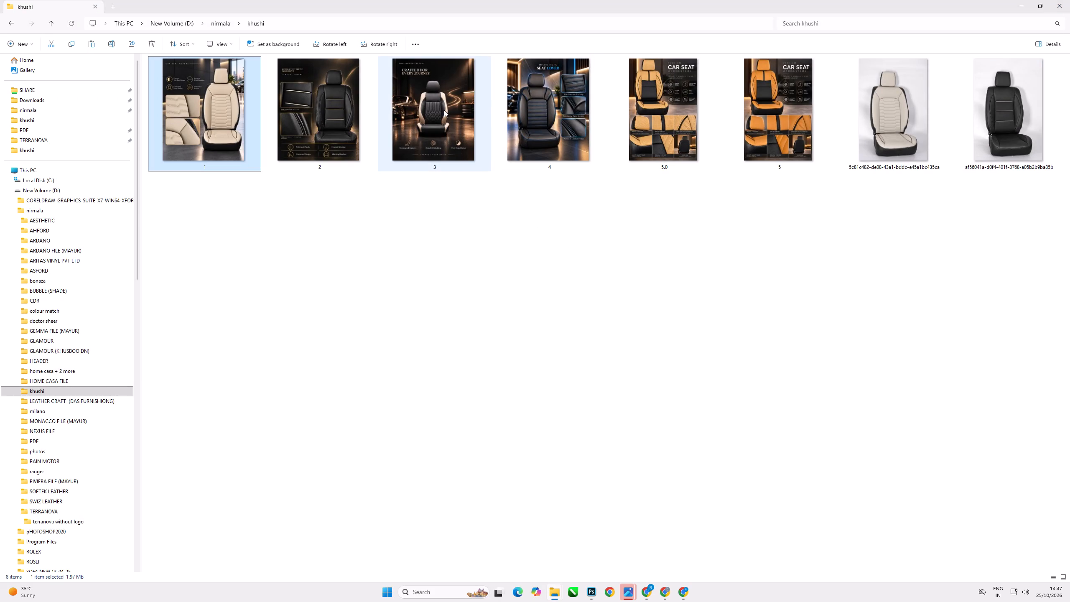
# Examine posters 4 and 2 from the khushi folder, checking the black seats' stitching and perforated detail up close.
pyautogui.doubleClick(538, 115)
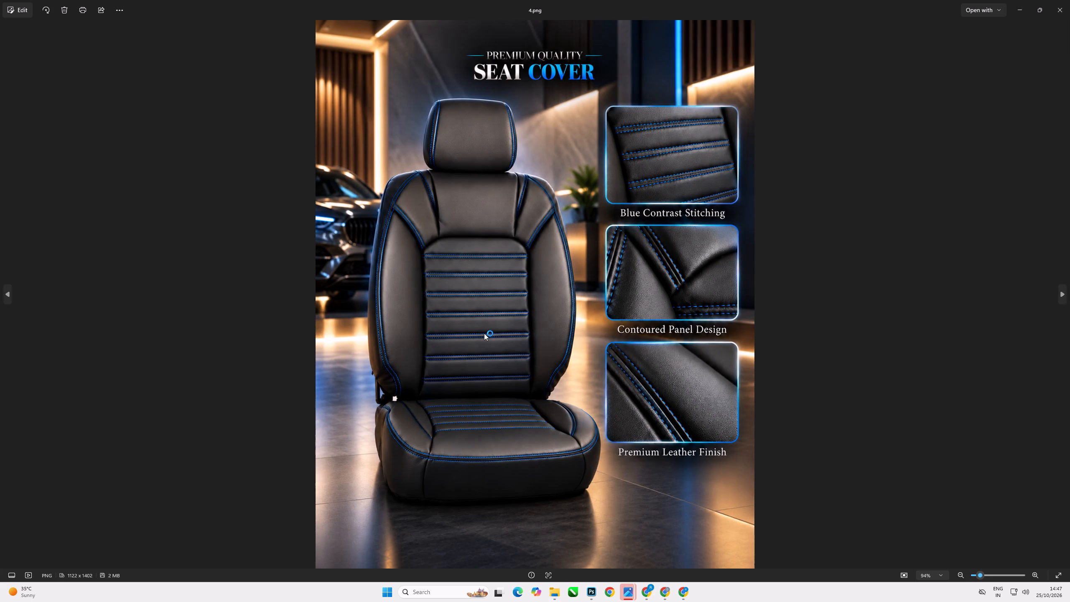
pyautogui.scroll(5, 484, 333)
pyautogui.scroll(-7, 489, 331)
pyautogui.click(1057, 11)
pyautogui.doubleClick(322, 114)
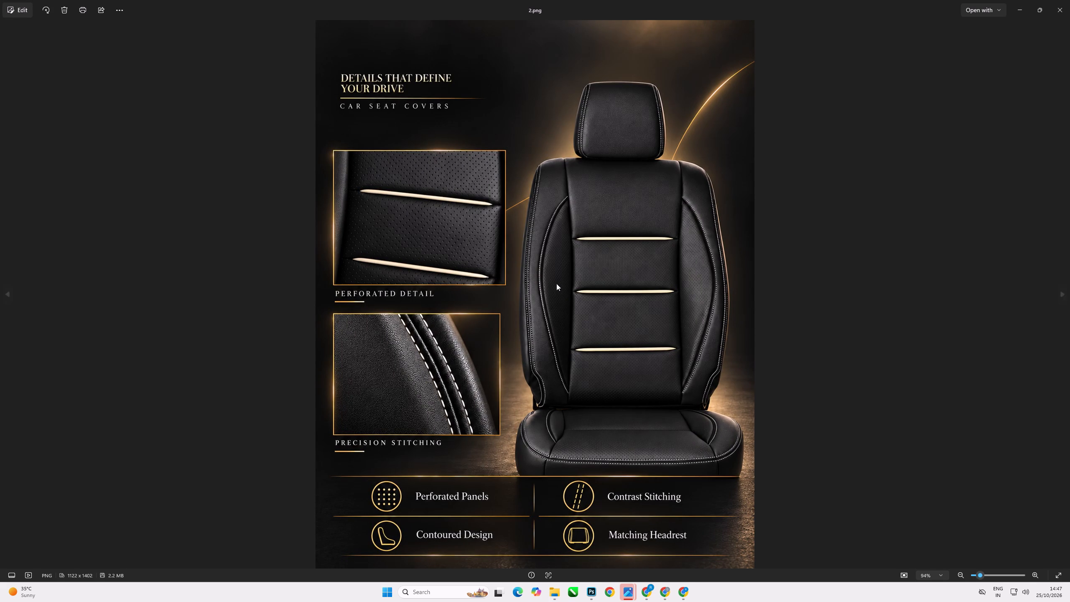
pyautogui.scroll(9, 555, 274)
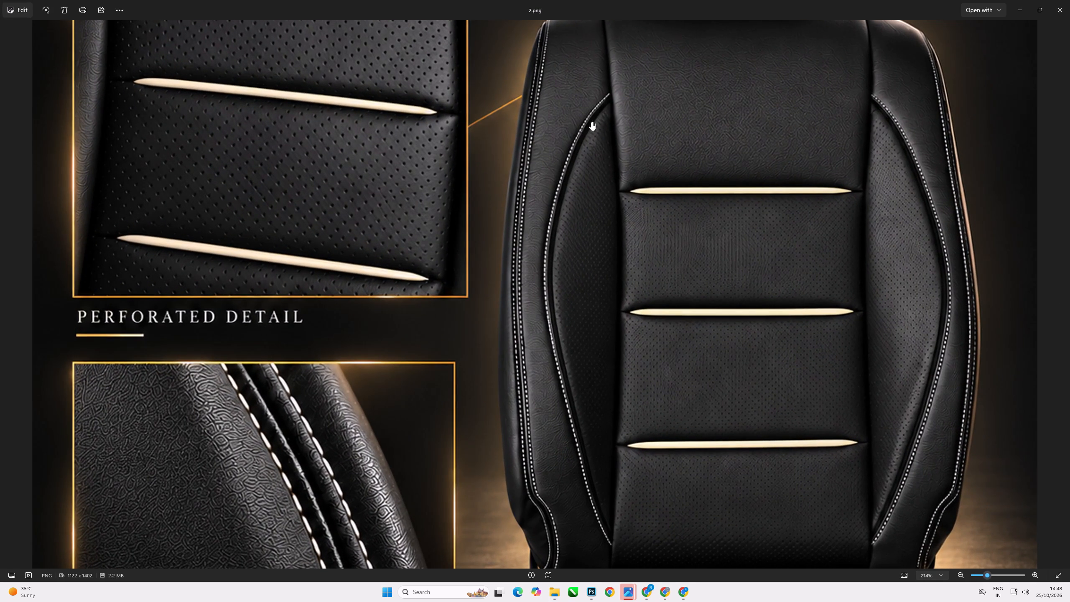
pyautogui.scroll(-8, 580, 168)
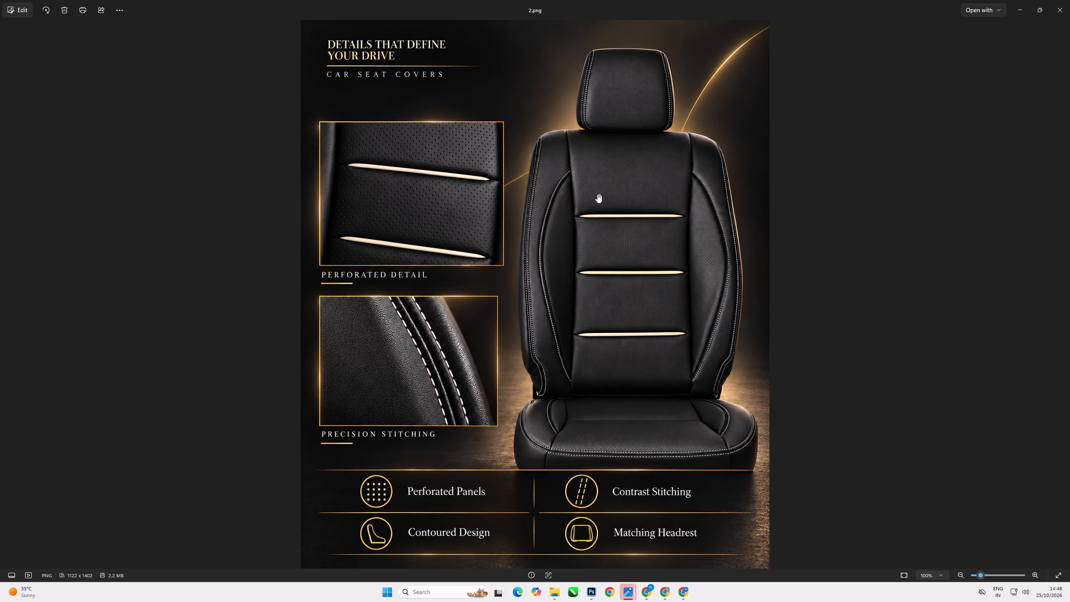
pyautogui.scroll(12, 597, 248)
pyautogui.scroll(-13, 640, 268)
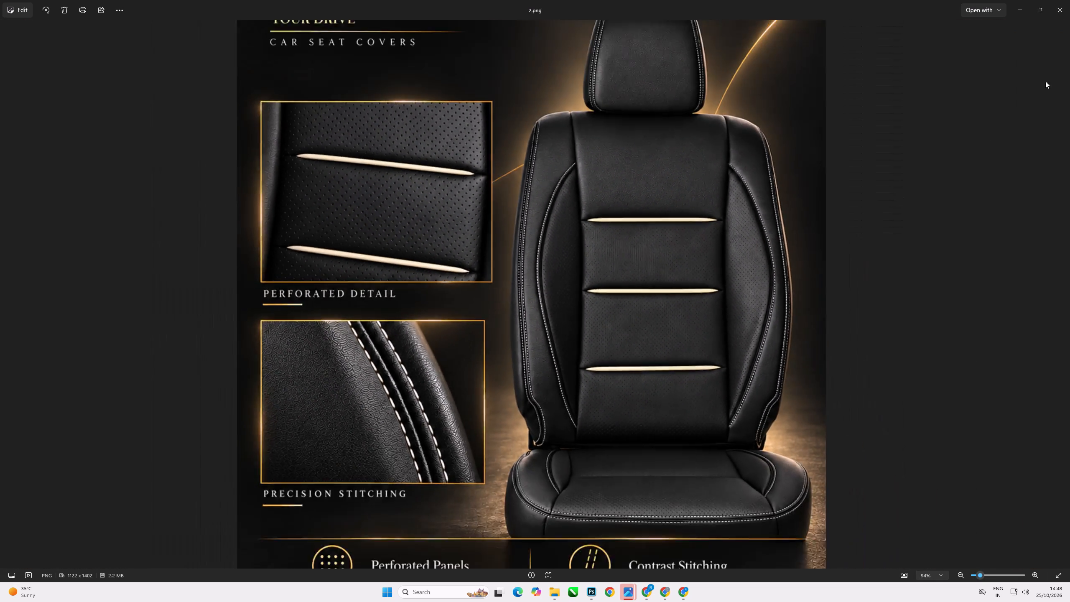
pyautogui.click(1062, 5)
# Copy poster image 2 from the khushi folder into the SHARE network folder.
pyautogui.click(341, 135)
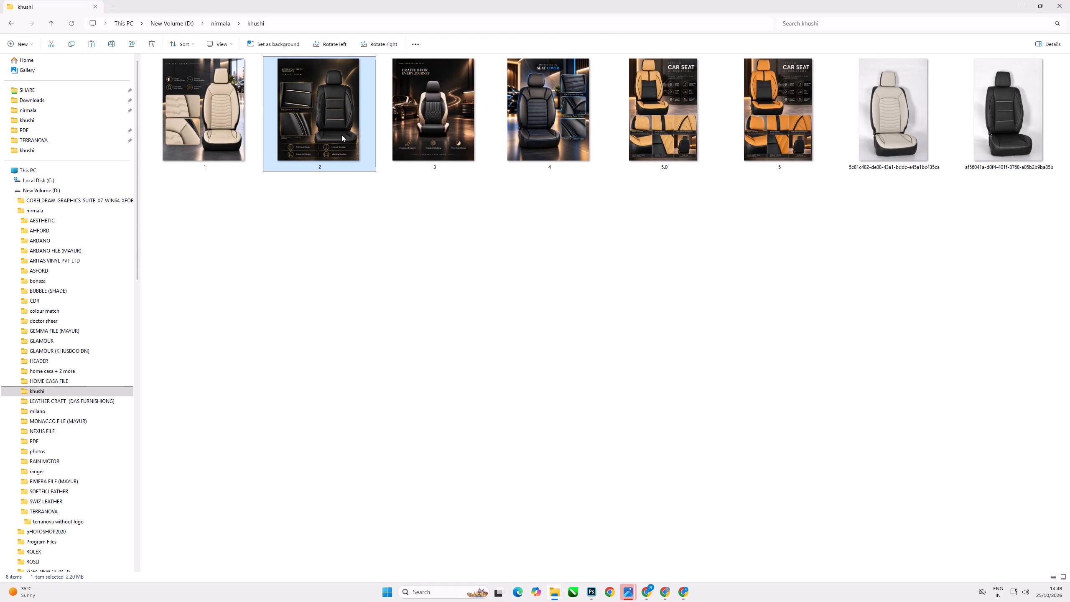
pyautogui.hotkey('ctrl', 'c')
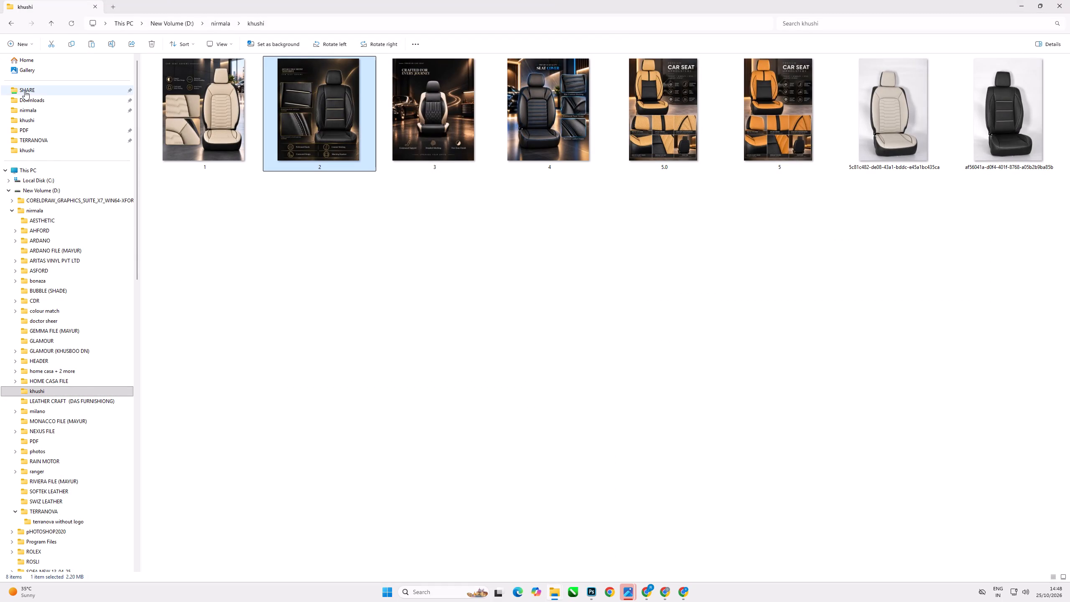
pyautogui.click(25, 91)
pyautogui.hotkey('ctrl', 'v')
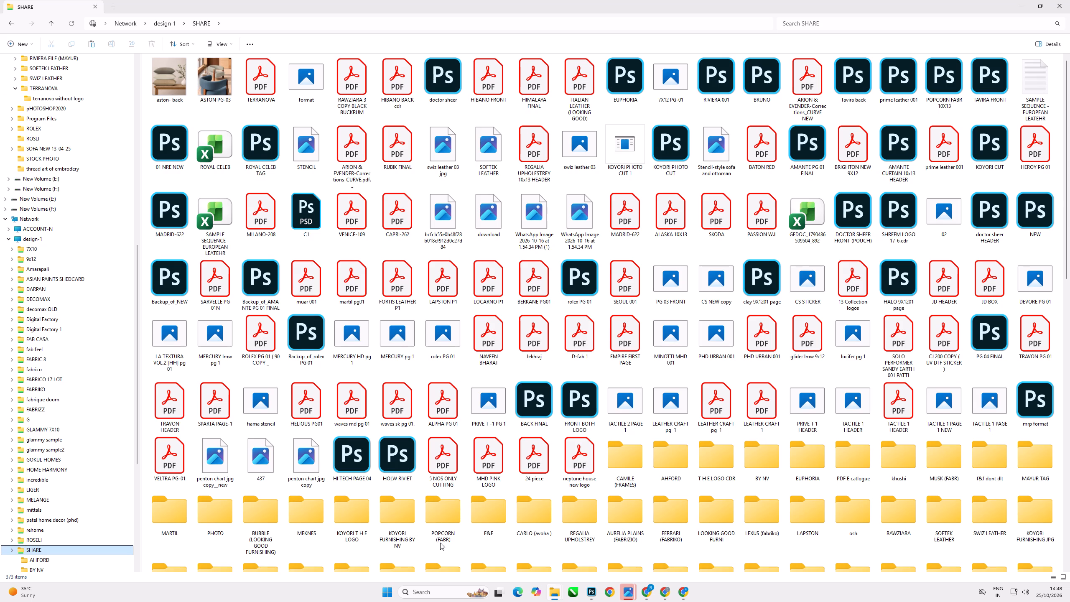
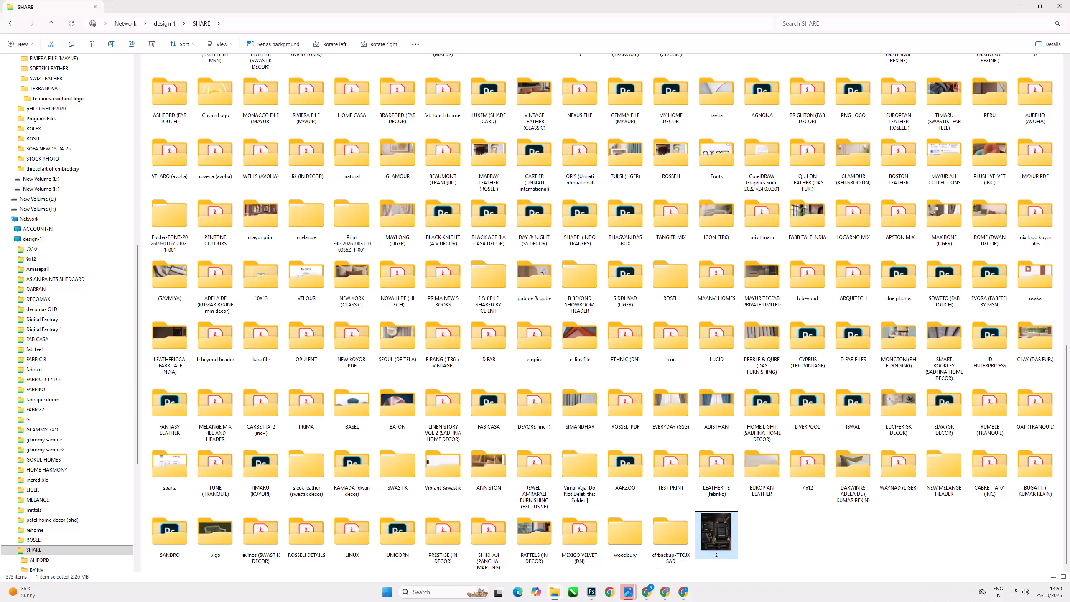
# Open the copied poster image 2 in the SHARE folder, examine the black seat's stitching and perforated detail, and close it.
pyautogui.click(813, 518)
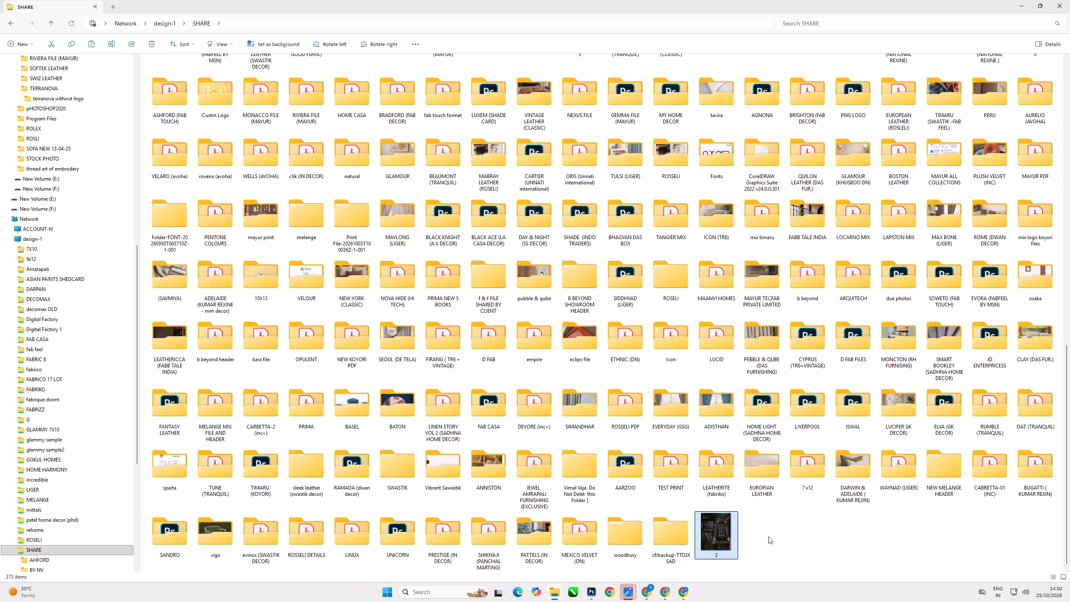
pyautogui.doubleClick(719, 544)
pyautogui.scroll(7, 594, 377)
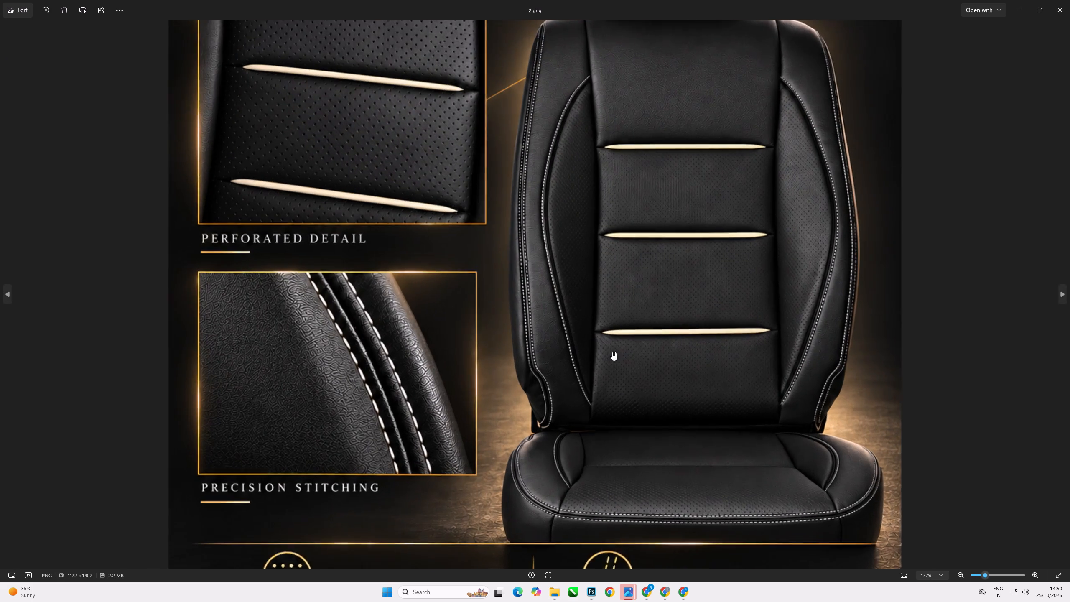
pyautogui.click(1060, 10)
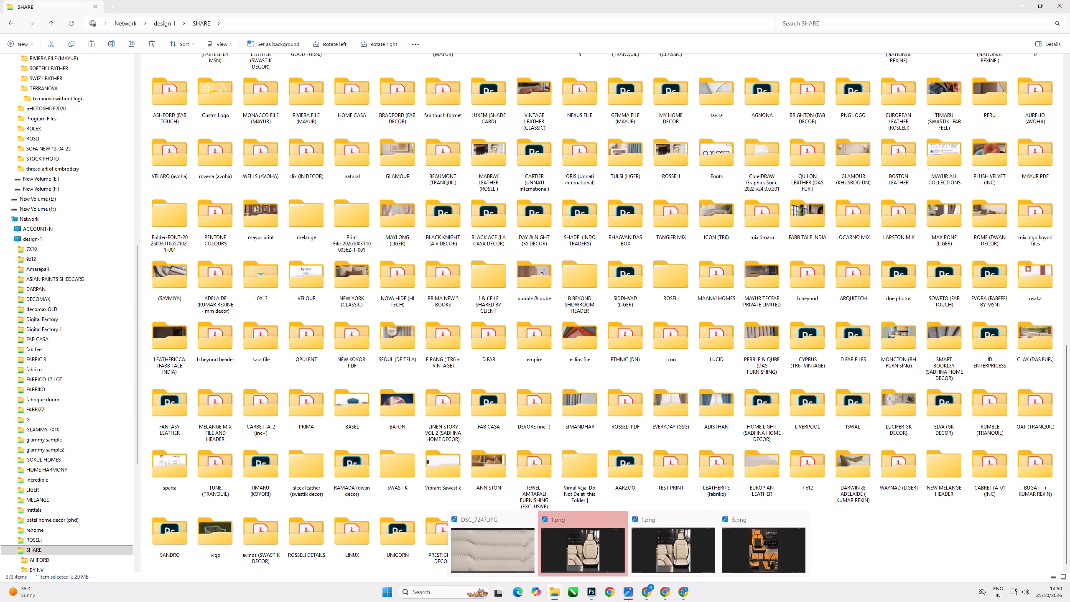
pyautogui.click(878, 532)
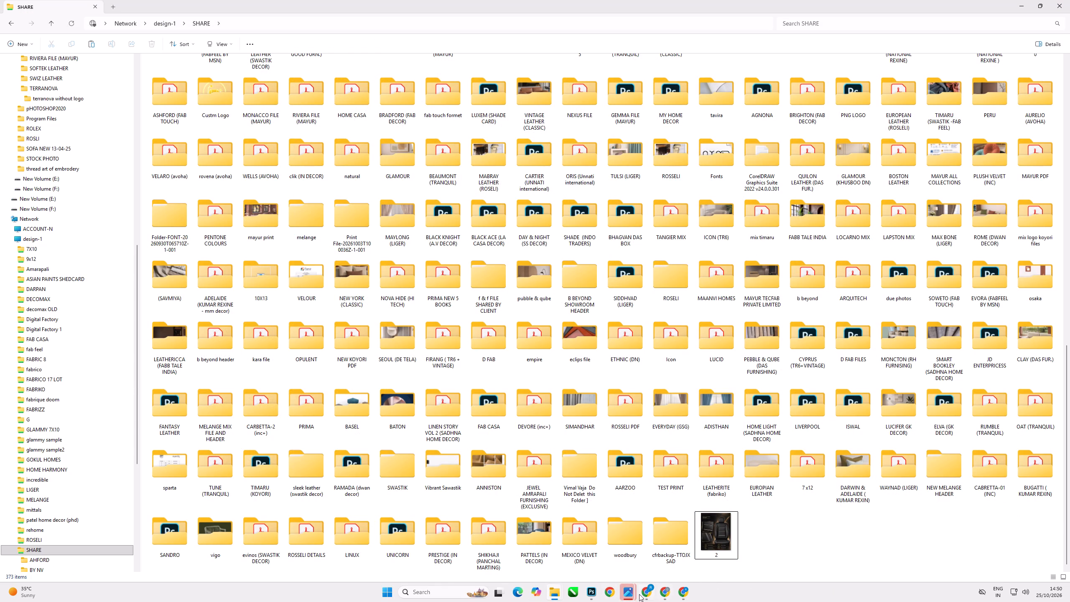
# Back in Photoshop, finish the tan strip's path along its curved outer edge, close it at the start point, and load the paths as a selection.
pyautogui.click(594, 593)
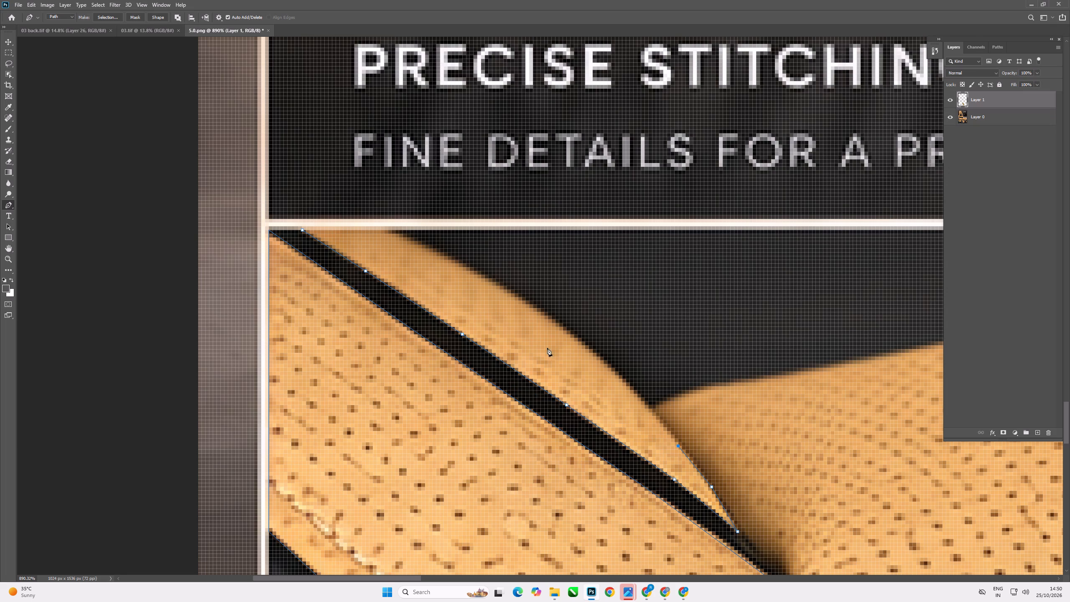
pyautogui.hotkey('ctrl', 'z')
pyautogui.scroll(2, 603, 367)
pyautogui.click(684, 444)
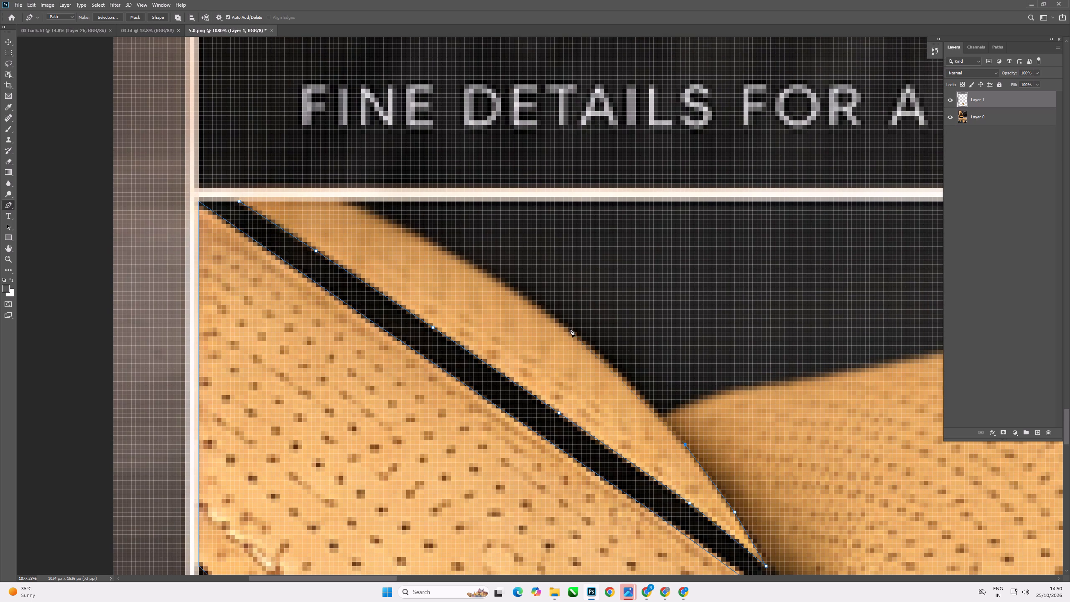
pyautogui.scroll(-2, 549, 325)
pyautogui.scroll(5, 543, 313)
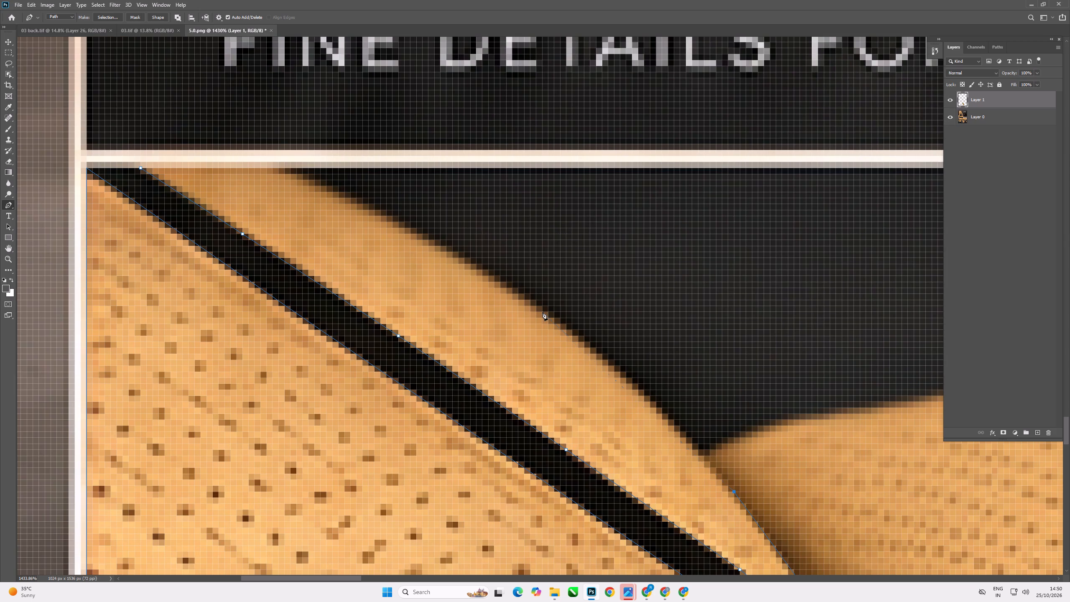
pyautogui.moveTo(543, 311); pyautogui.dragTo(479, 281)
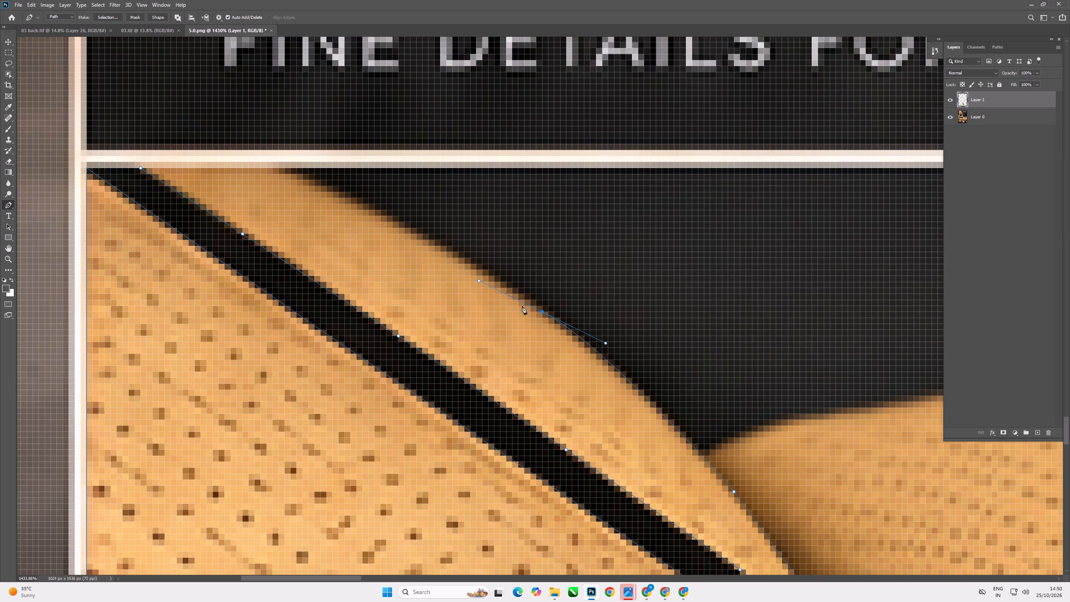
pyautogui.keyDown('alt'); pyautogui.click(541, 311); pyautogui.keyUp('alt')
pyautogui.click(436, 242)
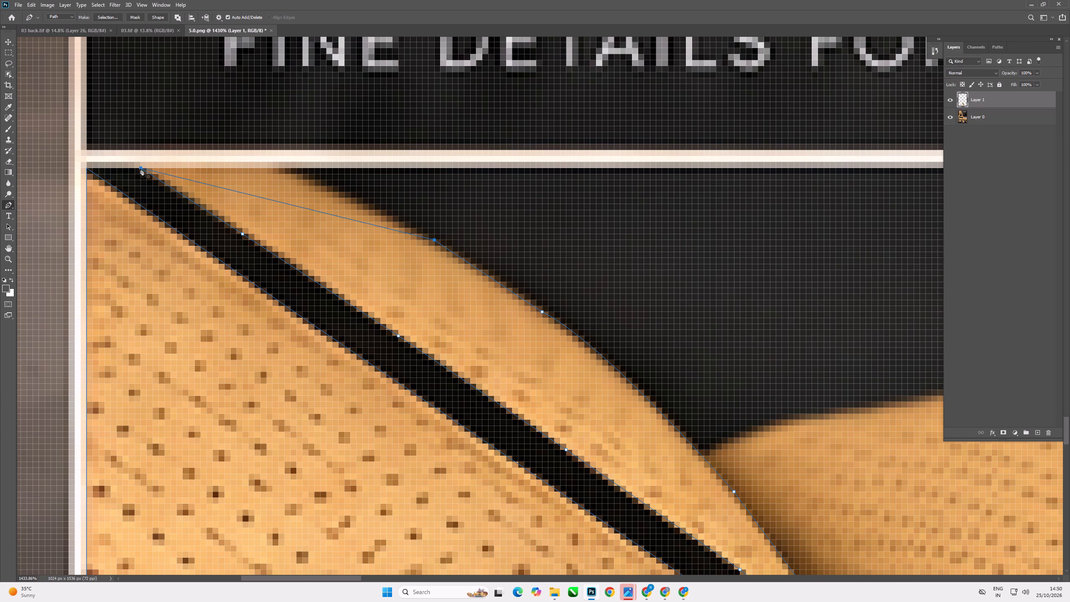
pyautogui.click(296, 168)
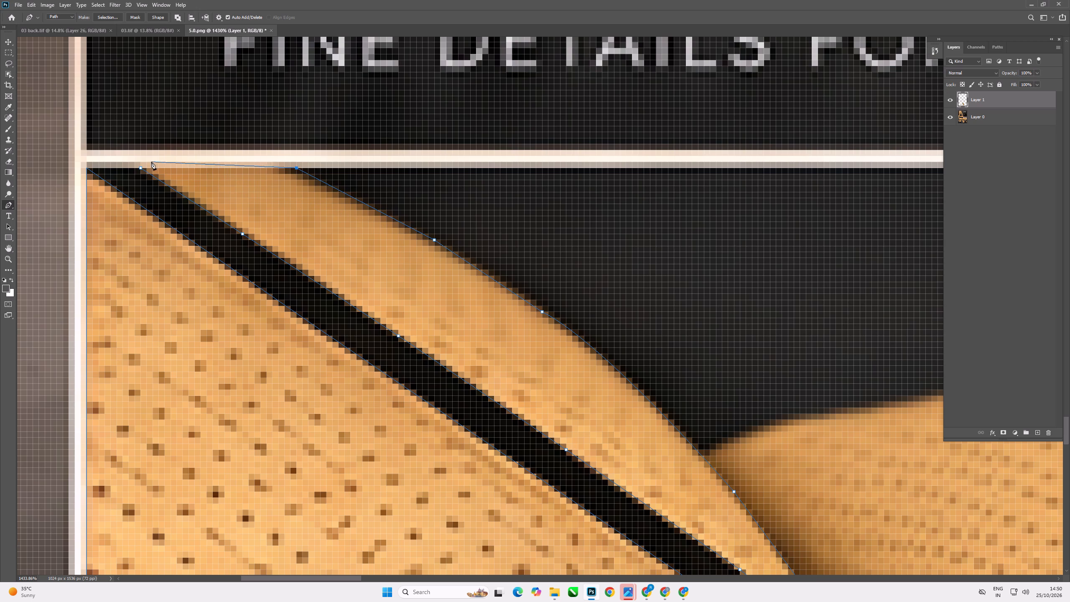
pyautogui.click(141, 168)
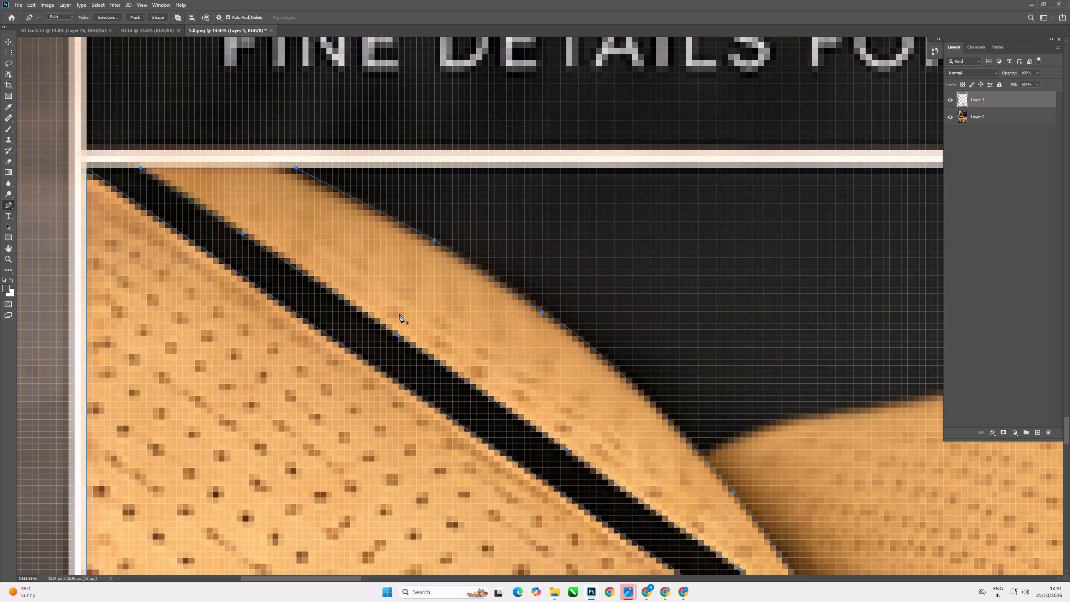
pyautogui.scroll(-3, 487, 436)
pyautogui.hotkey('ctrl', 'Return')
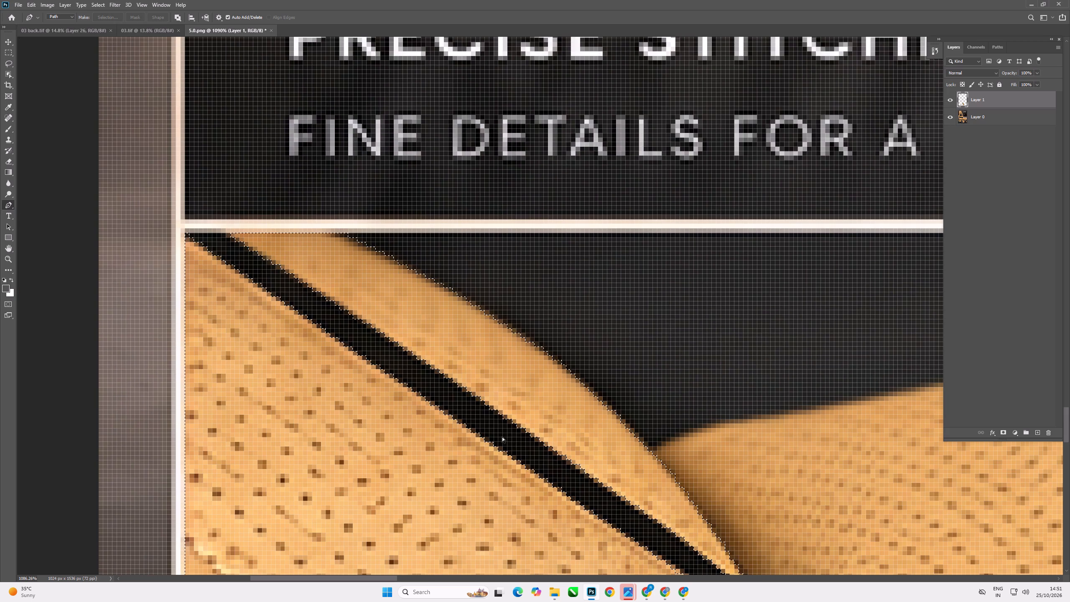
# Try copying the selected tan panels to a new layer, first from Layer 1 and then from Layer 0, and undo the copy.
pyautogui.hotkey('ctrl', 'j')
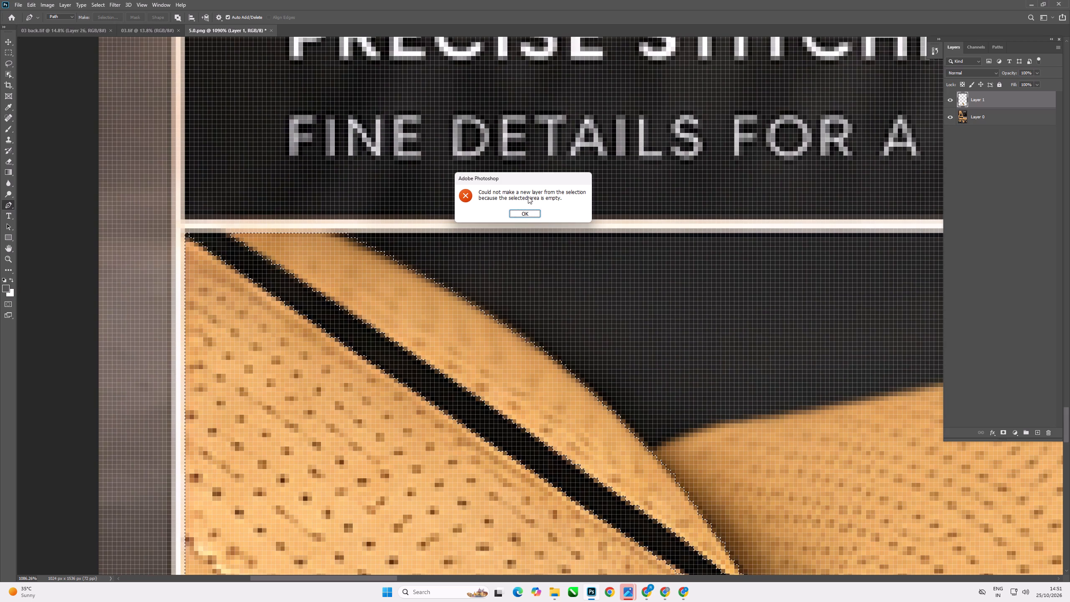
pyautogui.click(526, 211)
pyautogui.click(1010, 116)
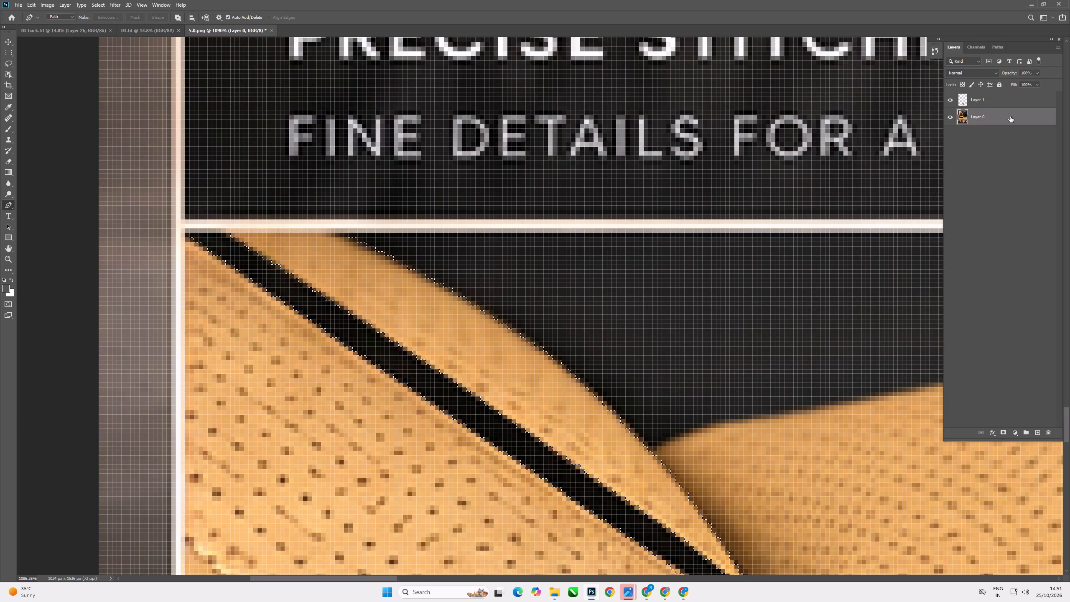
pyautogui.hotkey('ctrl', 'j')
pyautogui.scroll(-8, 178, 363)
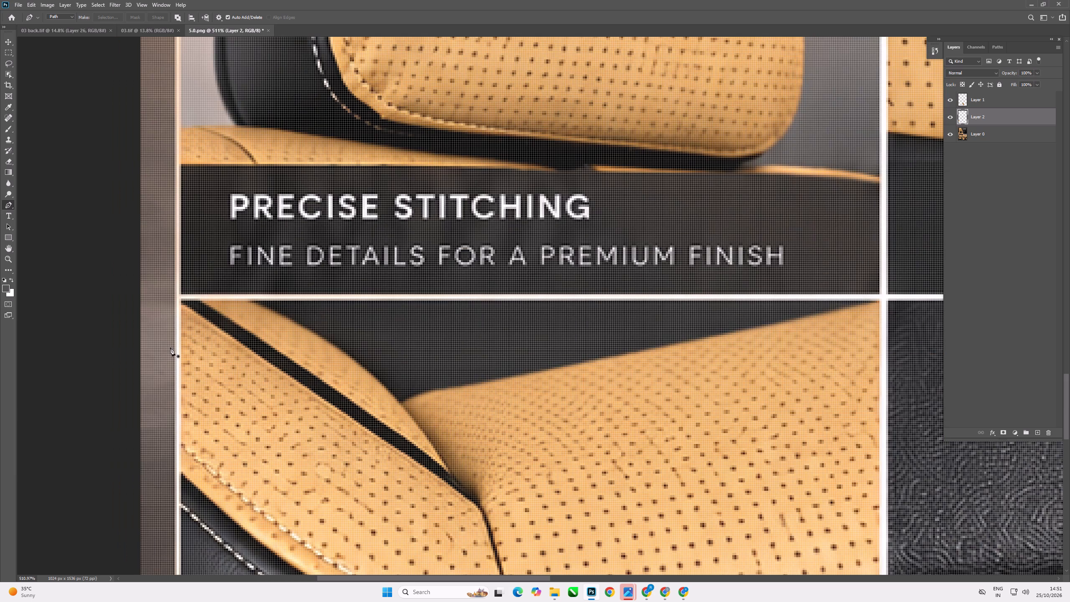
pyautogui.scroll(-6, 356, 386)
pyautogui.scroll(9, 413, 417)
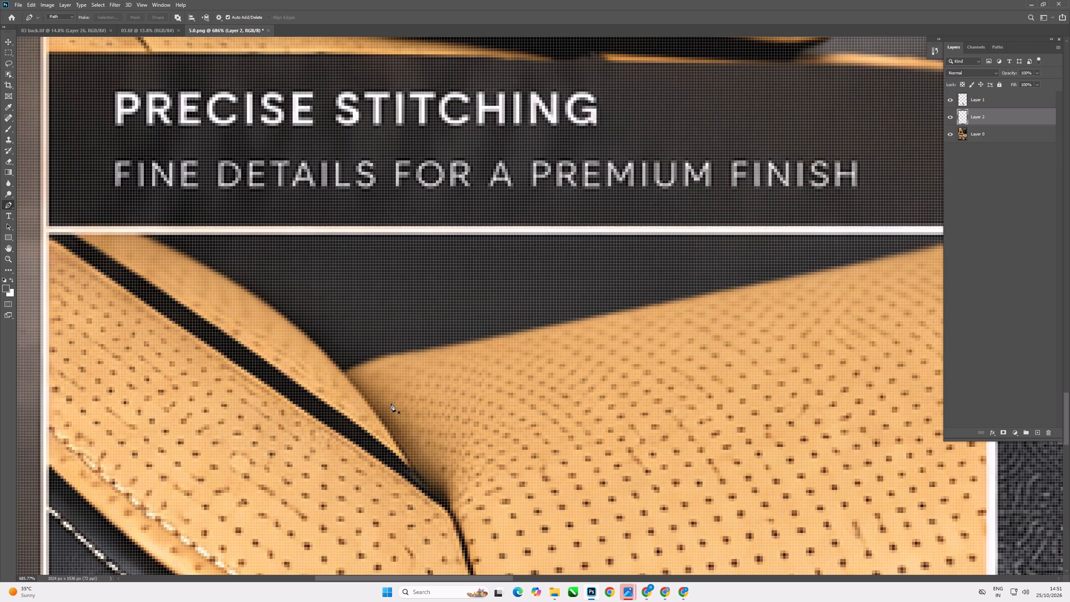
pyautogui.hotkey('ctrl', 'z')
# Start a Pen path on Layer 0 where the perforated tan cushion meets the strip, and trace its upper edge to the tile's white divider corner.
pyautogui.scroll(-6, 364, 368)
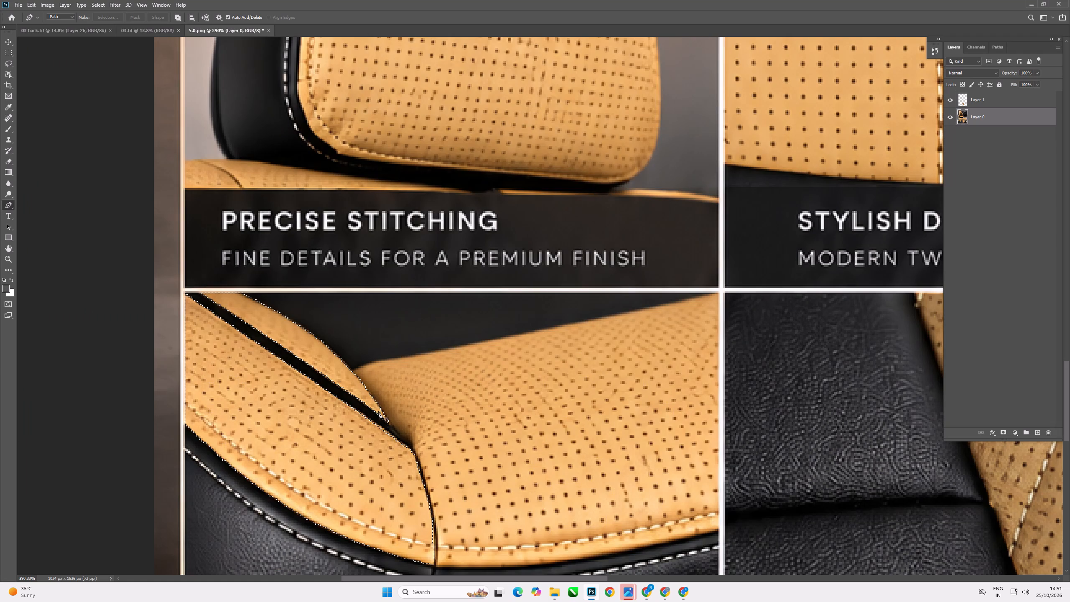
pyautogui.scroll(5, 434, 468)
pyautogui.scroll(6, 344, 308)
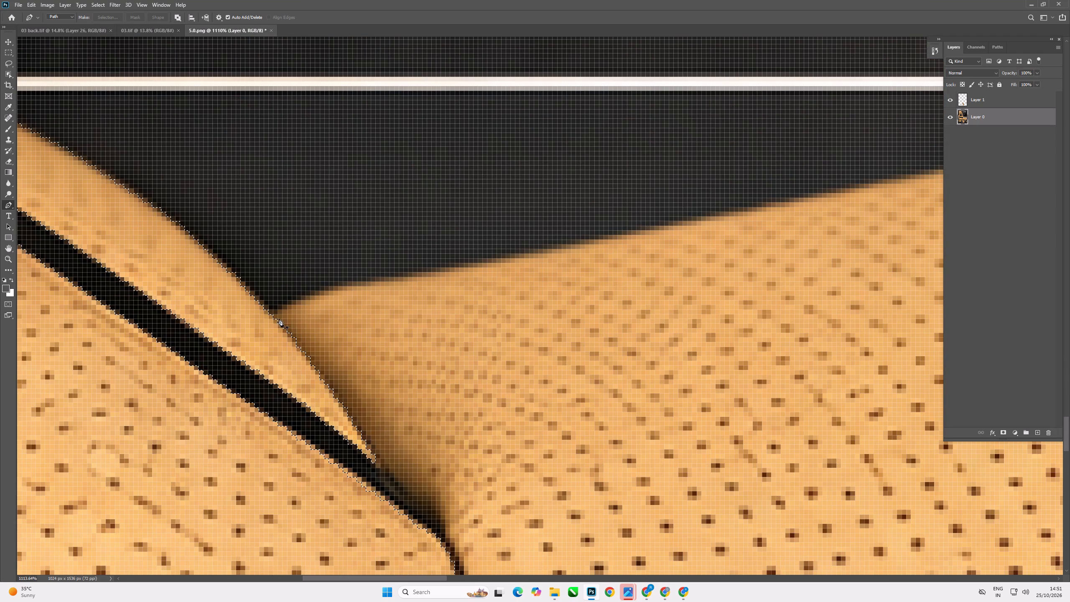
pyautogui.click(272, 313)
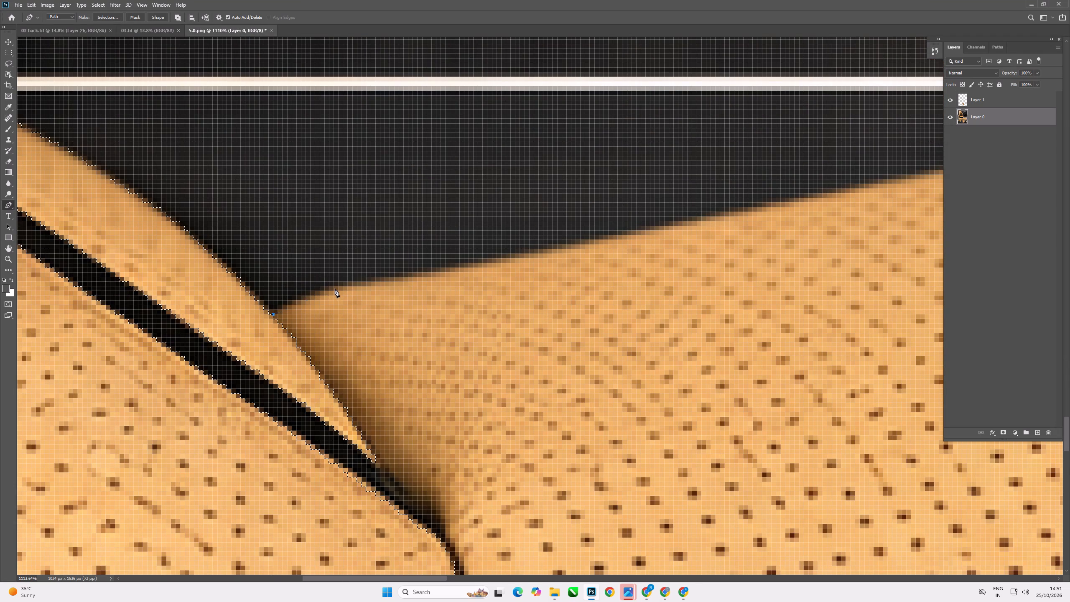
pyautogui.click(334, 288)
pyautogui.scroll(-5, 379, 293)
pyautogui.scroll(2, 485, 272)
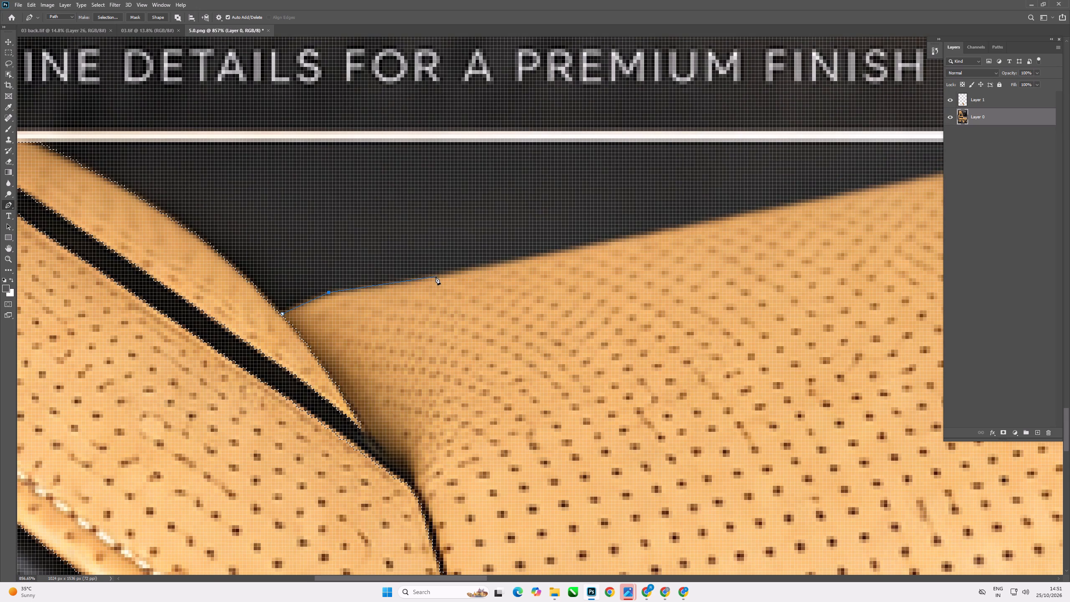
pyautogui.click(436, 276)
pyautogui.scroll(-8, 368, 276)
pyautogui.scroll(7, 589, 236)
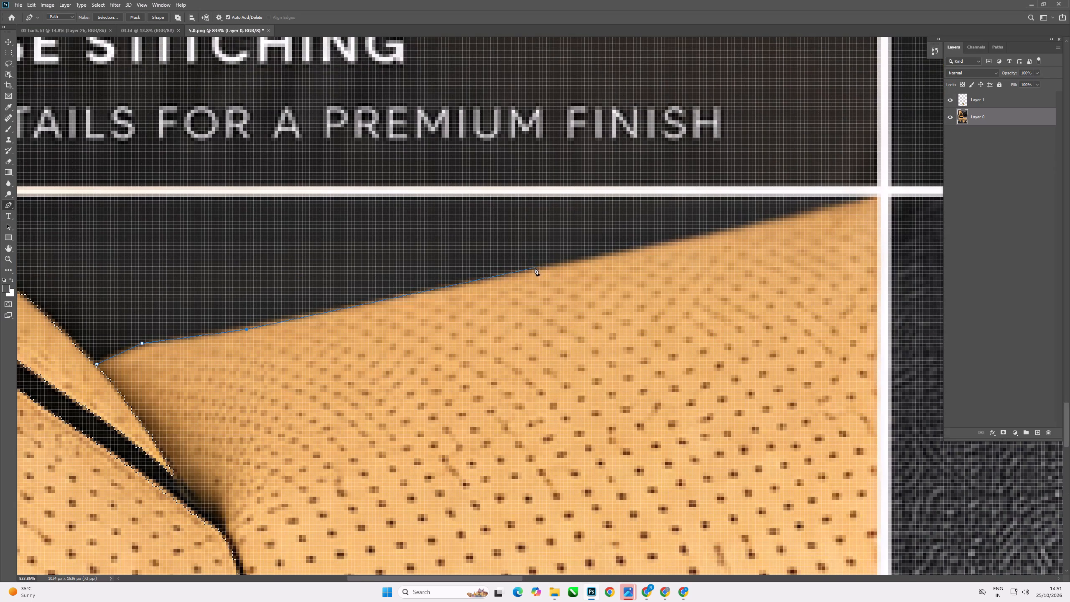
pyautogui.hotkey('ctrl', 'z')
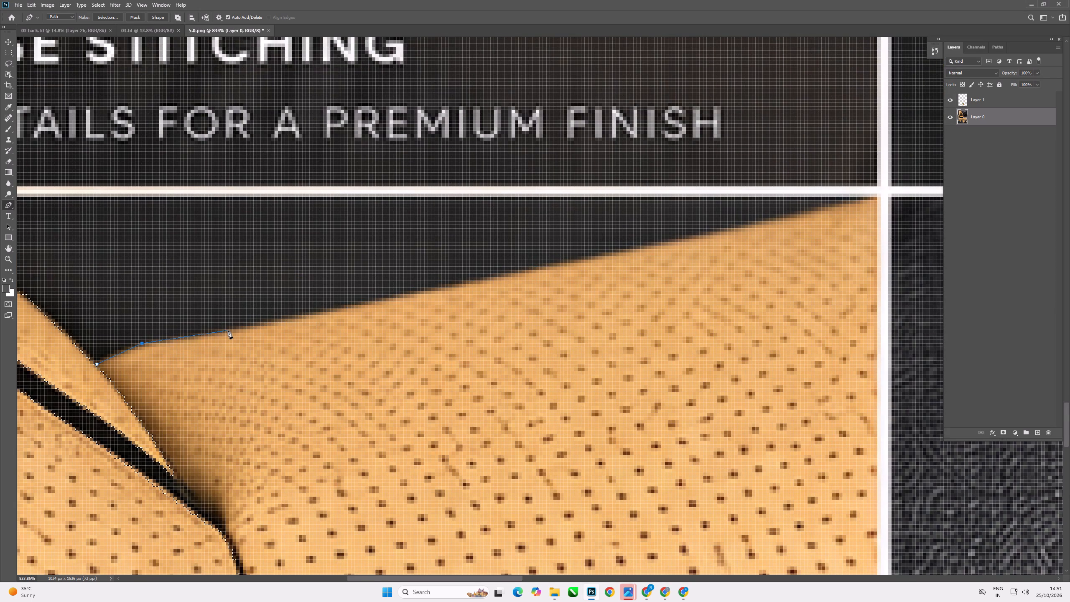
pyautogui.click(228, 330)
pyautogui.click(384, 298)
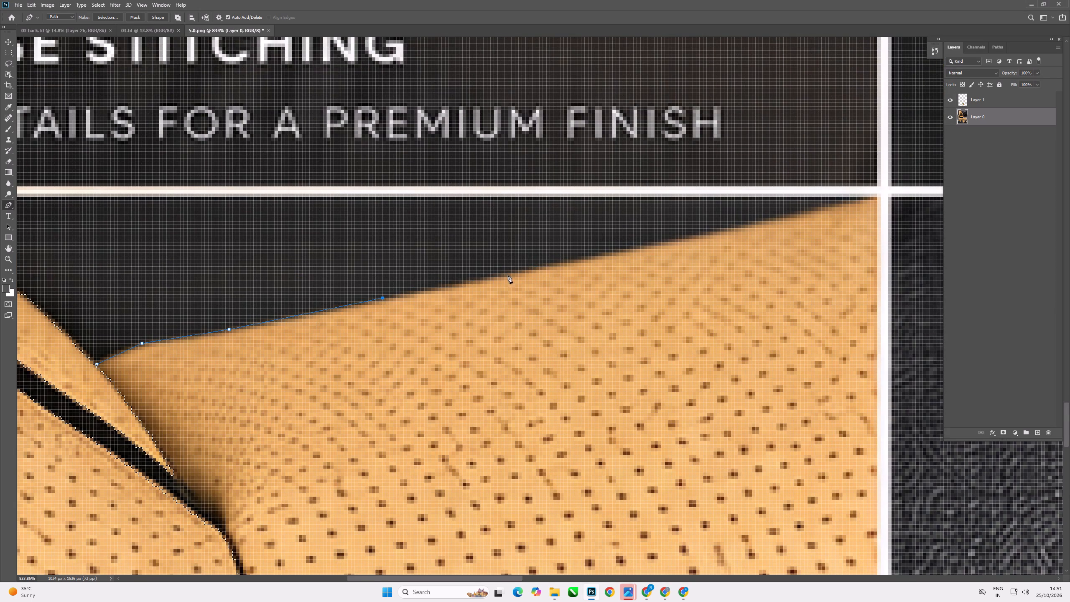
pyautogui.click(565, 263)
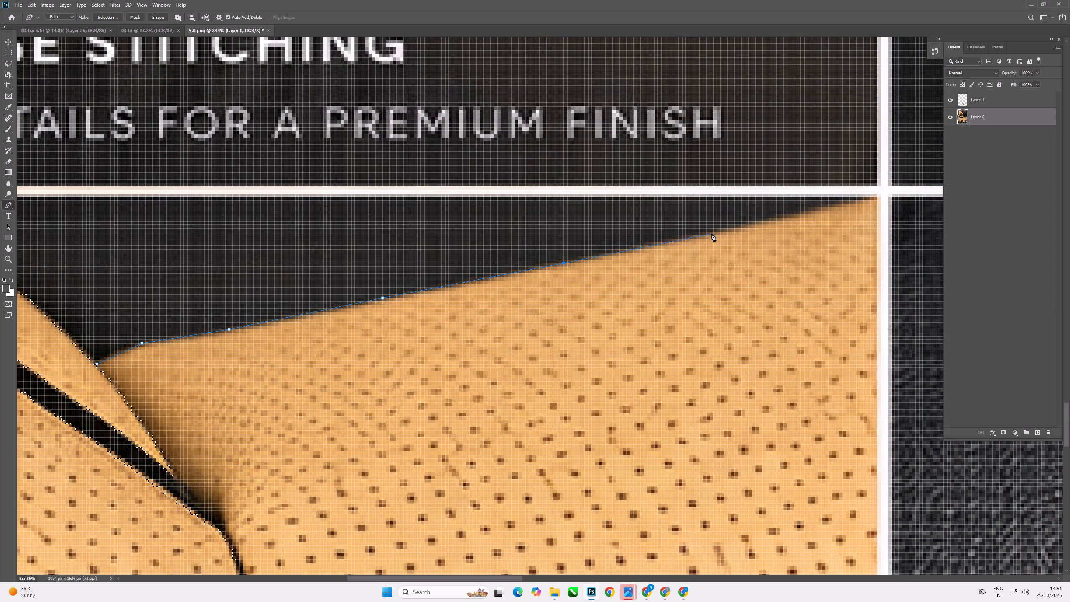
pyautogui.click(711, 233)
pyautogui.click(792, 214)
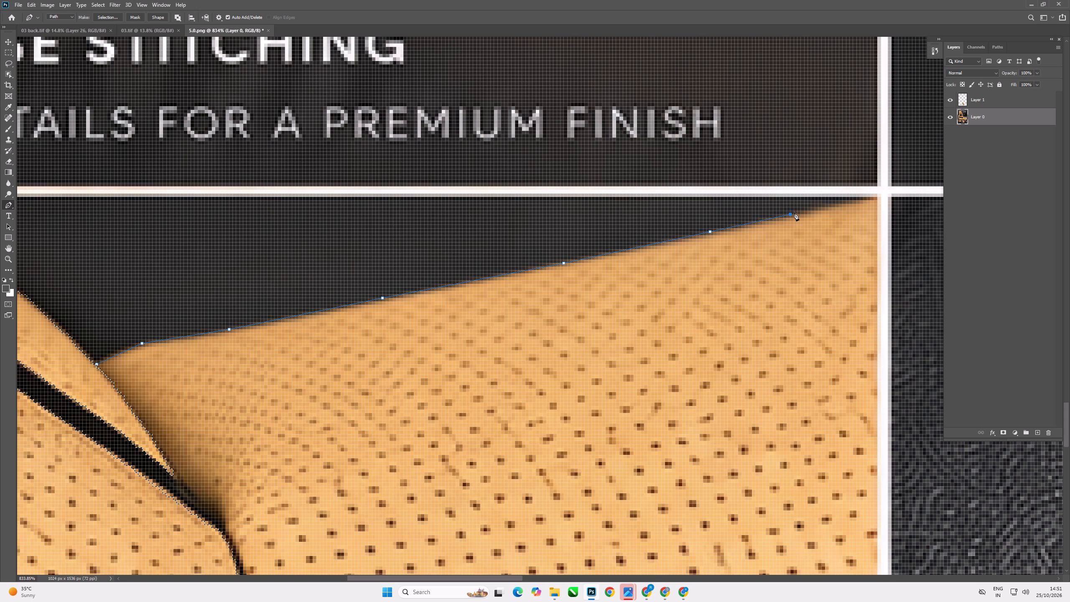
pyautogui.click(857, 198)
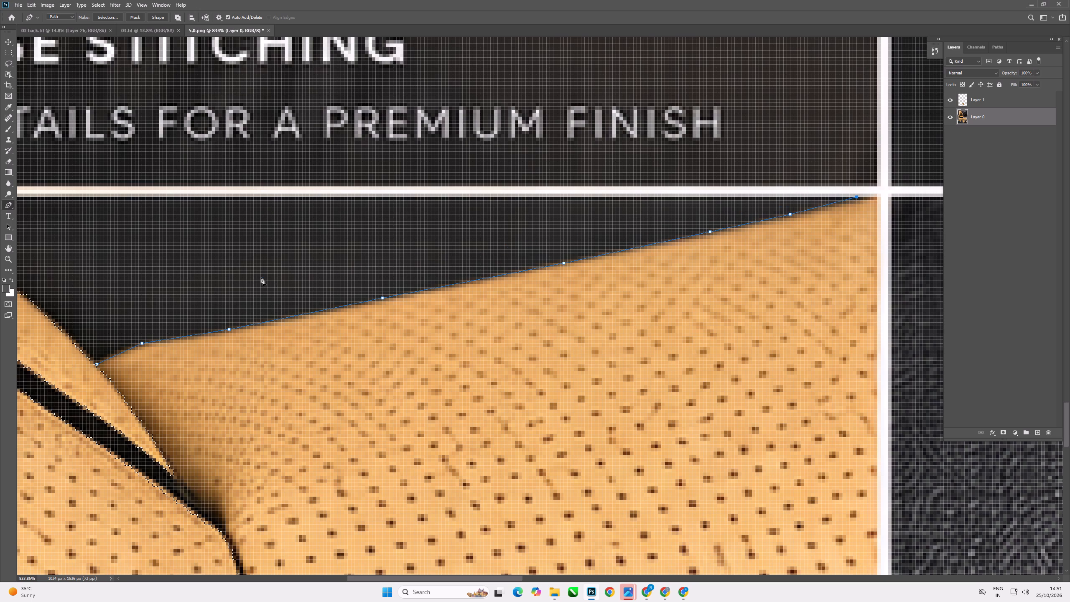
pyautogui.scroll(-6, 336, 293)
pyautogui.scroll(12, 577, 226)
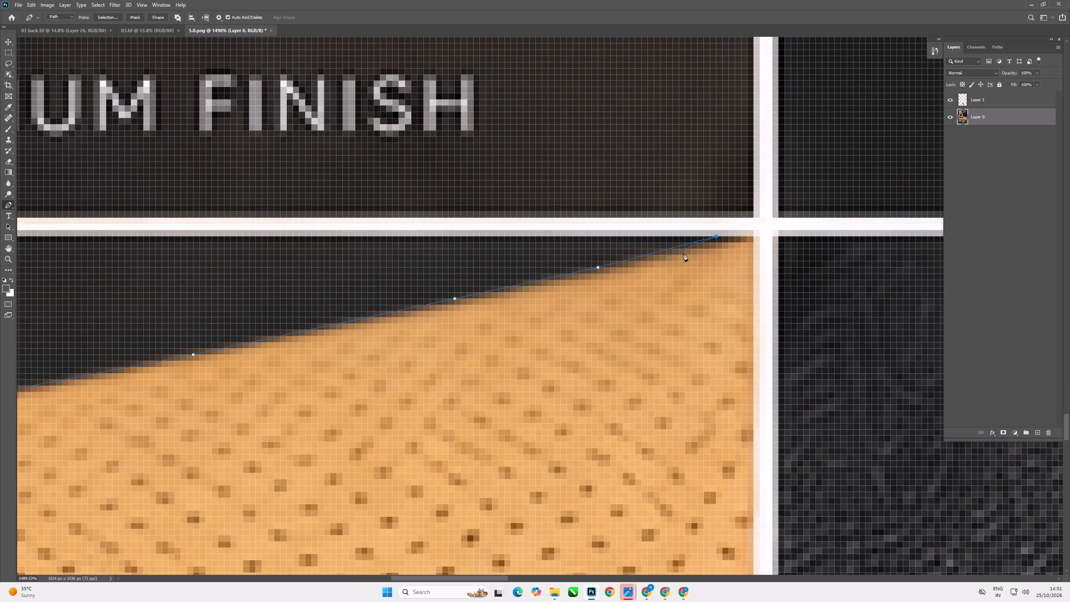
pyautogui.click(753, 236)
# Continue the perforated cushion's path down the white divider and along its lower tan edge to the bottom of the vertical seam.
pyautogui.scroll(-15, 702, 242)
pyautogui.scroll(-7, 703, 259)
pyautogui.scroll(6, 715, 381)
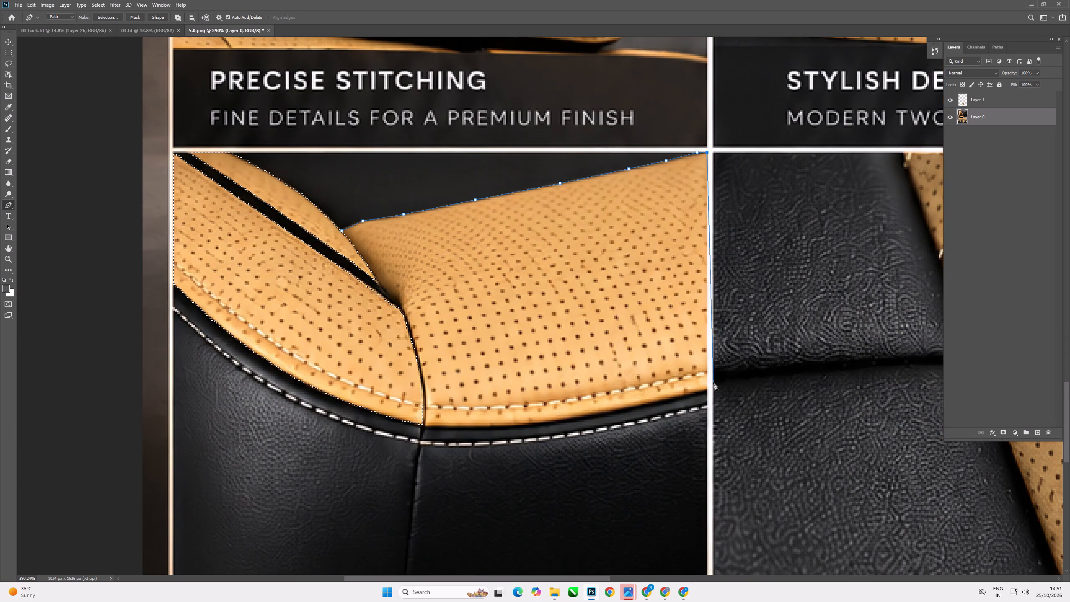
pyautogui.click(707, 390)
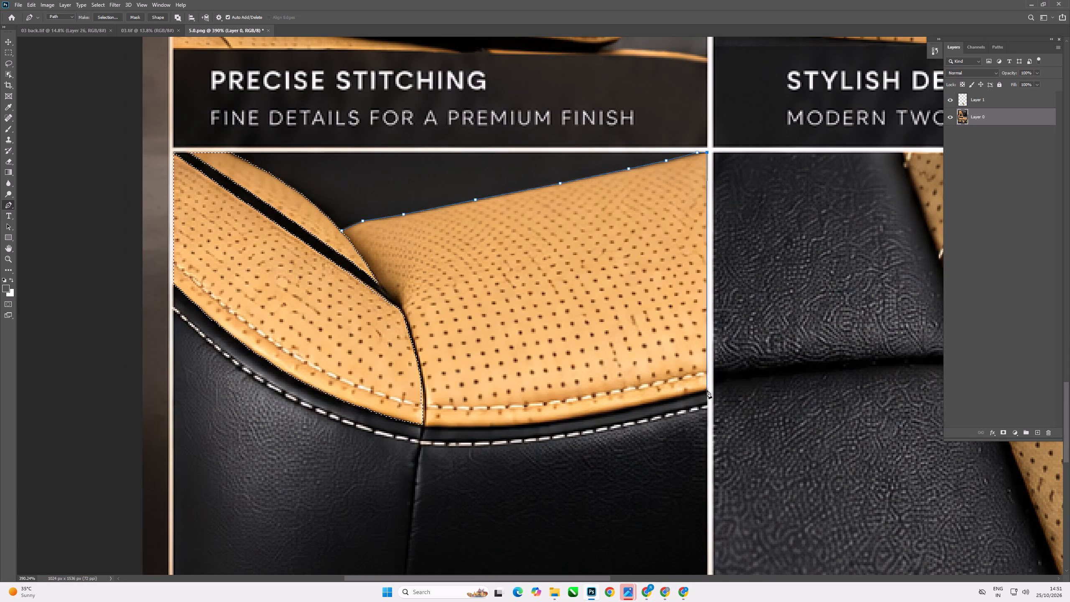
pyautogui.scroll(6, 627, 403)
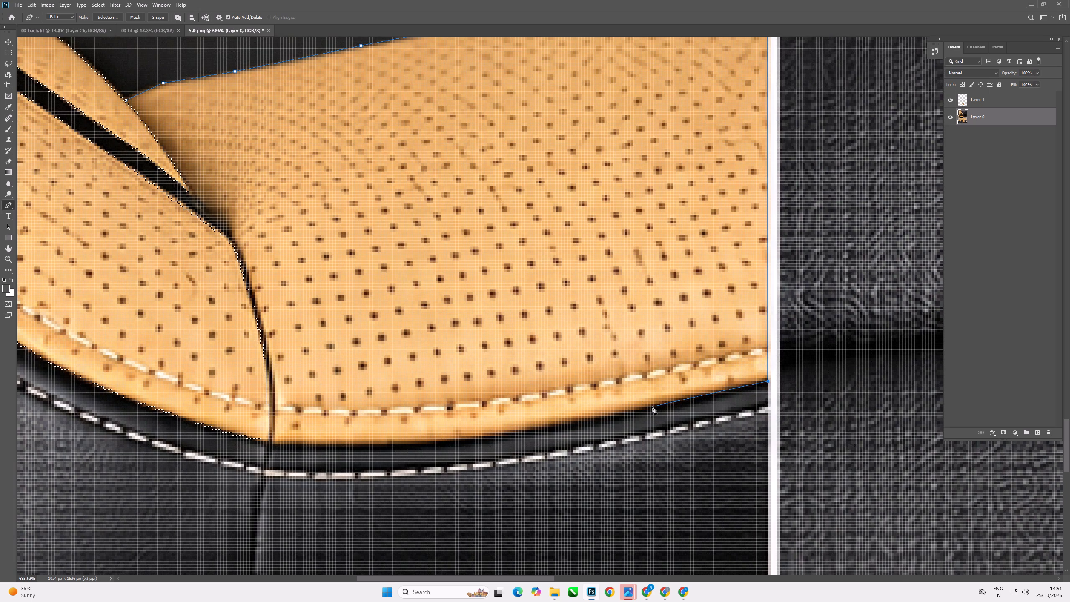
pyautogui.click(652, 406)
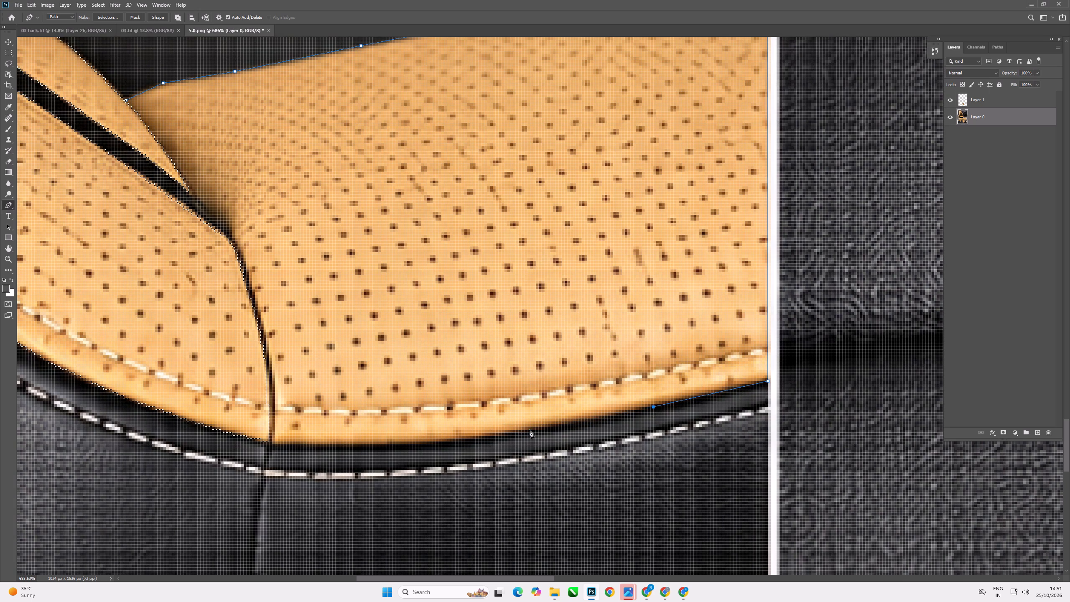
pyautogui.click(529, 430)
pyautogui.click(433, 441)
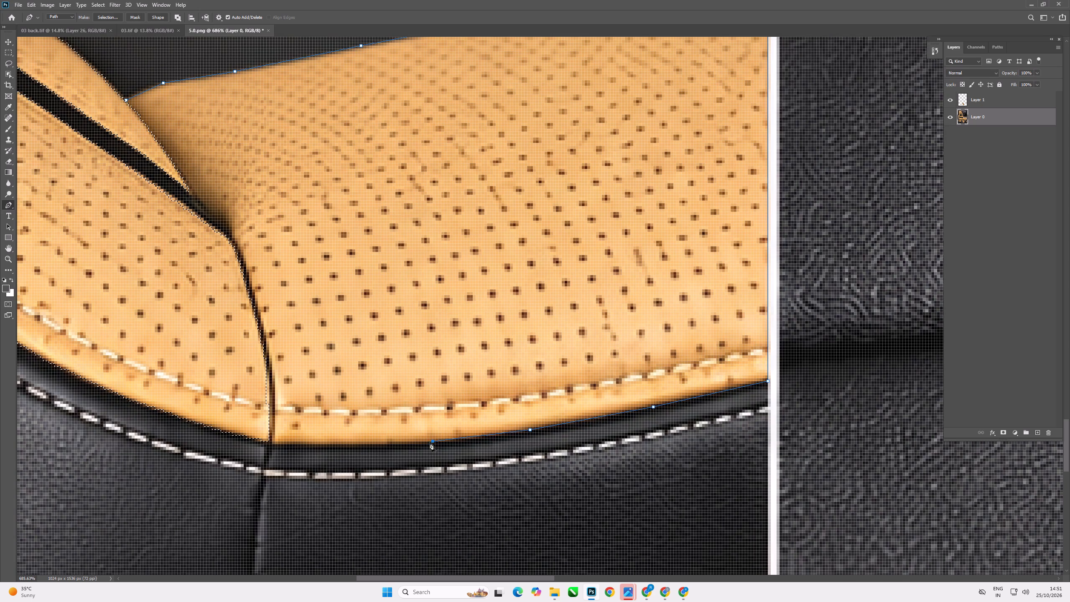
pyautogui.click(273, 444)
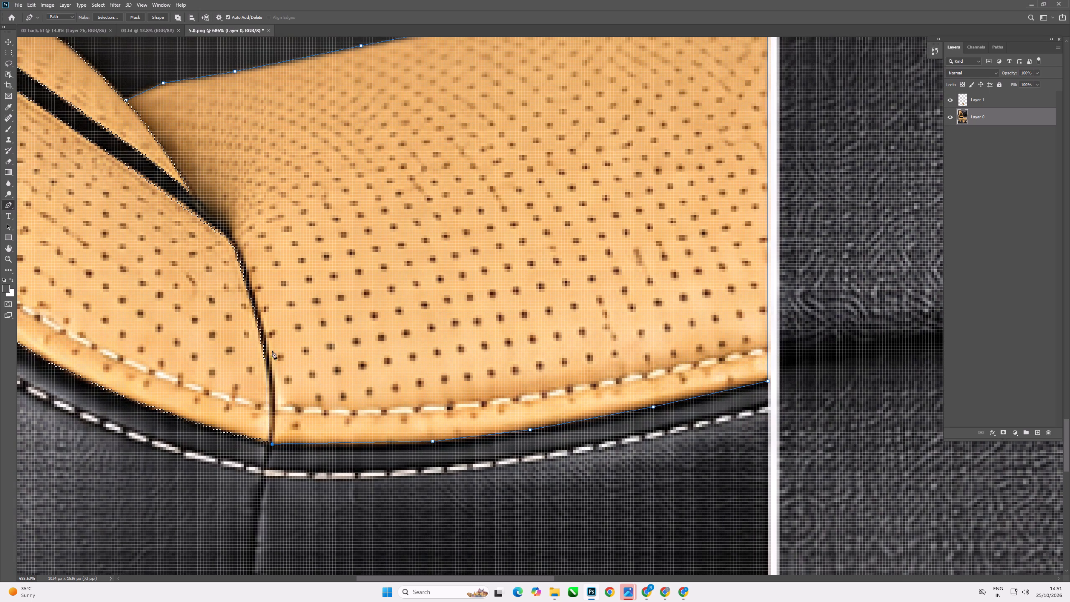
# Trace the cushion's path up the dark seam, curve it at the black strip's end, and close it at the start point.
pyautogui.click(273, 370)
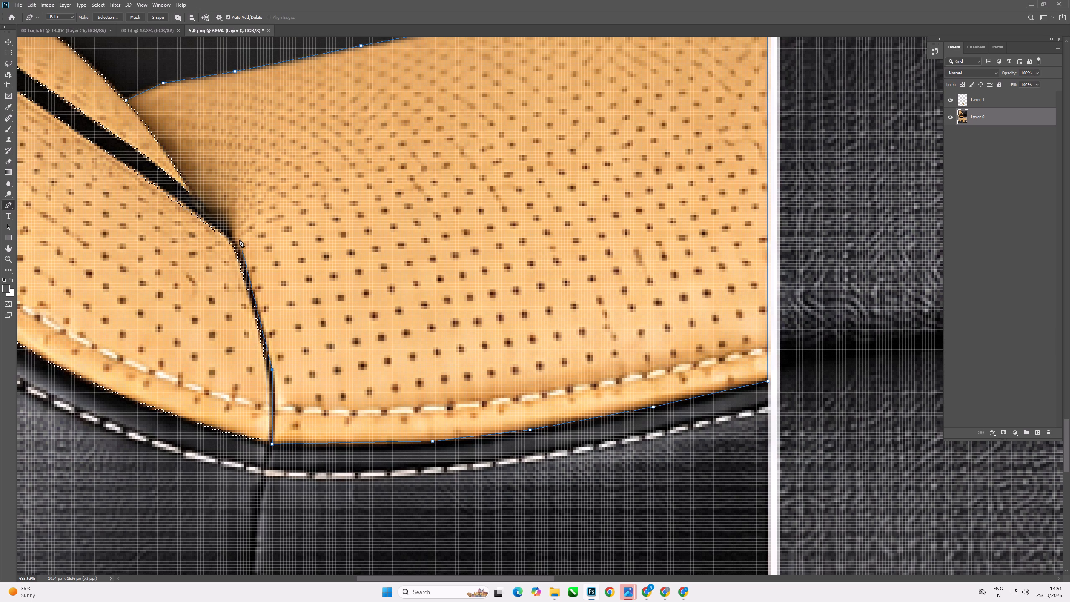
pyautogui.moveTo(232, 238); pyautogui.dragTo(219, 225)
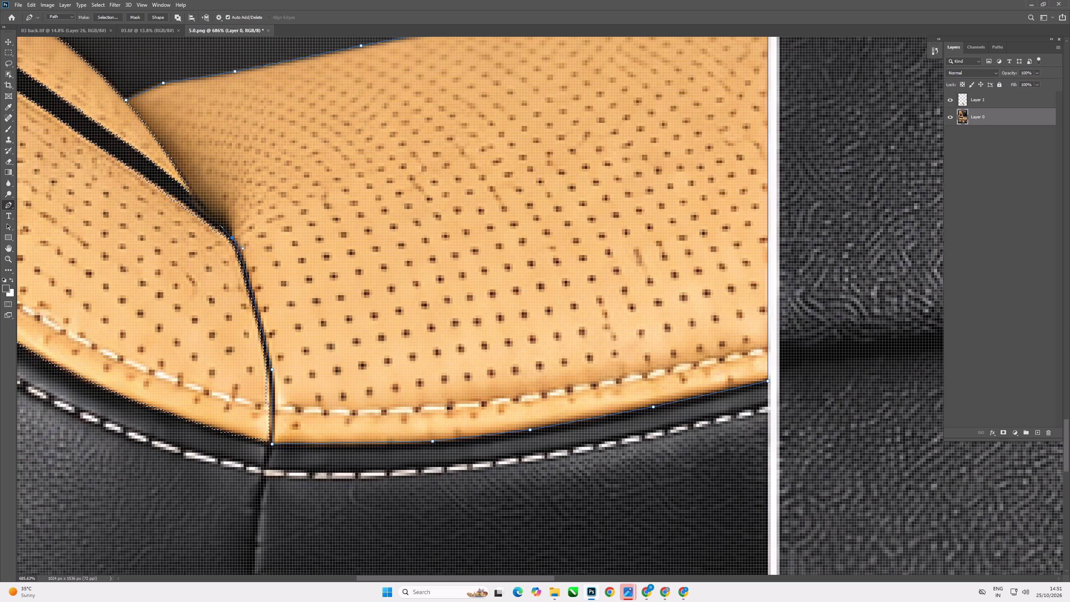
pyautogui.moveTo(219, 225); pyautogui.dragTo(215, 215)
pyautogui.press('space')
pyautogui.press('space')
pyautogui.press('space')
pyautogui.press('space')
pyautogui.moveTo(302, 283); pyautogui.dragTo(360, 429)
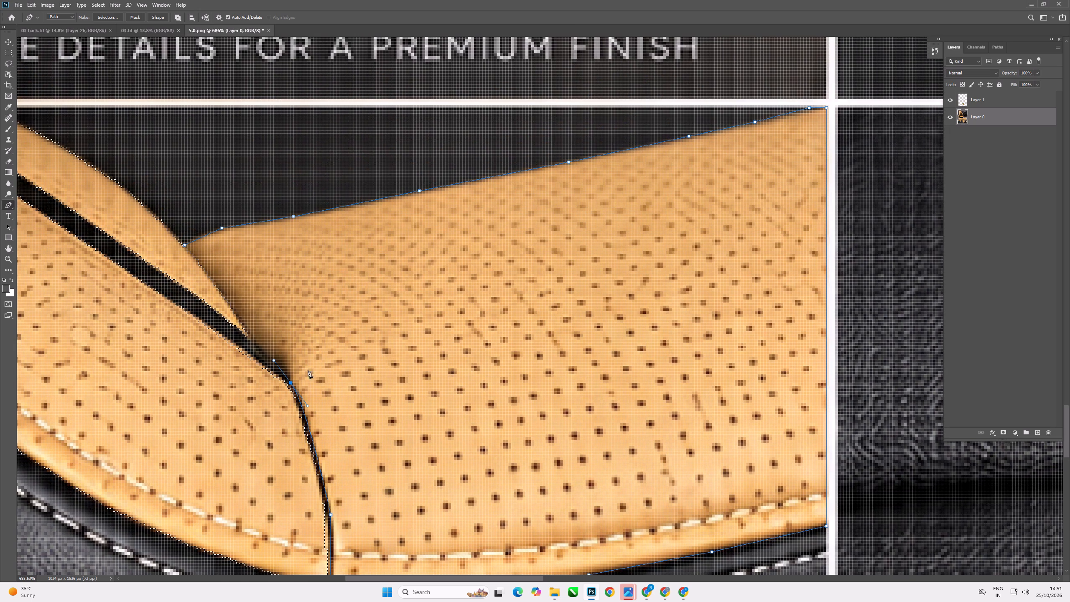
pyautogui.click(185, 245)
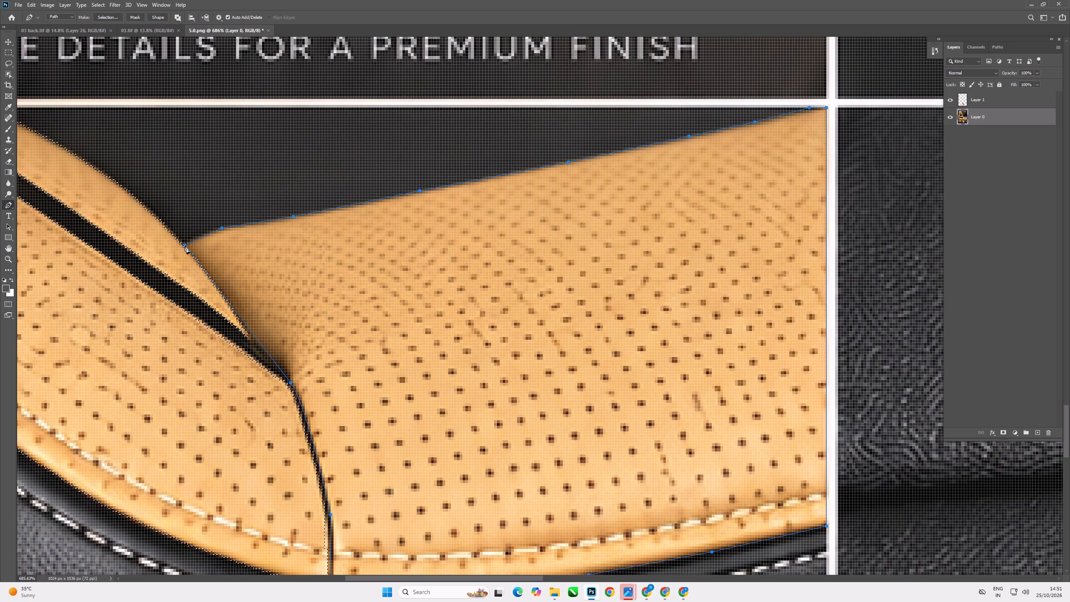
# Outline the wide tan shoulder section beneath the headrest in the Precise Stitching tile with a closed Pen path ending at the tile's outer border.
pyautogui.scroll(-15, 456, 320)
pyautogui.scroll(6, 380, 157)
pyautogui.scroll(3, 310, 244)
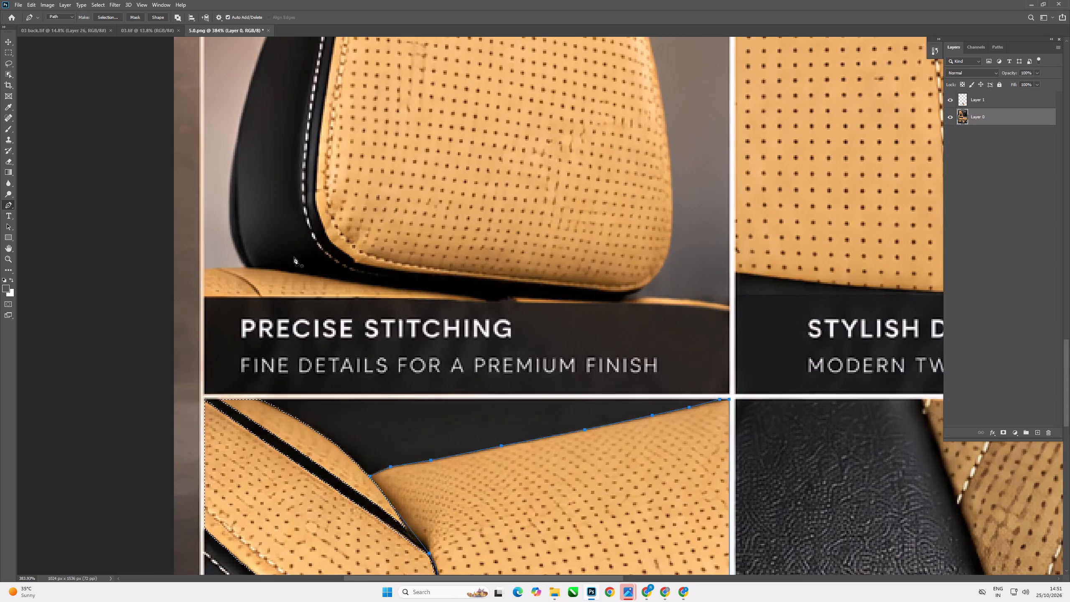
pyautogui.scroll(3, 294, 257)
pyautogui.scroll(4, 200, 317)
pyautogui.scroll(-13, 216, 328)
pyautogui.scroll(6, 436, 327)
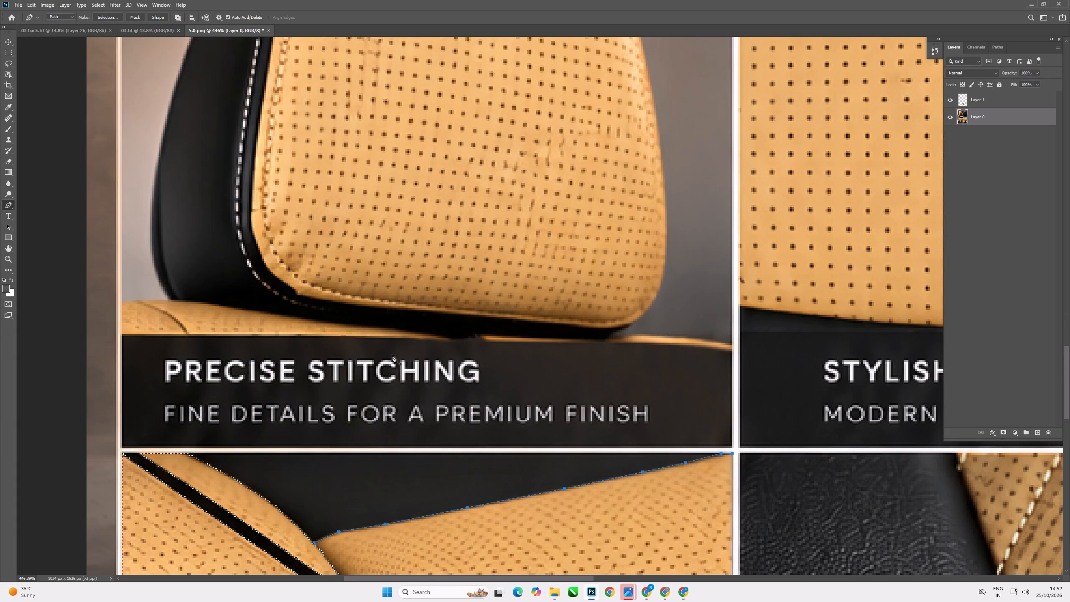
pyautogui.click(449, 339)
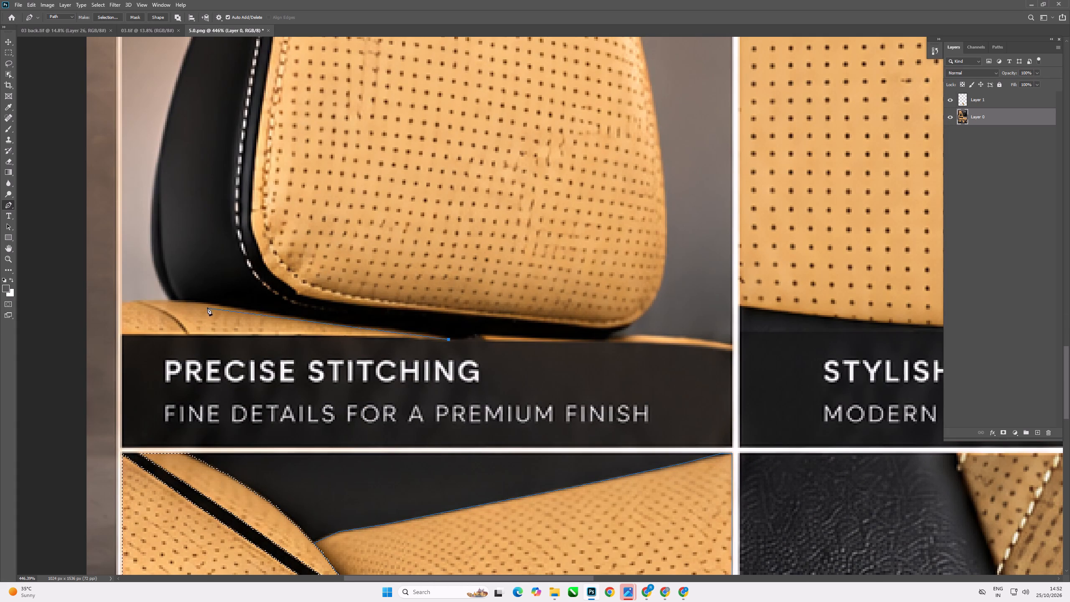
pyautogui.click(260, 311)
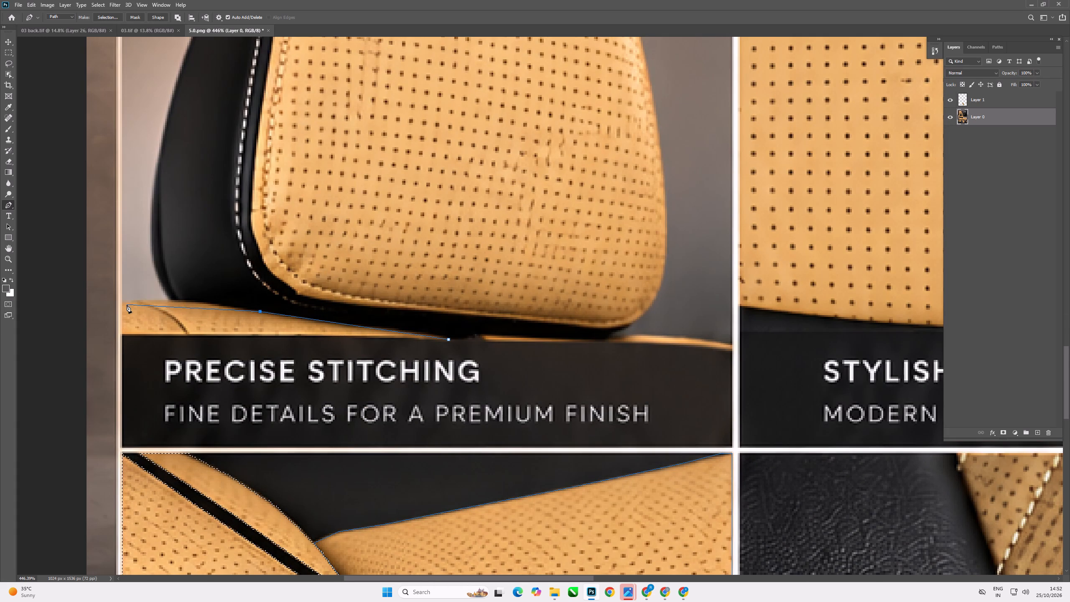
pyautogui.scroll(4, 126, 304)
pyautogui.moveTo(130, 301); pyautogui.dragTo(94, 327)
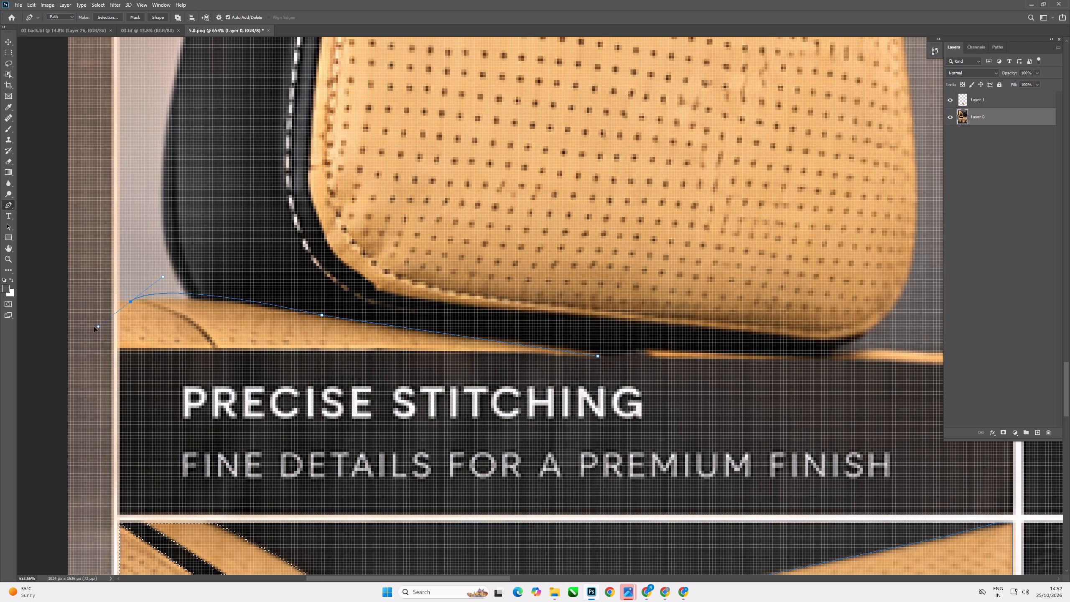
pyautogui.moveTo(94, 327); pyautogui.dragTo(24, 311)
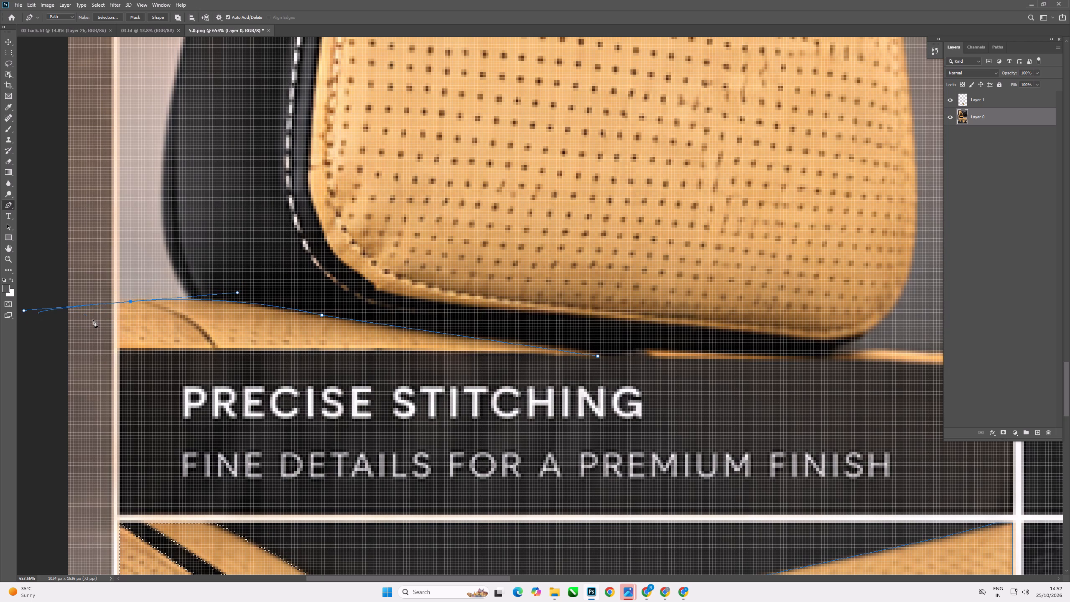
pyautogui.keyDown('alt'); pyautogui.click(129, 301); pyautogui.keyUp('alt')
pyautogui.click(119, 301)
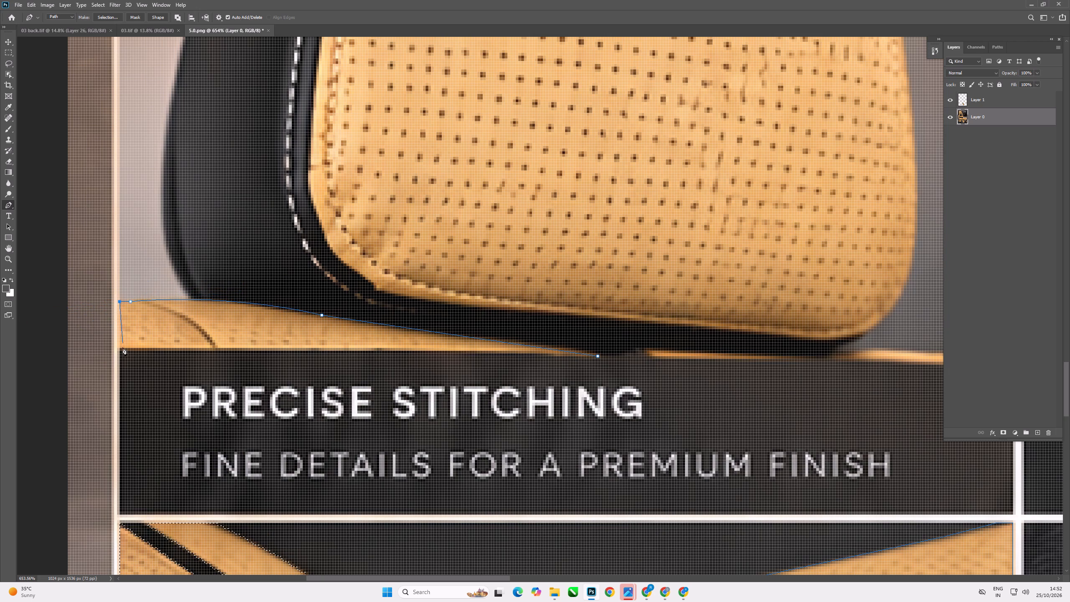
pyautogui.click(118, 348)
pyautogui.click(598, 357)
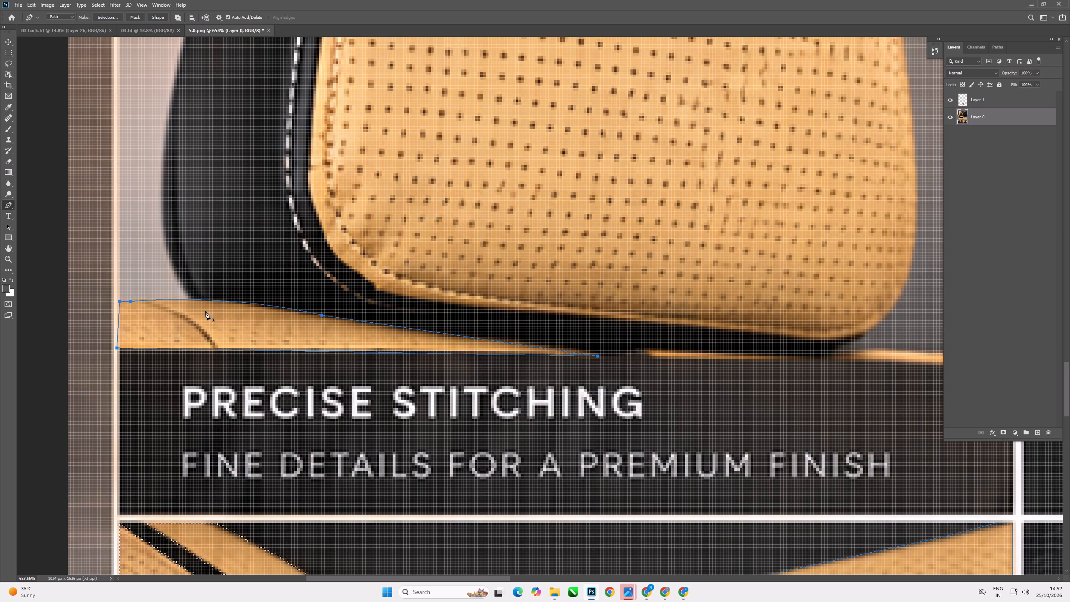
# Start a Pen path on the thin tan sliver beneath the headrest and trace its upper edge to the tile's white divider.
pyautogui.scroll(-7, 205, 311)
pyautogui.scroll(7, 474, 327)
pyautogui.scroll(4, 410, 324)
pyautogui.scroll(-14, 423, 375)
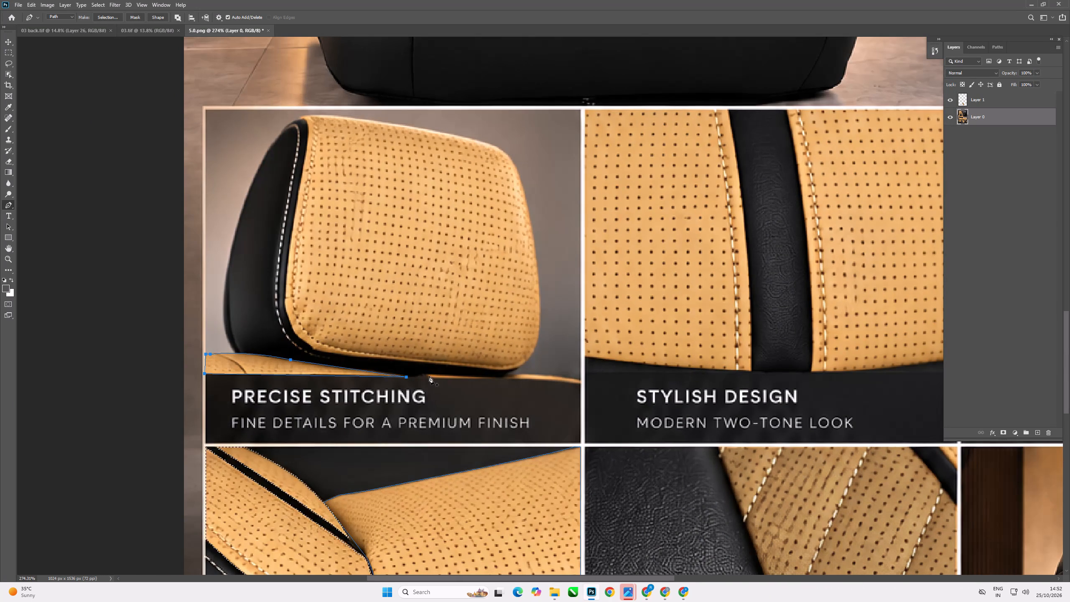
pyautogui.click(427, 375)
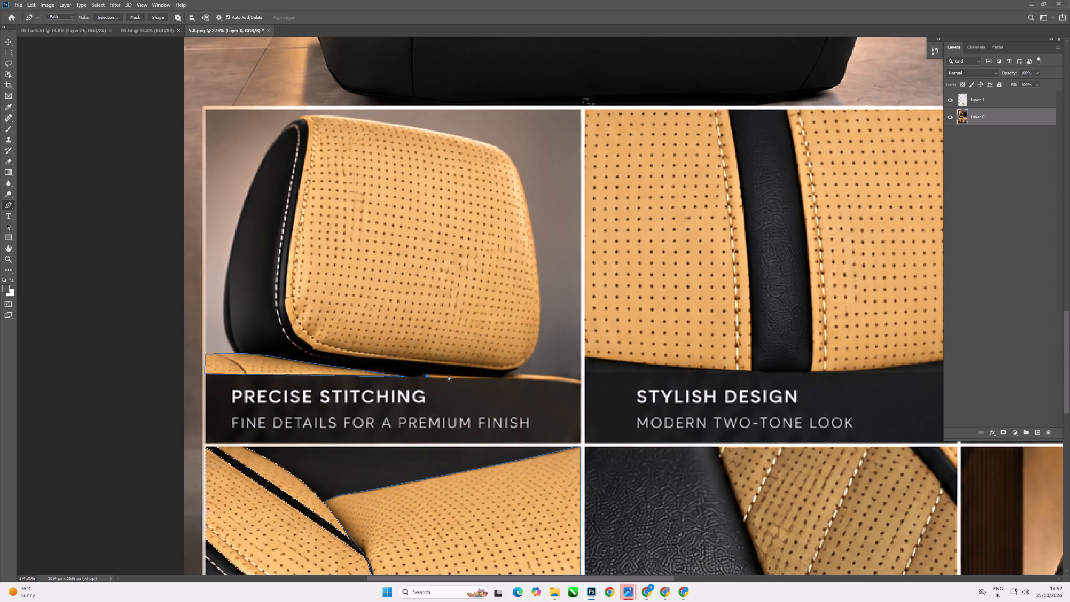
pyautogui.hotkey('ctrl', 'z')
pyautogui.scroll(6, 433, 370)
pyautogui.click(422, 378)
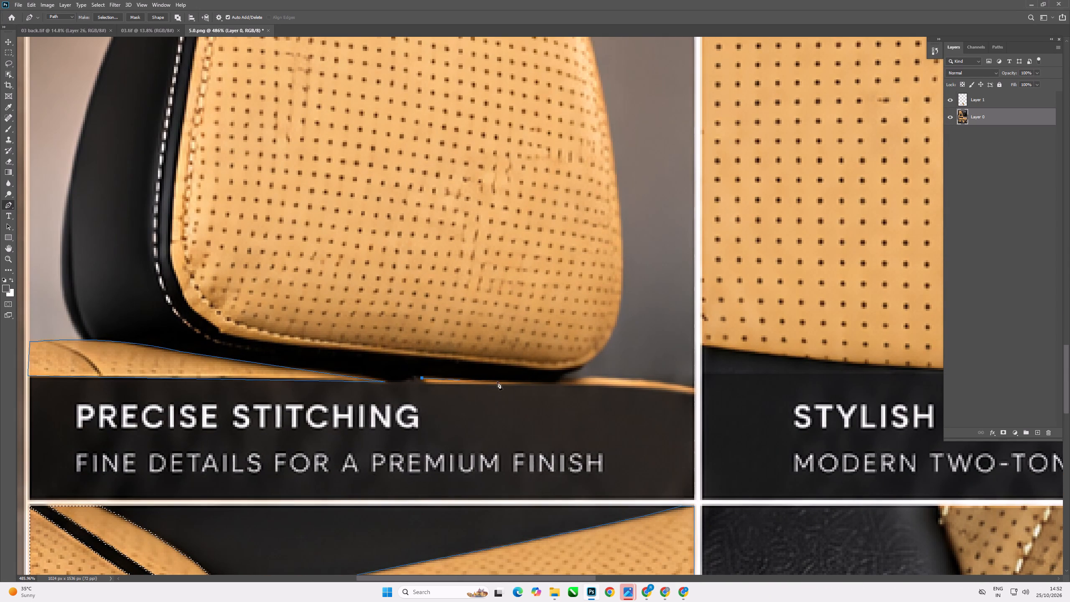
pyautogui.click(536, 383)
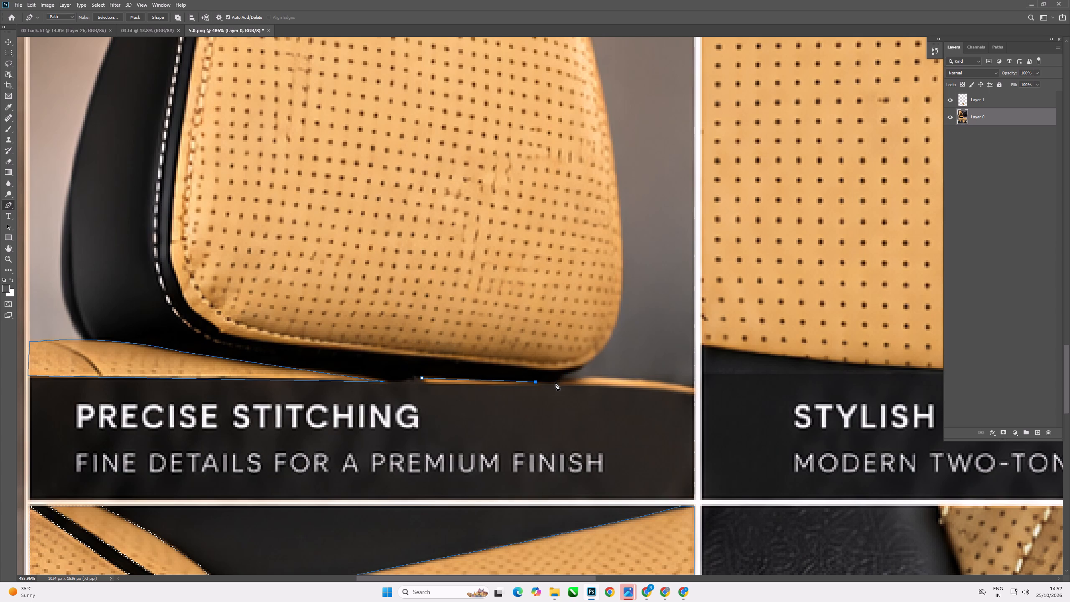
pyautogui.click(557, 383)
pyautogui.click(561, 379)
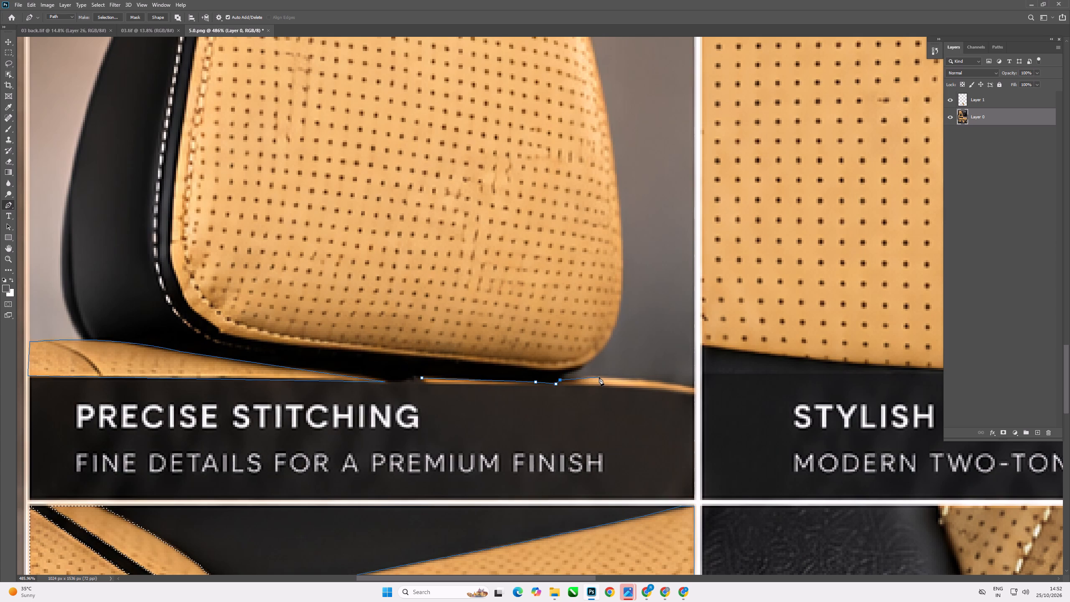
pyautogui.click(597, 376)
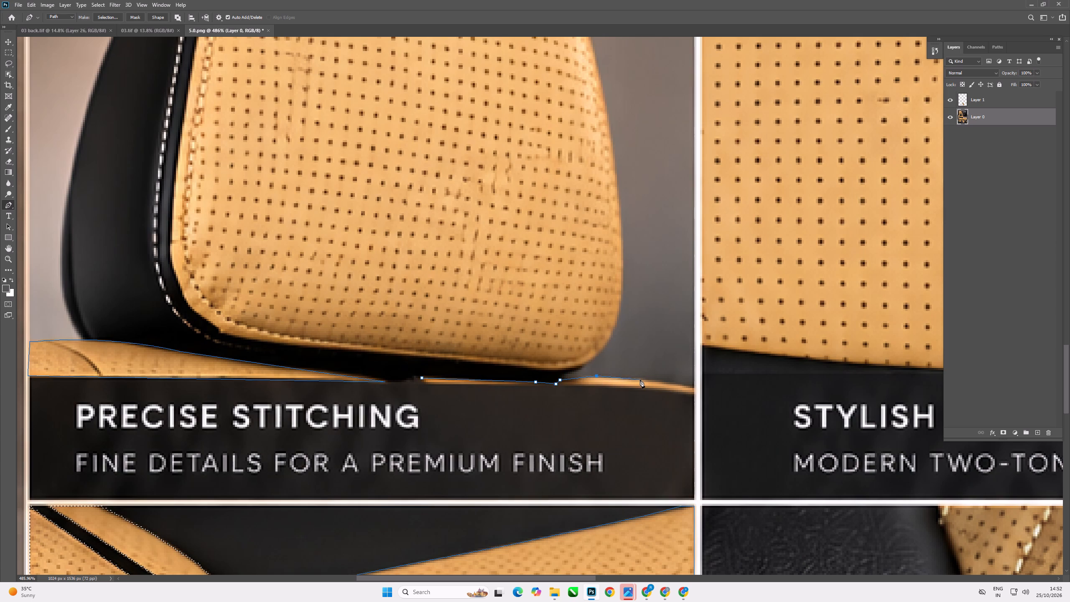
pyautogui.click(640, 379)
pyautogui.click(694, 388)
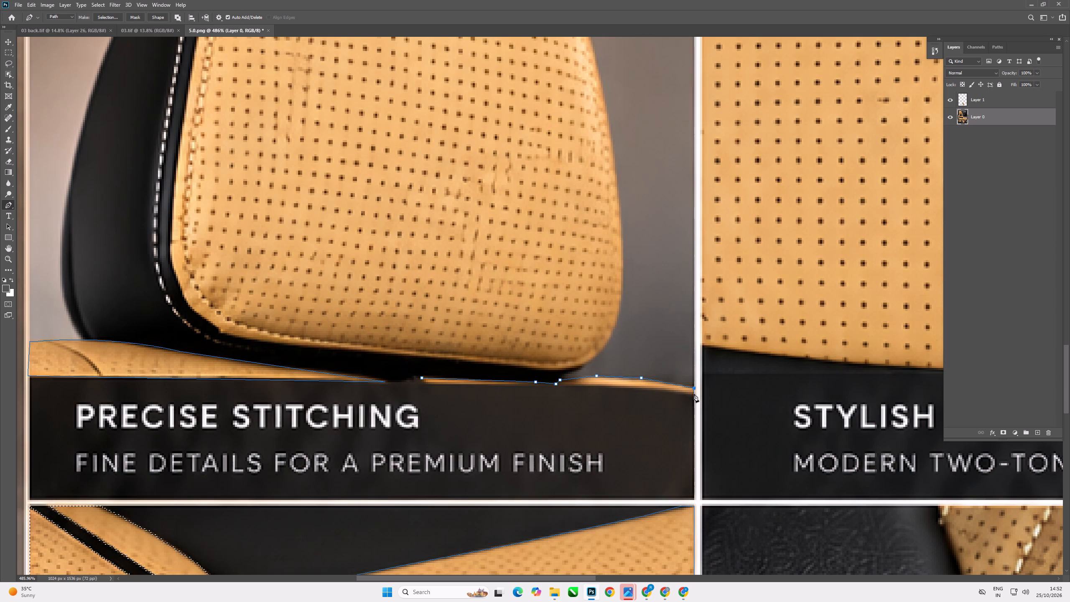
# Trace the thin tan sliver's lower edge back along the dark caption band and close the path at its start point.
pyautogui.click(694, 395)
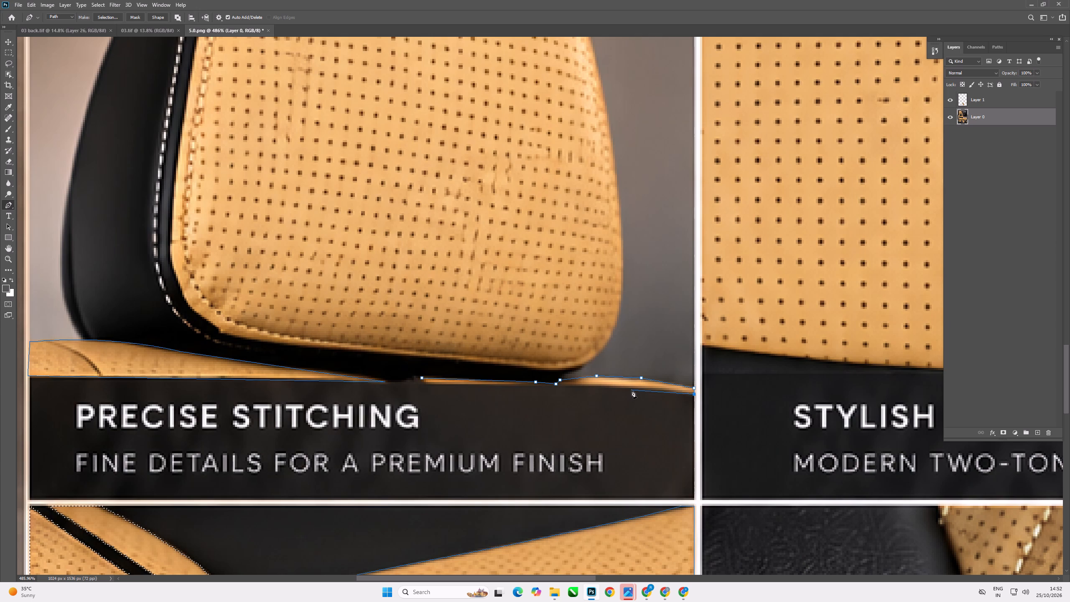
pyautogui.click(633, 389)
pyautogui.hotkey('ctrl', 'z')
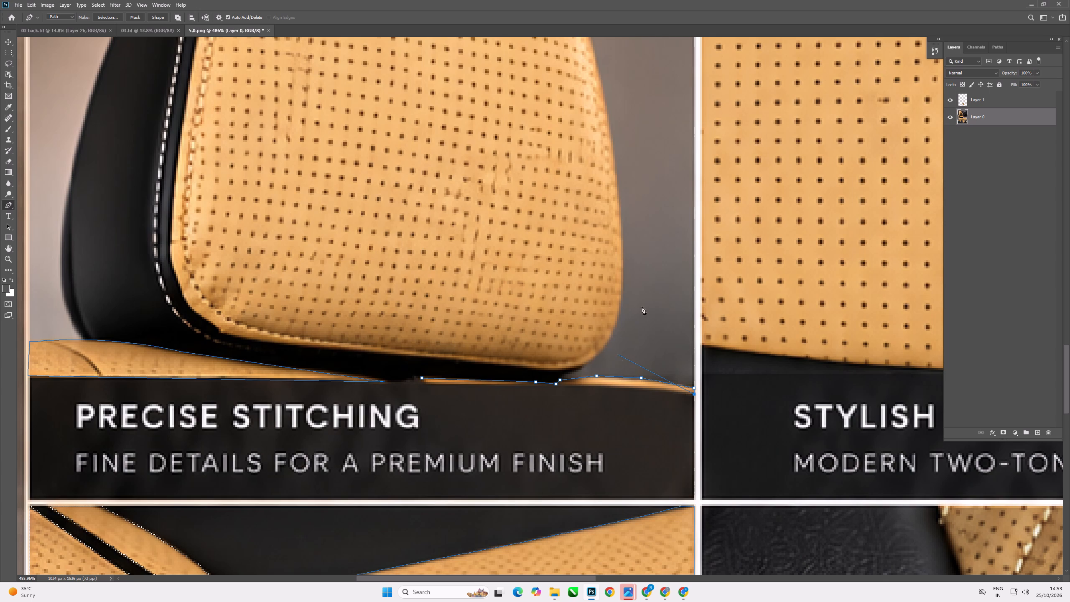
pyautogui.scroll(3, 631, 388)
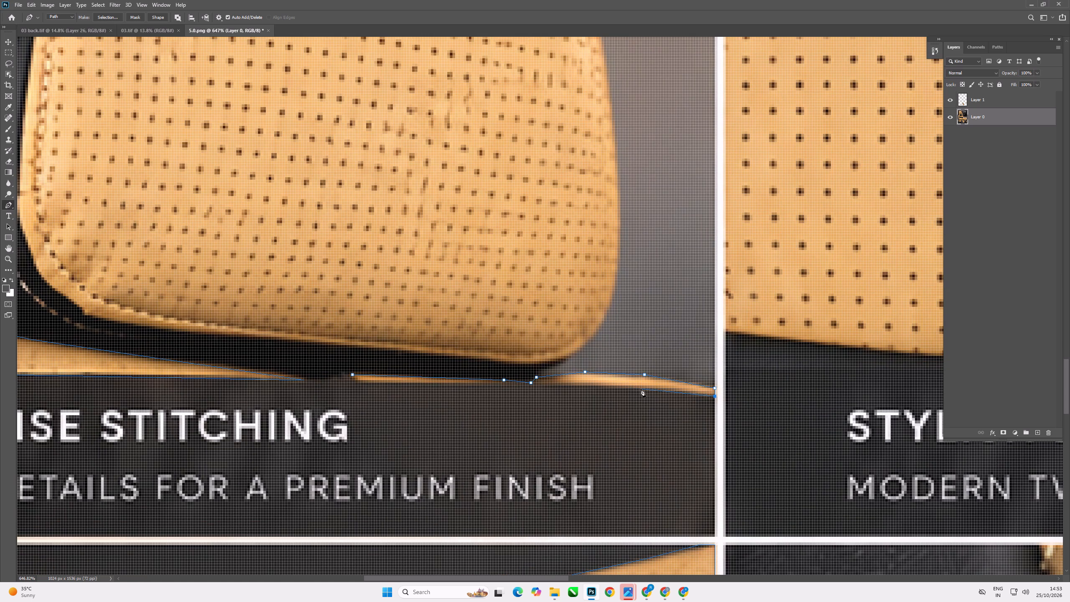
pyautogui.click(642, 389)
pyautogui.scroll(-7, 771, 391)
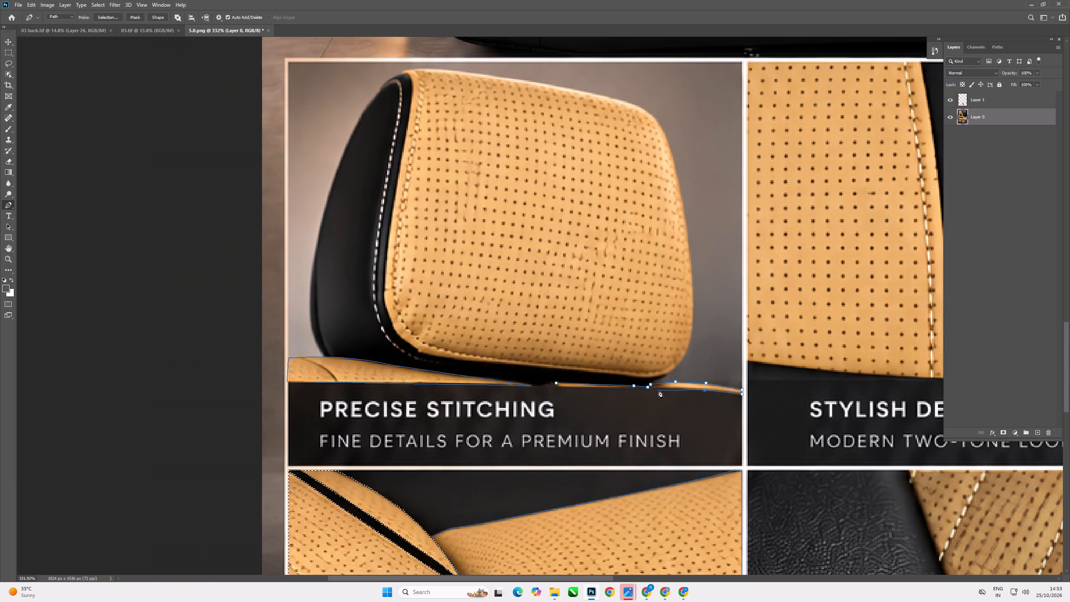
pyautogui.click(658, 389)
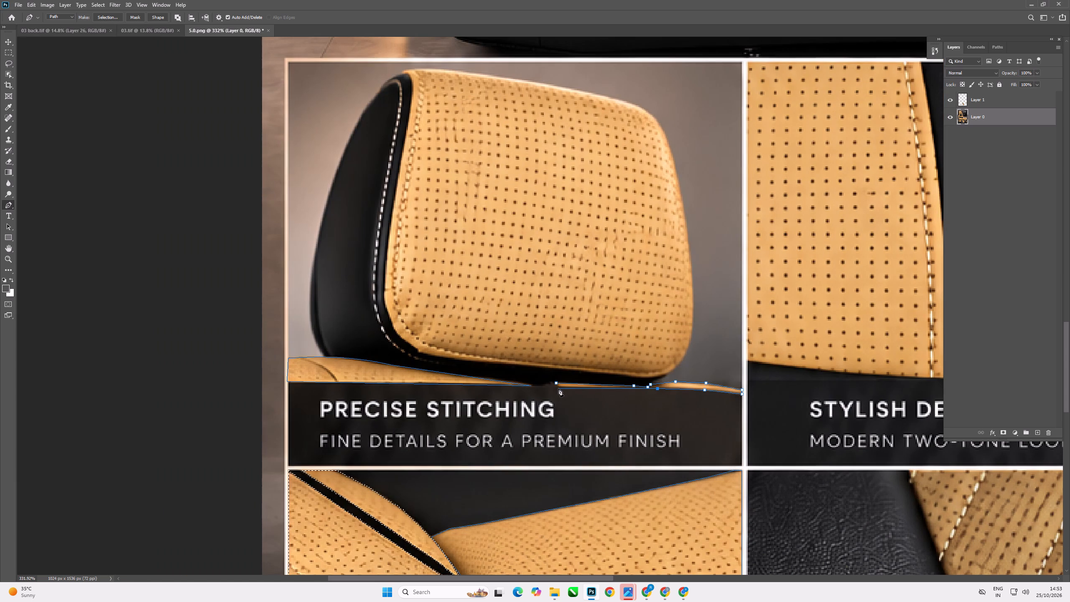
pyautogui.click(558, 387)
pyautogui.scroll(4, 558, 385)
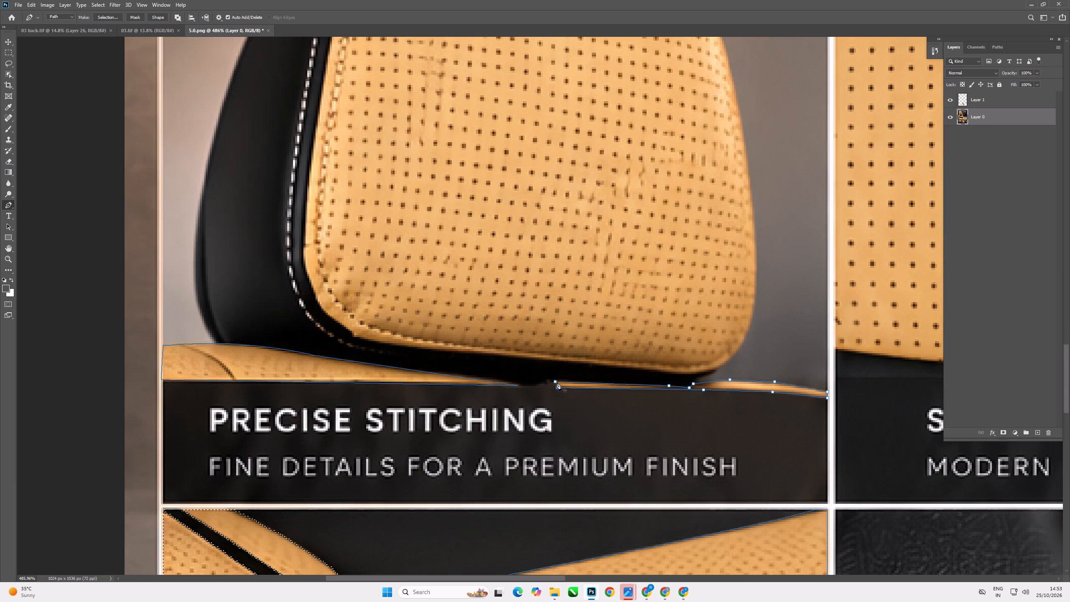
pyautogui.click(556, 381)
# Start a Pen path at the top tip of the Precise Stitching headrest's tan panel and curve it into the black side's seam.
pyautogui.scroll(-8, 591, 435)
pyautogui.scroll(5, 469, 161)
pyautogui.scroll(5, 464, 203)
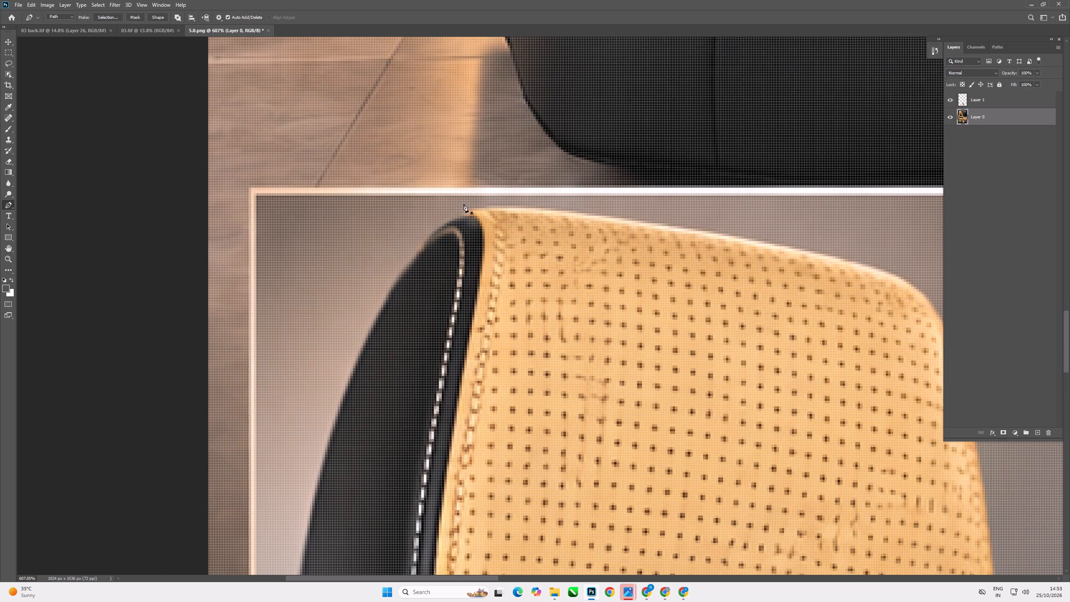
pyautogui.click(460, 213)
pyautogui.hotkey('ctrl', 'z')
pyautogui.click(461, 214)
pyautogui.moveTo(482, 243); pyautogui.dragTo(474, 283)
pyautogui.moveTo(474, 283); pyautogui.dragTo(473, 273)
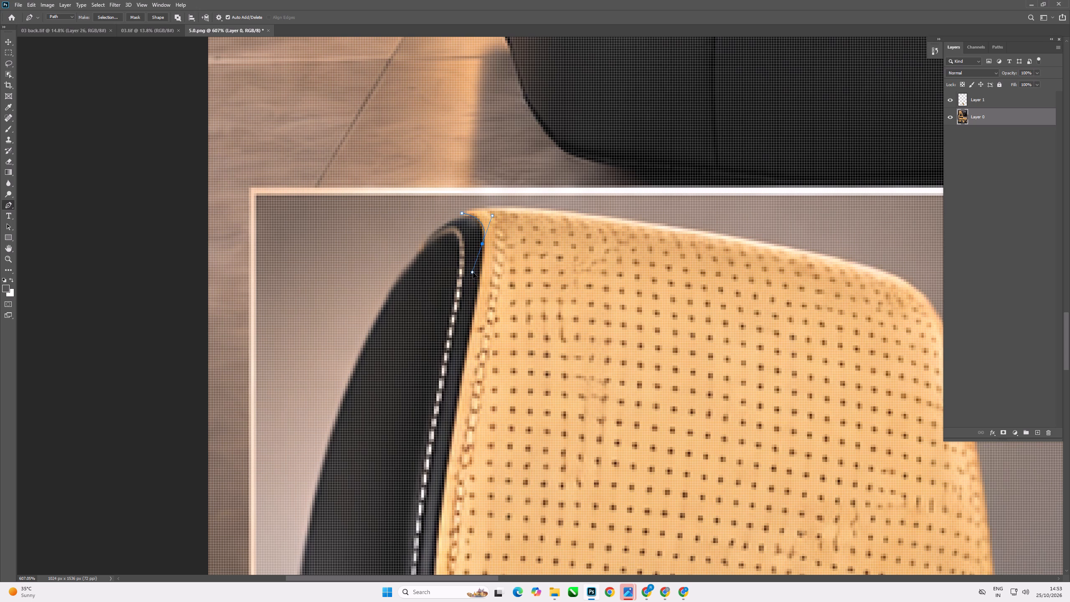
pyautogui.moveTo(473, 273); pyautogui.dragTo(477, 273)
pyautogui.moveTo(477, 273); pyautogui.dragTo(475, 273)
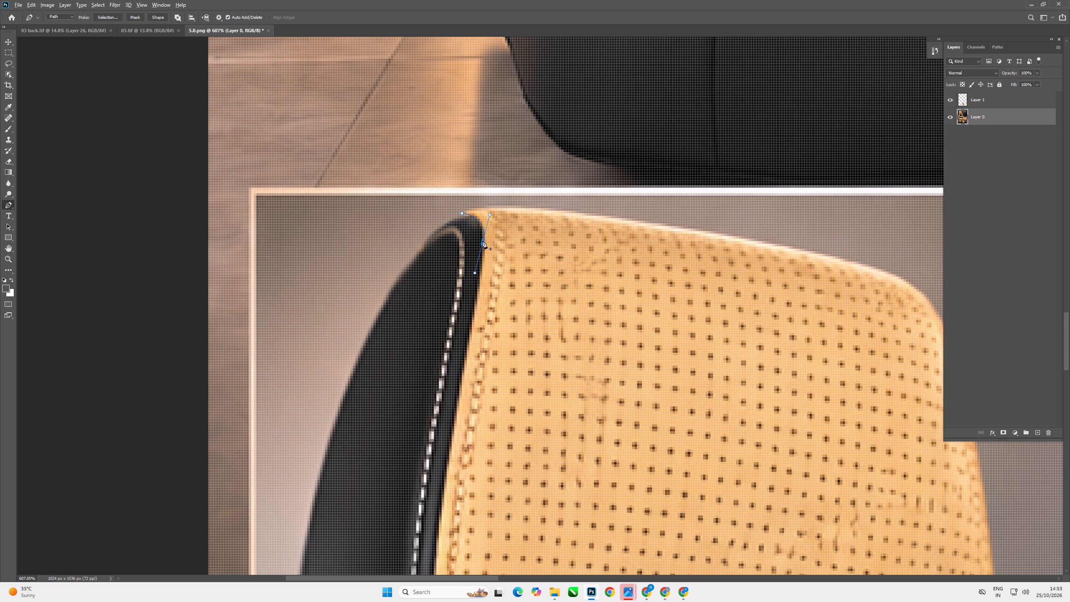
pyautogui.keyDown('alt'); pyautogui.click(482, 240); pyautogui.keyUp('alt')
pyautogui.scroll(-7, 500, 245)
pyautogui.scroll(7, 462, 324)
pyautogui.hotkey('ctrl', 'z')
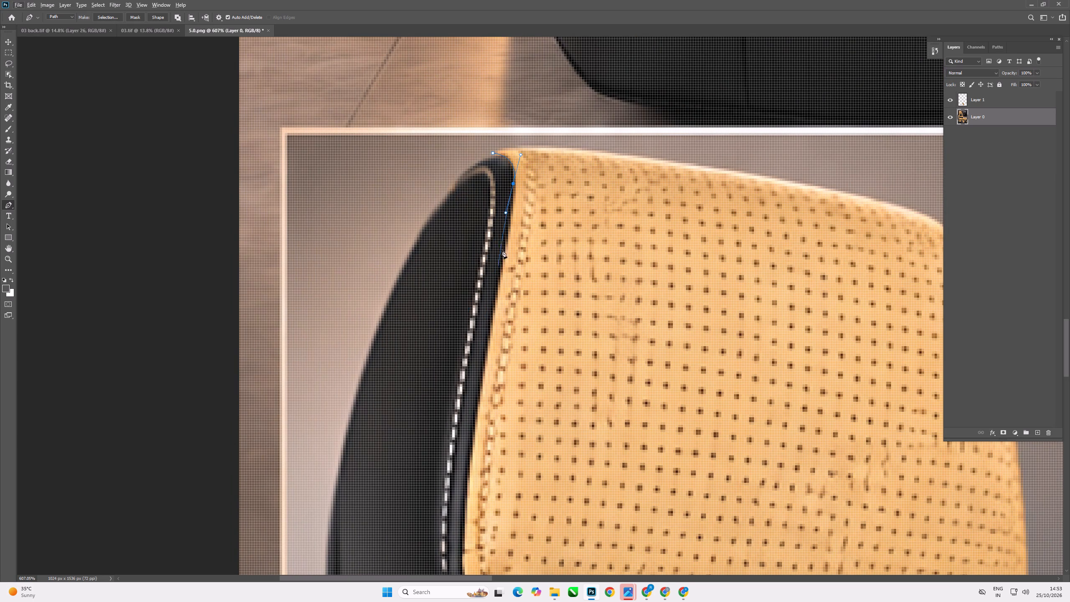
pyautogui.keyDown('alt'); pyautogui.click(514, 184); pyautogui.keyUp('alt')
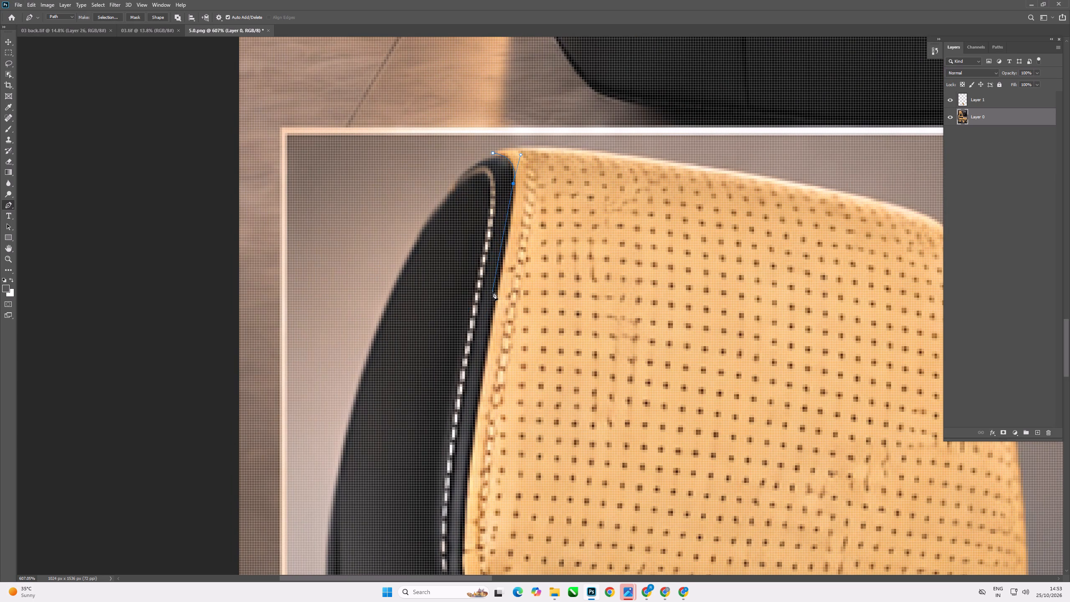
# Trace the headrest path down the seam between the black side and the tan panel to just above the lower corner.
pyautogui.click(497, 290)
pyautogui.scroll(-8, 513, 247)
pyautogui.scroll(7, 506, 357)
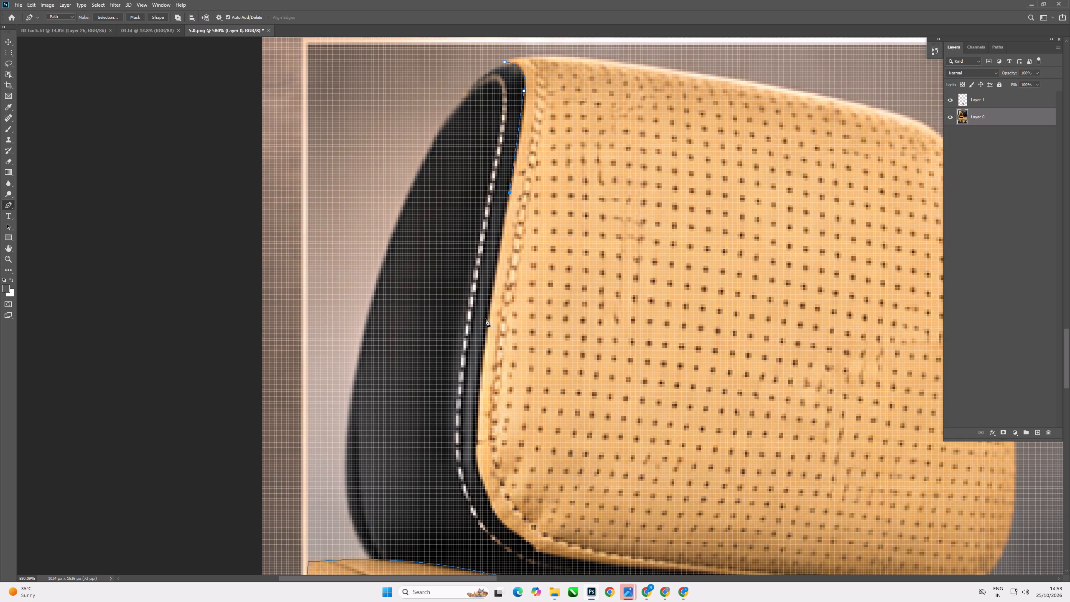
pyautogui.click(491, 297)
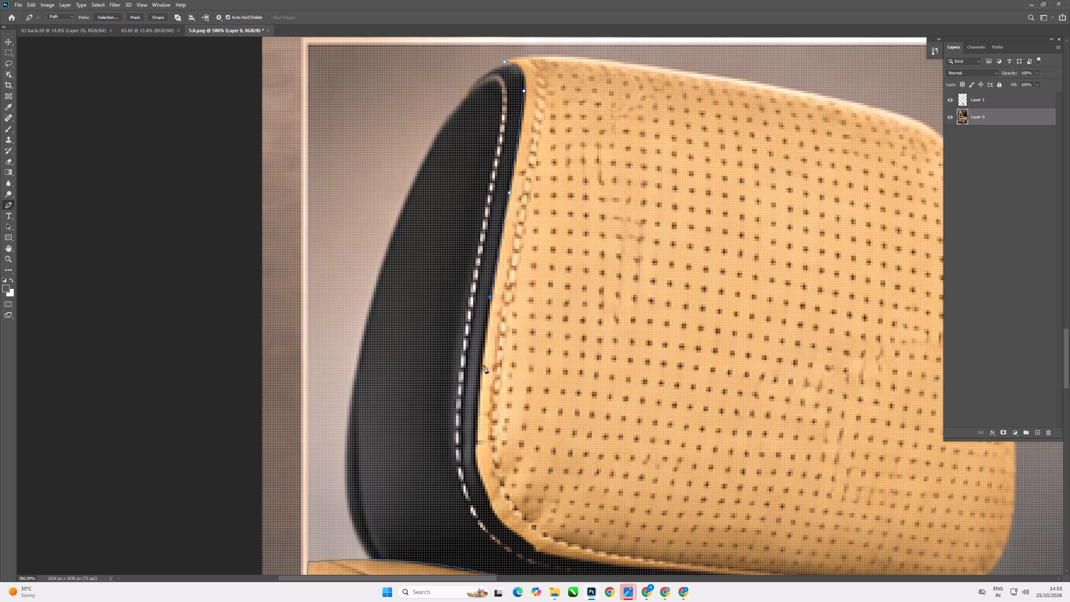
pyautogui.click(481, 363)
pyautogui.click(478, 408)
# Curve the headrest path around the tan panel's lower corner beside the black side, ending at the start of the bottom edge.
pyautogui.scroll(-7, 478, 362)
pyautogui.scroll(7, 485, 424)
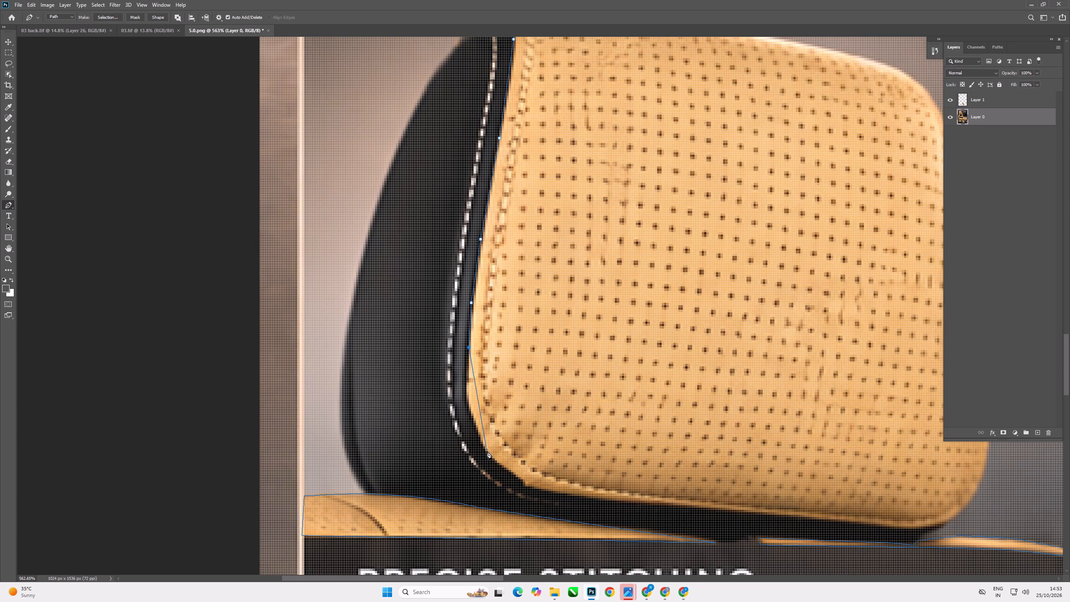
pyautogui.moveTo(487, 452); pyautogui.dragTo(521, 500)
pyautogui.moveTo(521, 500); pyautogui.dragTo(519, 495)
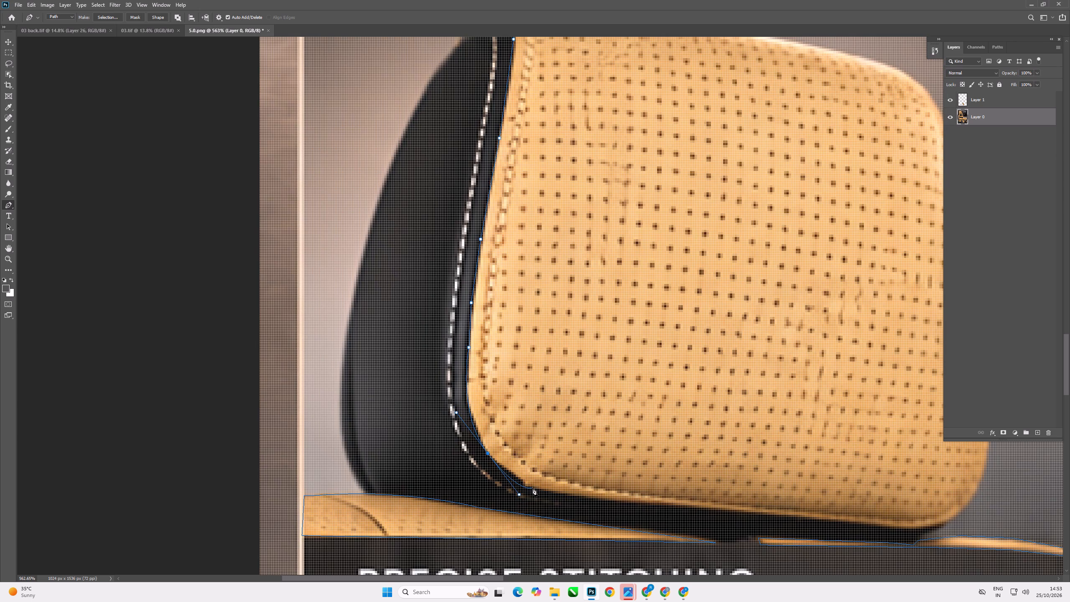
pyautogui.keyDown('alt'); pyautogui.moveTo(520, 496); pyautogui.dragTo(516, 489); pyautogui.keyUp('alt')
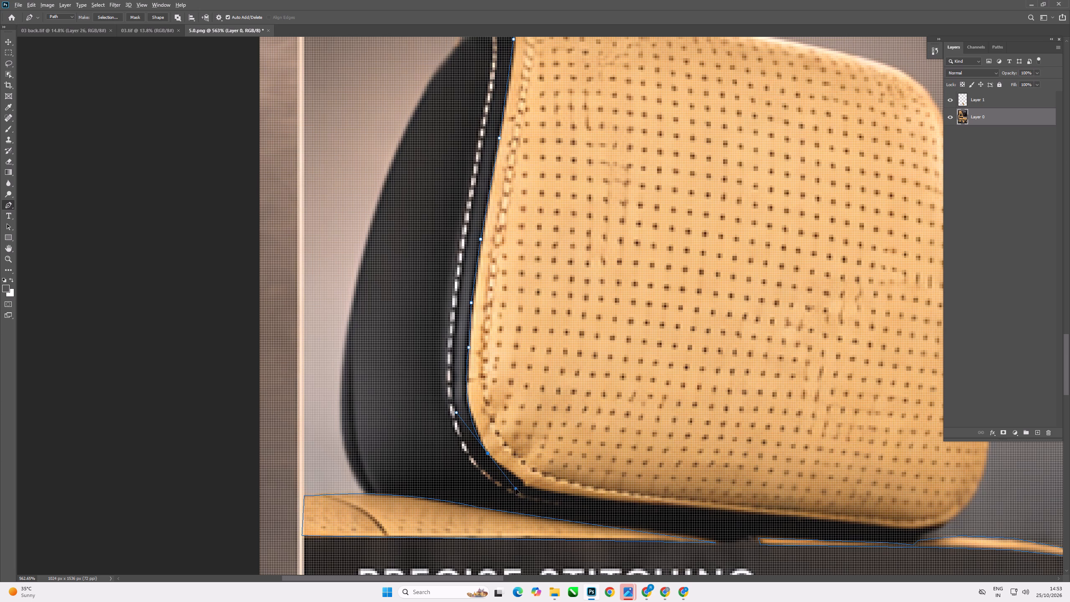
pyautogui.keyDown('alt'); pyautogui.moveTo(516, 489); pyautogui.dragTo(513, 483); pyautogui.keyUp('alt')
pyautogui.keyDown('alt'); pyautogui.click(512, 481); pyautogui.keyUp('alt')
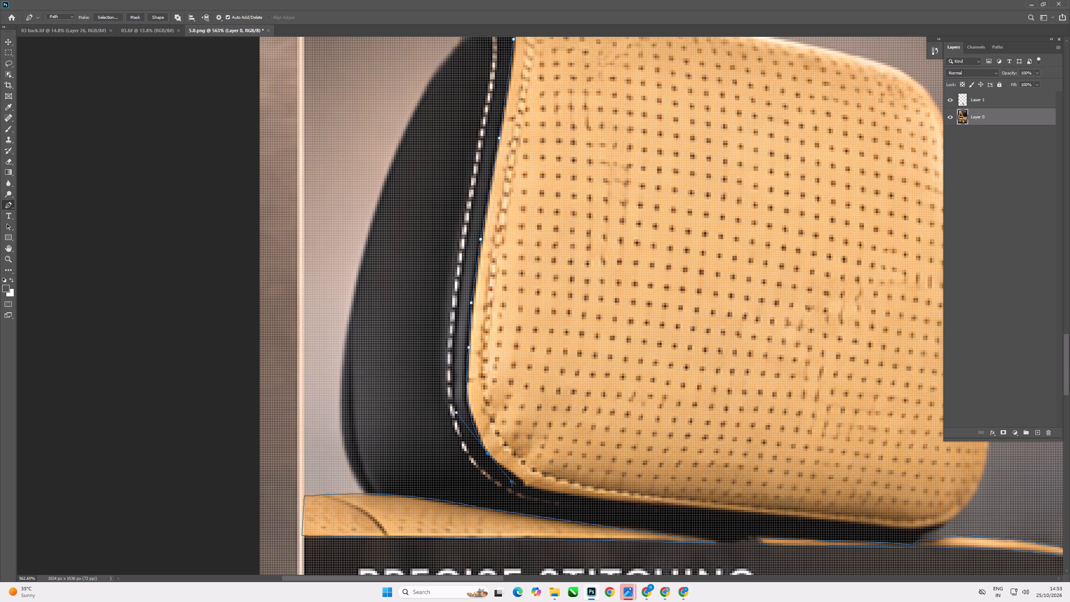
pyautogui.click(516, 474)
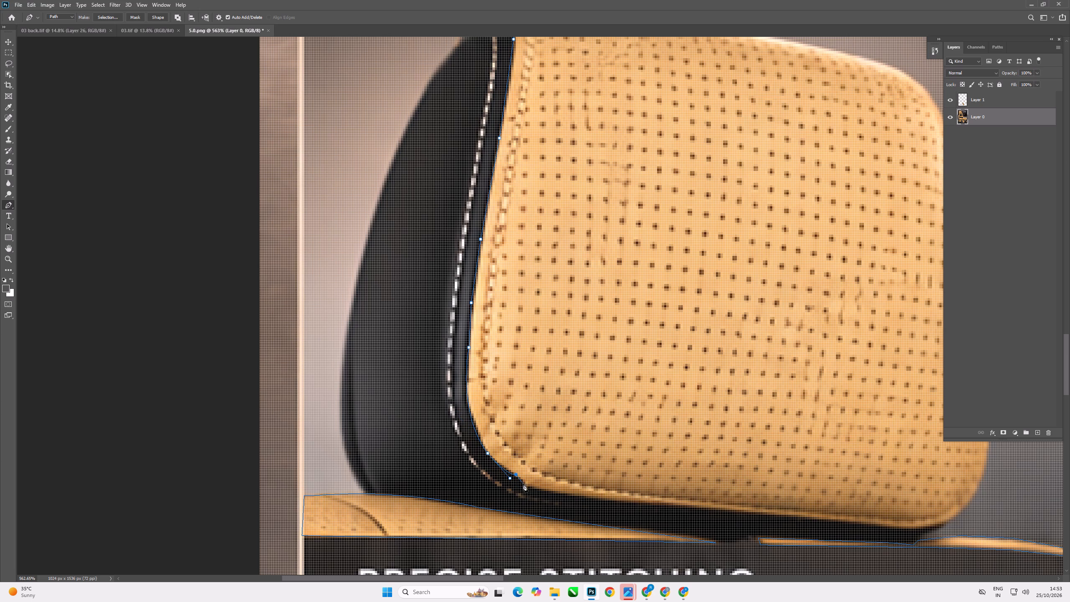
pyautogui.moveTo(523, 486); pyautogui.dragTo(524, 490)
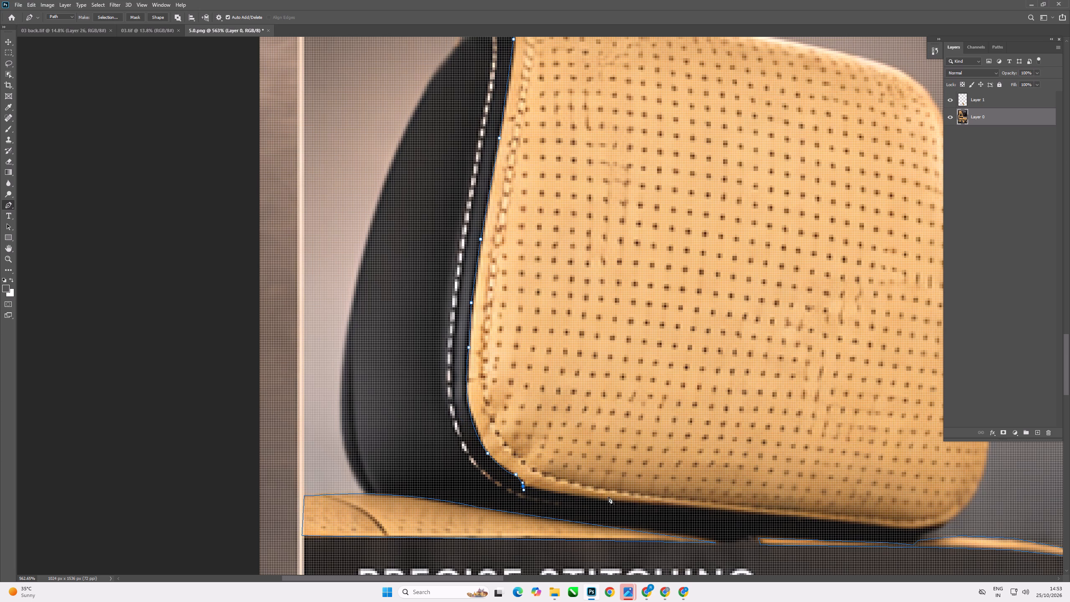
# Trace the headrest panel's bottom edge along the black trim and curve the path around the rounded lower corner nearest the white divider.
pyautogui.click(610, 500)
pyautogui.scroll(-9, 419, 369)
pyautogui.scroll(7, 587, 454)
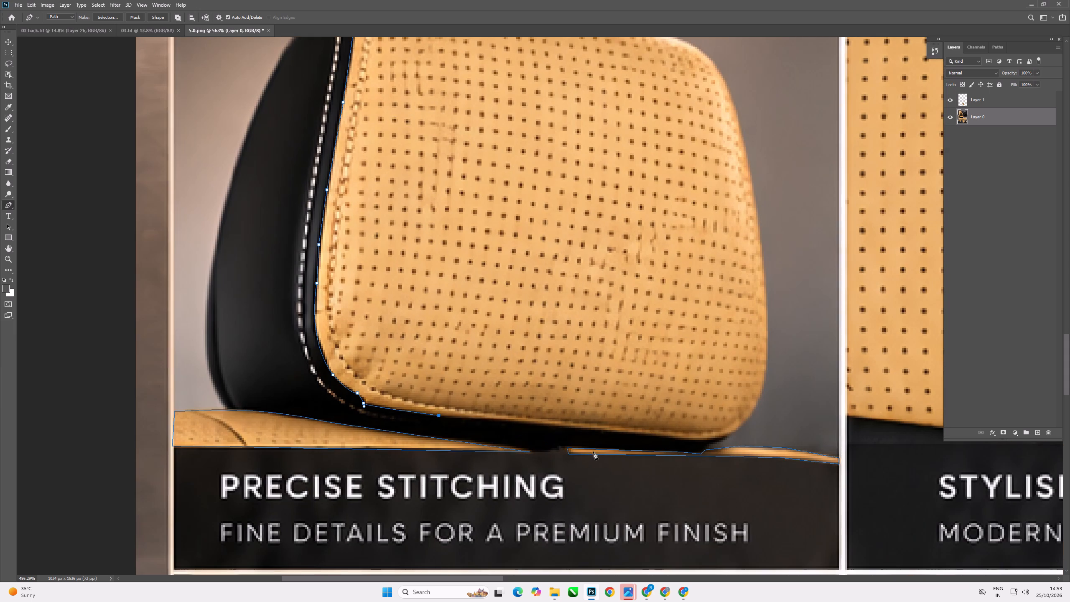
pyautogui.click(581, 429)
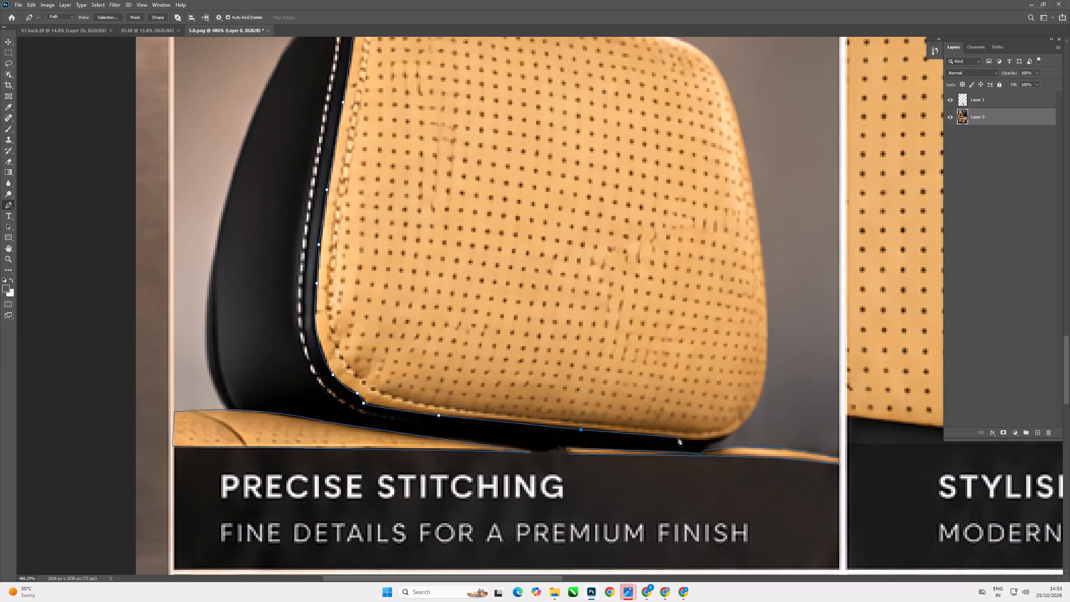
pyautogui.click(678, 438)
pyautogui.scroll(-7, 705, 397)
pyautogui.scroll(7, 719, 366)
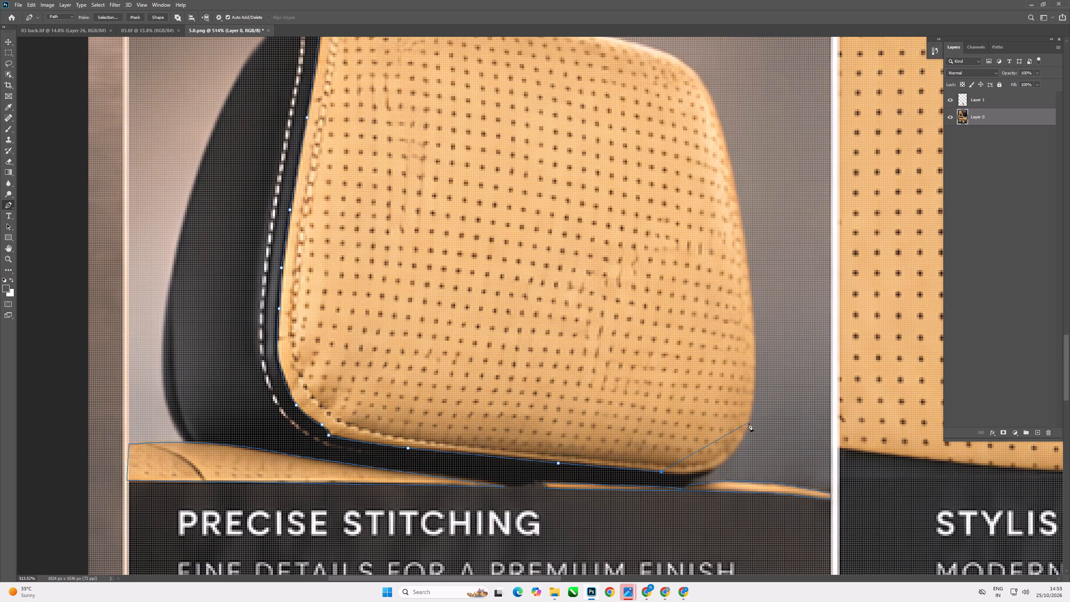
pyautogui.moveTo(747, 431); pyautogui.dragTo(762, 388)
pyautogui.moveTo(762, 388); pyautogui.dragTo(759, 377)
# Continue the headrest path up the tan panel's outer edge facing the white divider with two anchor points to about mid-height.
pyautogui.scroll(-20, 471, 356)
pyautogui.scroll(-3, 471, 356)
pyautogui.scroll(3, 564, 477)
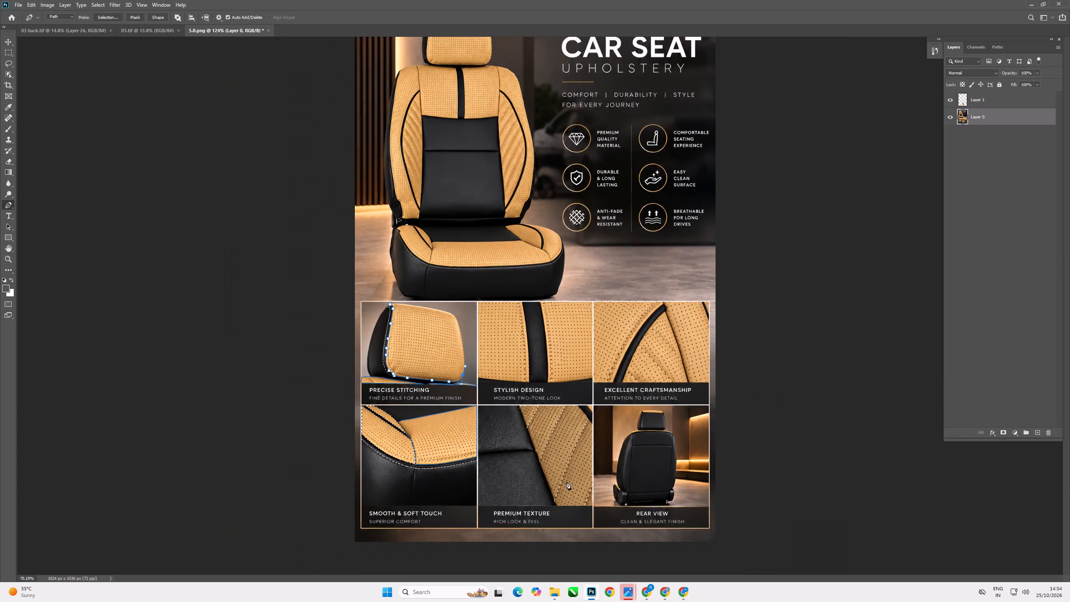
pyautogui.scroll(3, 566, 482)
pyautogui.scroll(1, 265, 421)
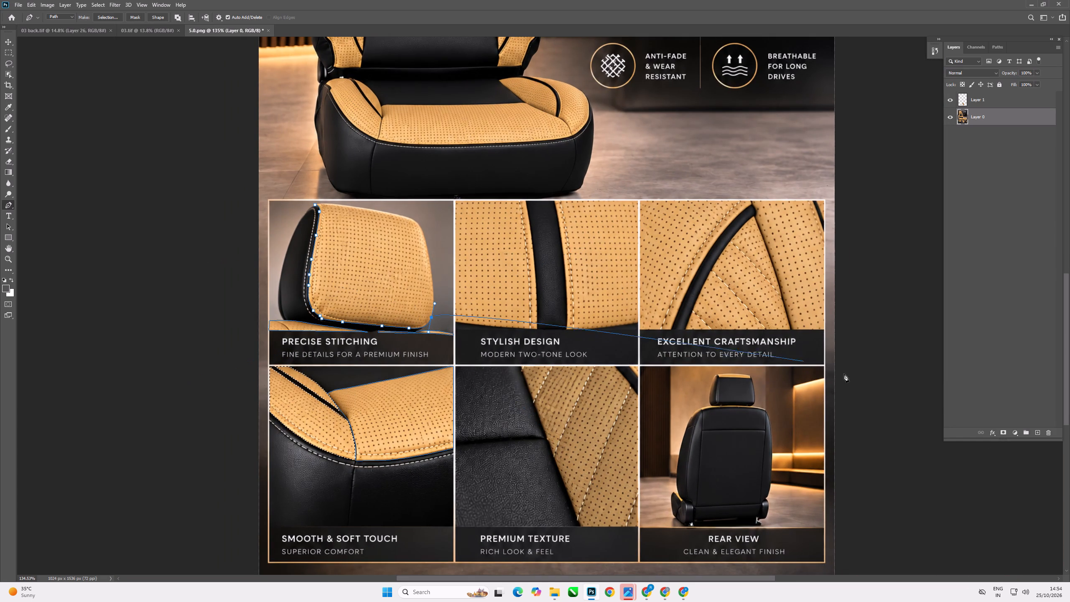
pyautogui.scroll(-8, 468, 406)
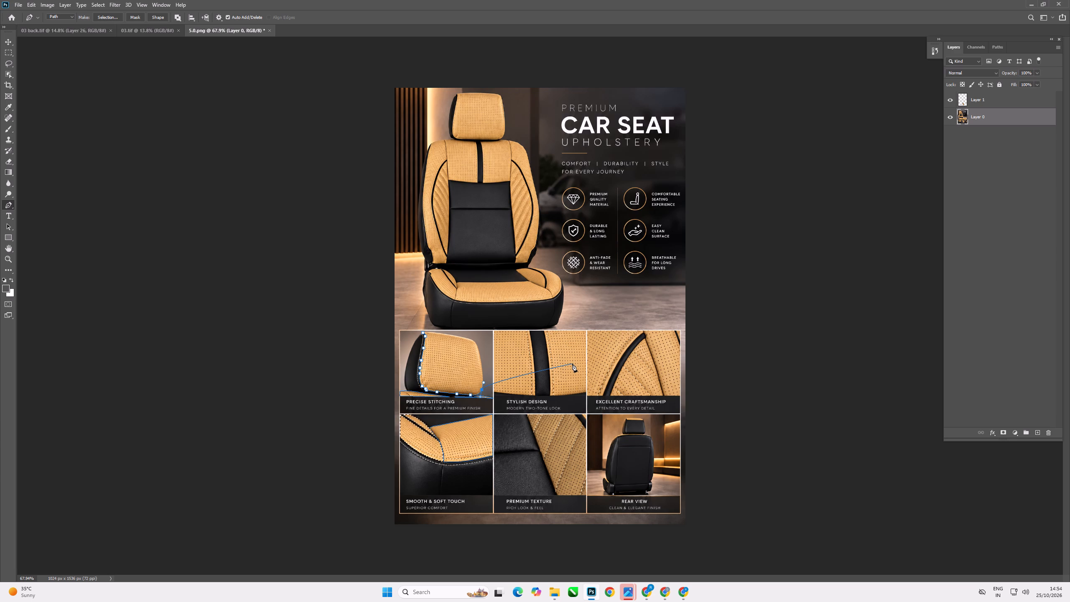
pyautogui.scroll(10, 491, 345)
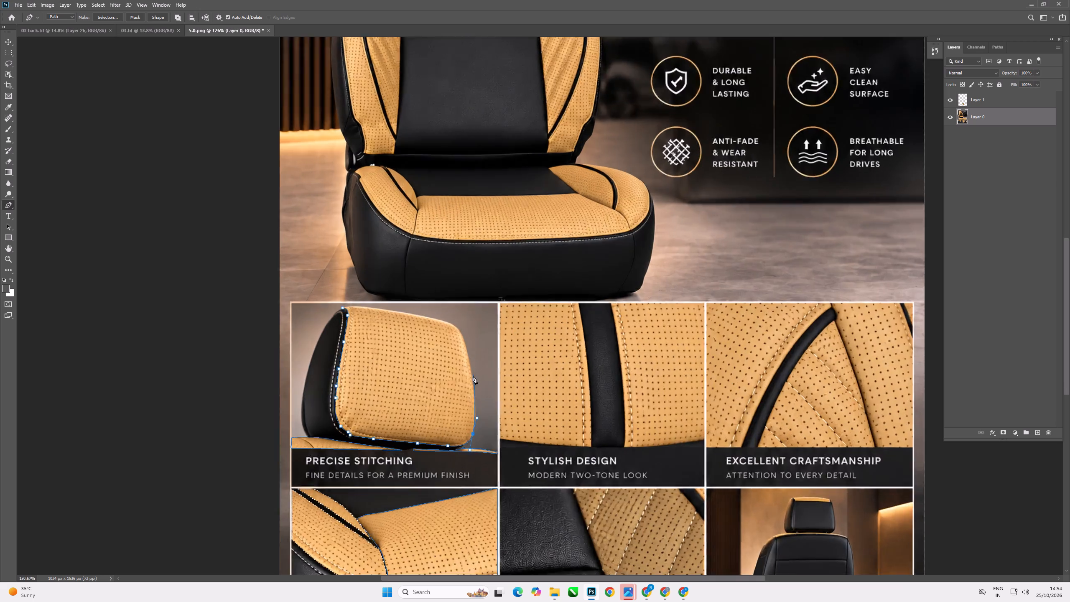
pyautogui.scroll(7, 473, 376)
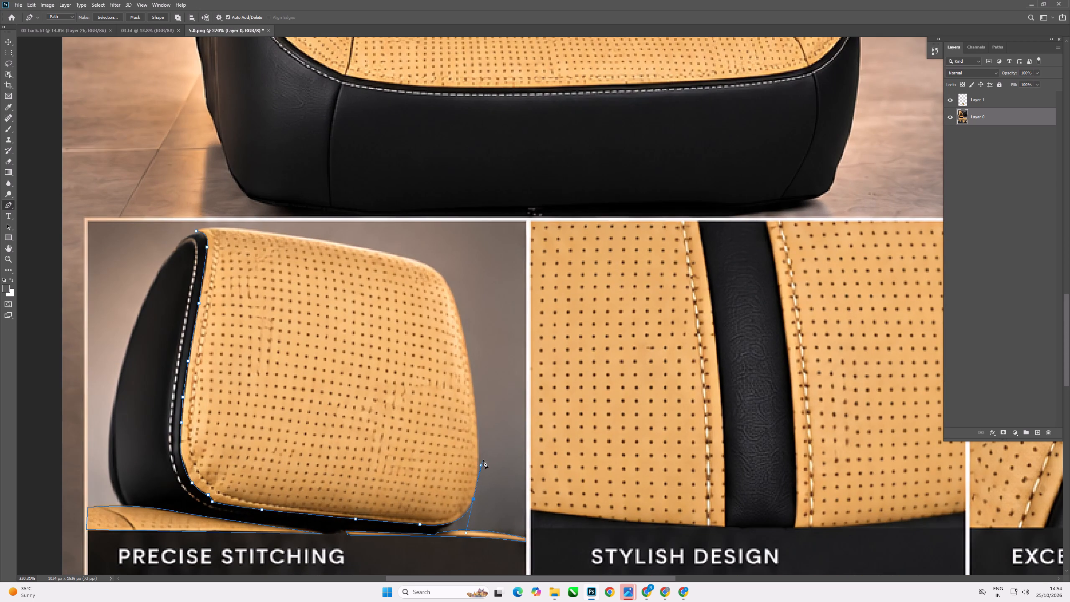
pyautogui.scroll(6, 483, 460)
pyautogui.keyDown('alt'); pyautogui.click(481, 468); pyautogui.keyUp('alt')
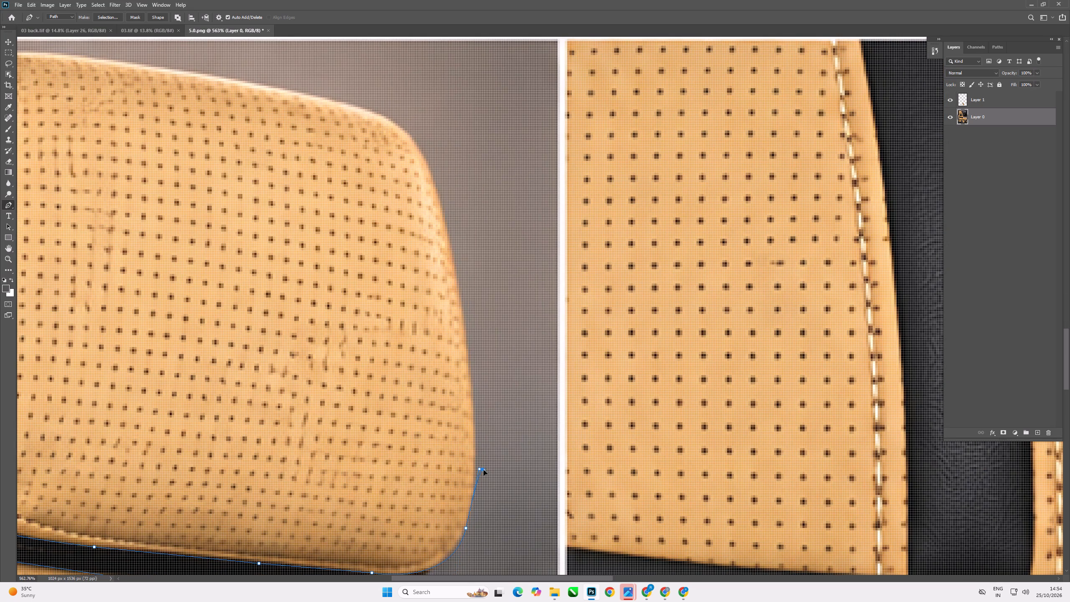
pyautogui.hotkey('ctrl', 'z')
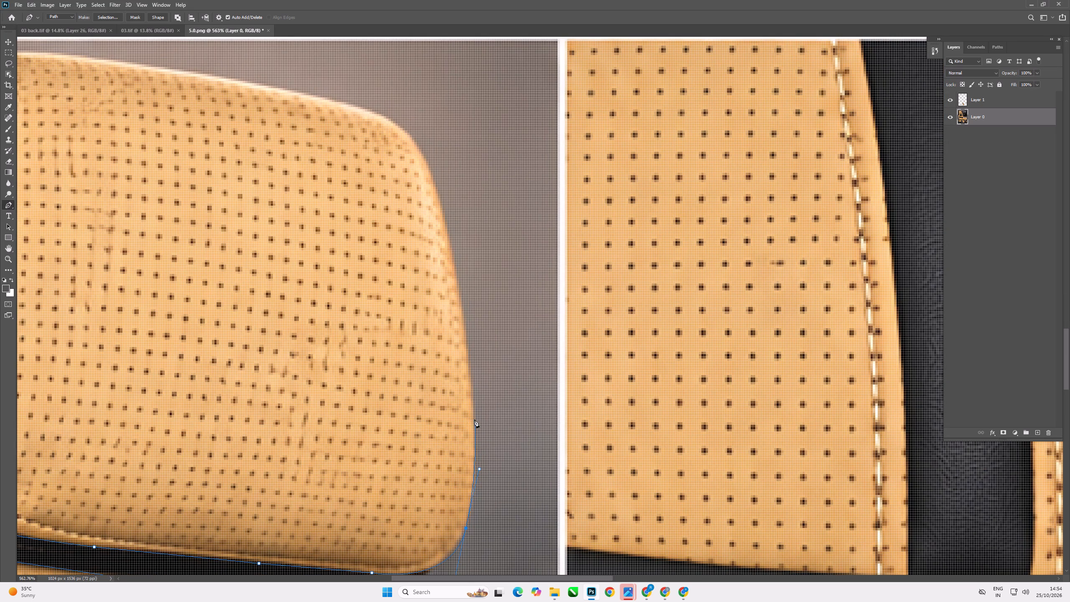
pyautogui.click(474, 419)
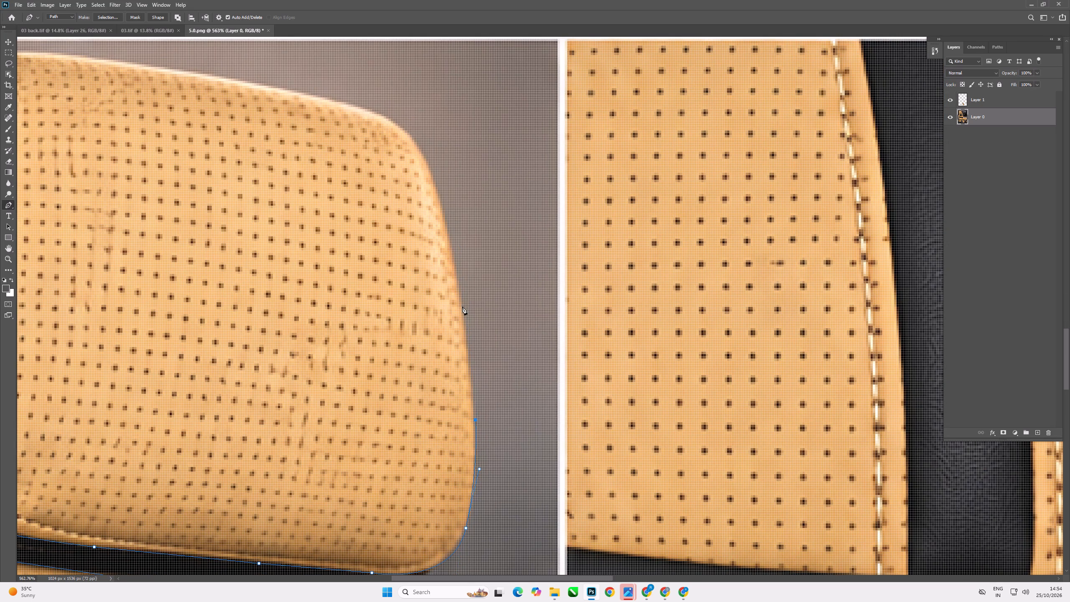
pyautogui.click(464, 311)
# Extend the headrest path up the outer edge and place a curved anchor on the tan panel's rounded upper corner.
pyautogui.scroll(-5, 466, 310)
pyautogui.scroll(18, 466, 301)
pyautogui.scroll(-19, 484, 316)
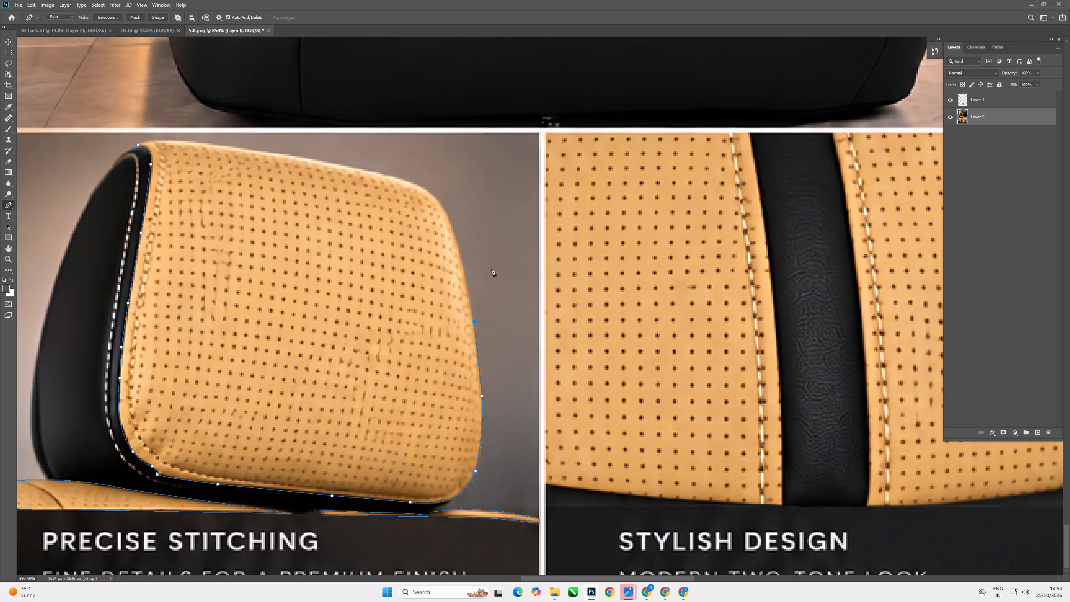
pyautogui.scroll(4, 439, 218)
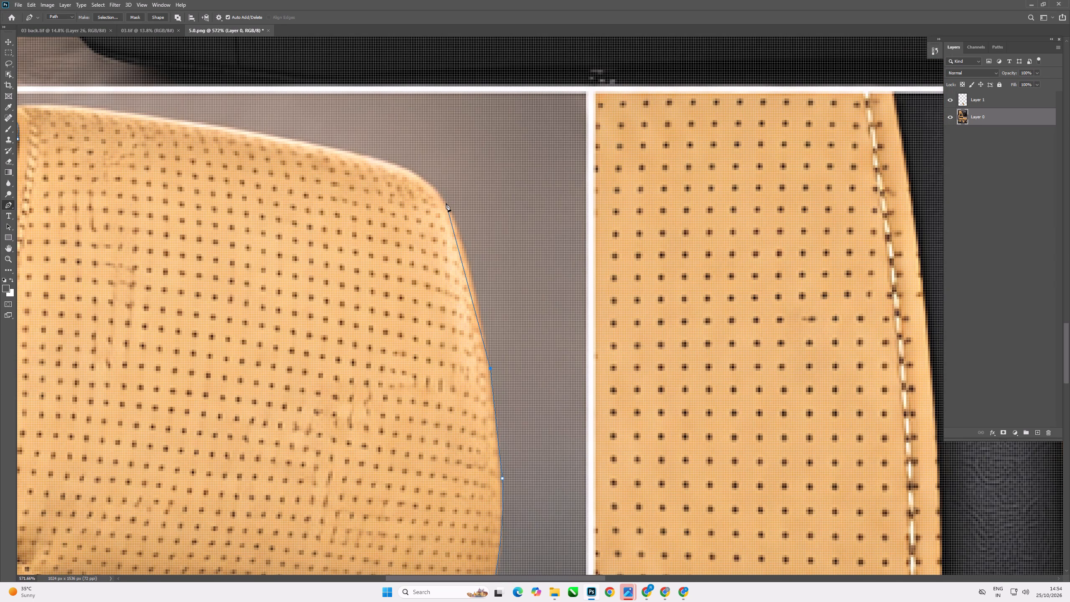
pyautogui.moveTo(446, 203); pyautogui.dragTo(425, 181)
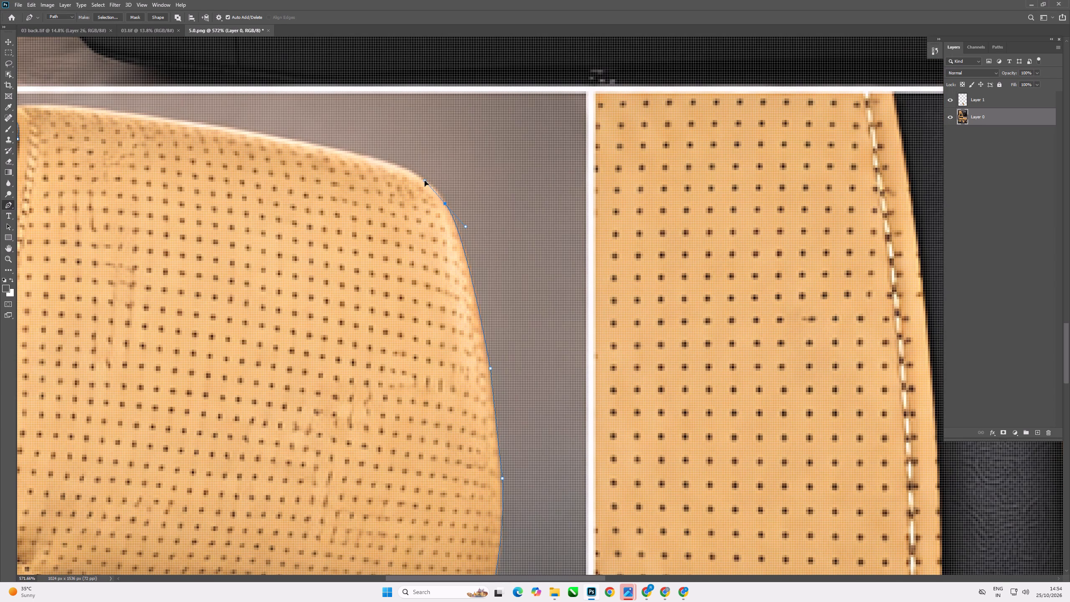
# Bend the headrest path around the tan panel's rounded upper corner near the white divider, ending with a corner anchor at the top edge.
pyautogui.moveTo(425, 181); pyautogui.dragTo(420, 176)
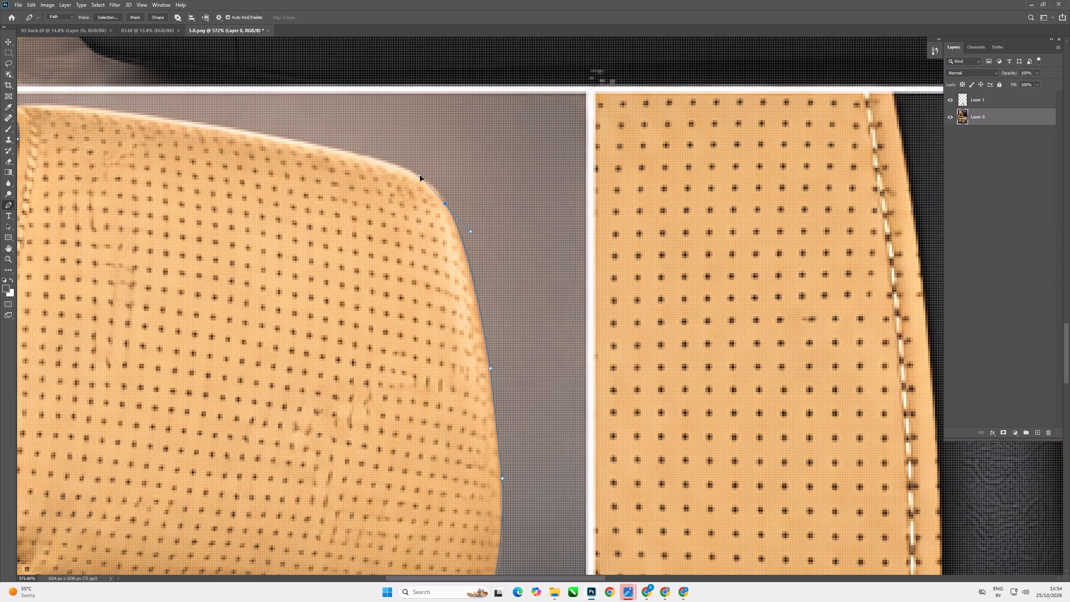
pyautogui.moveTo(420, 176); pyautogui.dragTo(420, 176)
pyautogui.scroll(-7, 487, 263)
pyautogui.scroll(7, 425, 208)
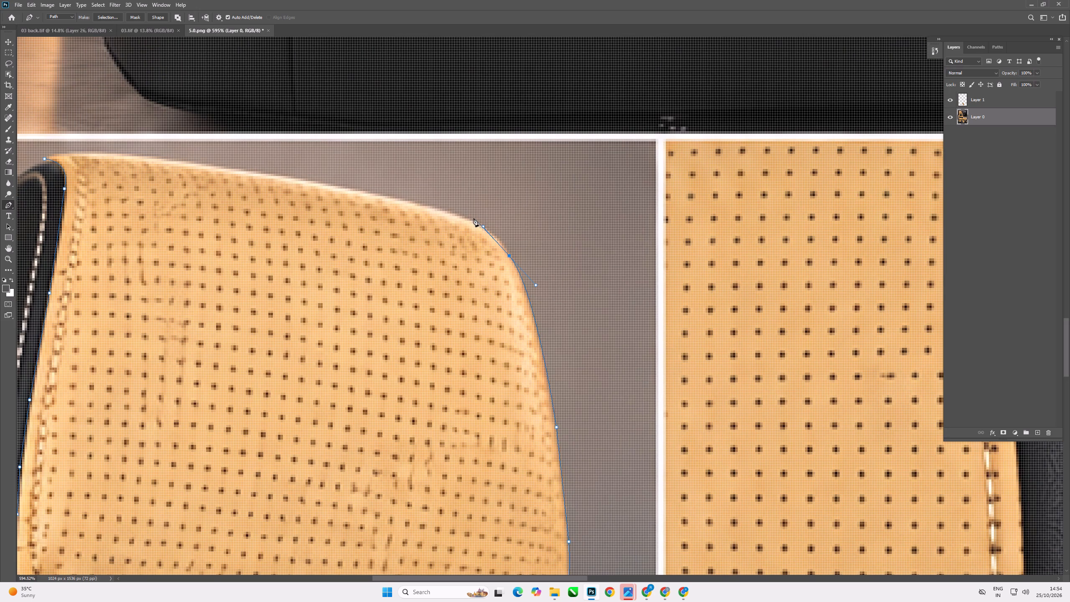
pyautogui.keyDown('alt'); pyautogui.moveTo(482, 226); pyautogui.dragTo(487, 224); pyautogui.keyUp('alt')
pyautogui.click(478, 224)
# Trace the headrest panel's top edge back to the black side with closely spaced anchors and close the path at its starting point.
pyautogui.click(435, 207)
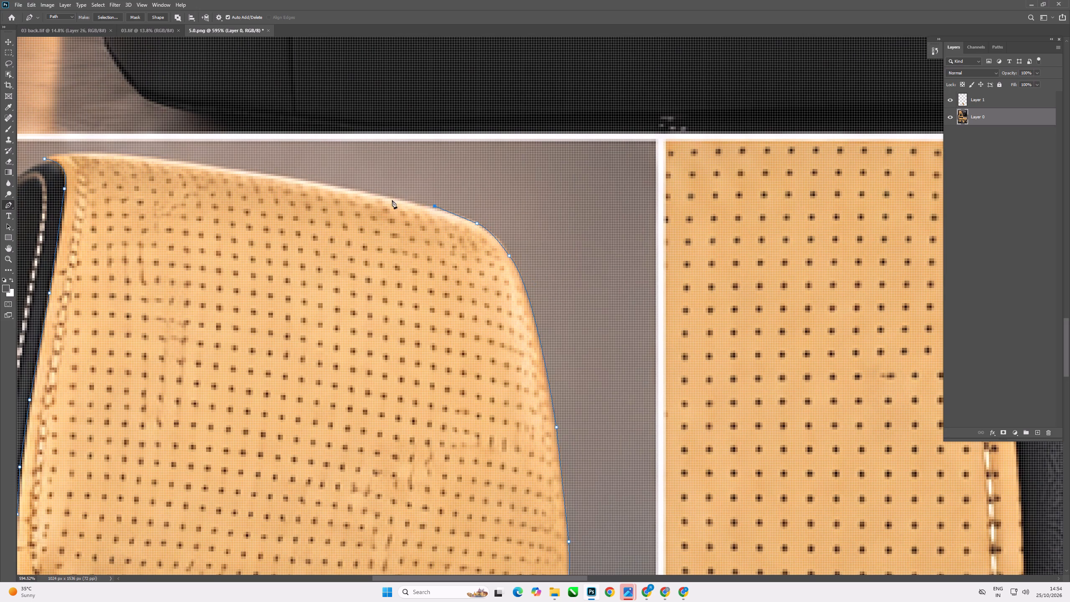
pyautogui.click(384, 196)
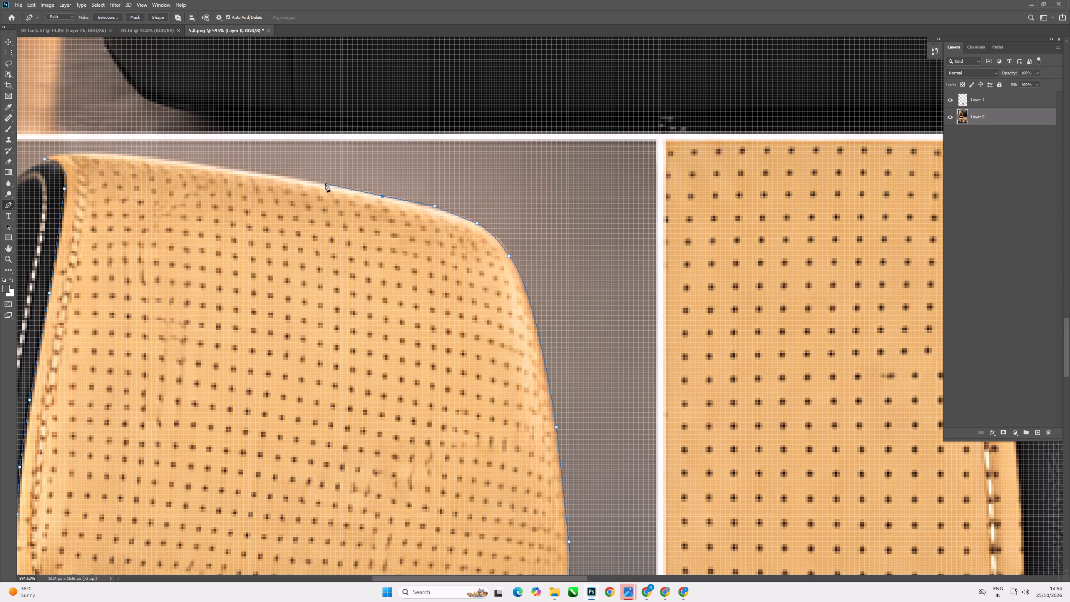
pyautogui.click(325, 184)
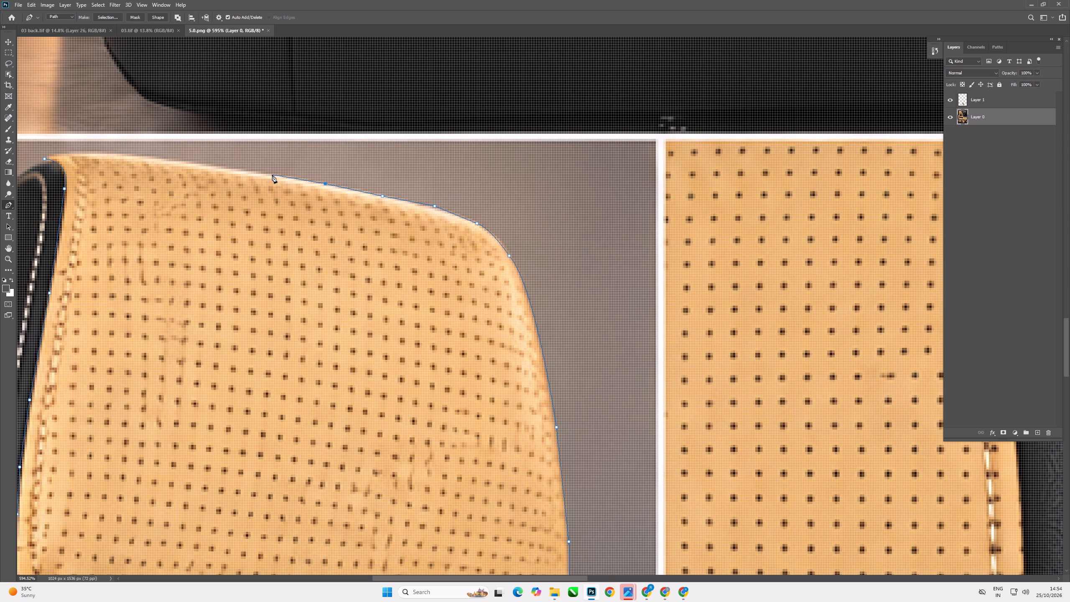
pyautogui.click(273, 175)
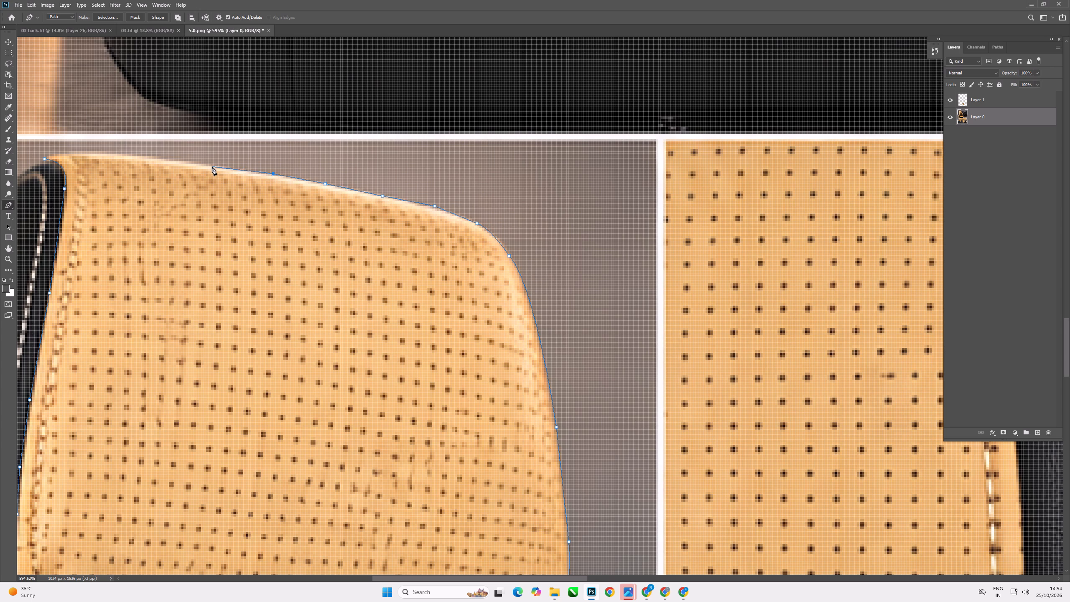
pyautogui.click(212, 167)
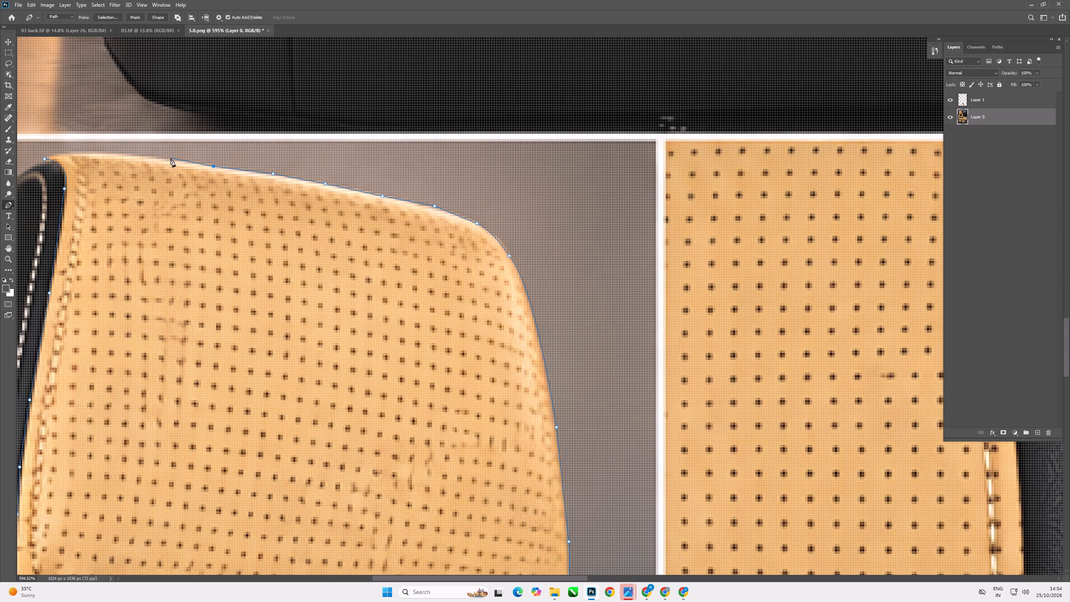
pyautogui.click(171, 160)
pyautogui.click(137, 156)
pyautogui.click(84, 153)
pyautogui.scroll(-8, 249, 208)
pyautogui.scroll(7, 217, 202)
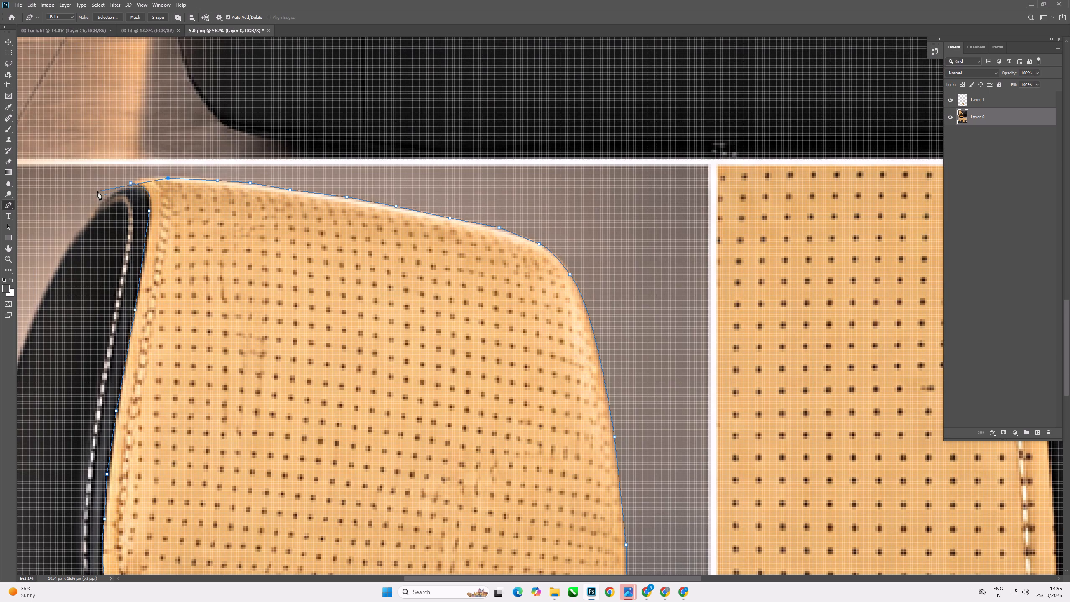
pyautogui.moveTo(131, 182); pyautogui.dragTo(129, 187)
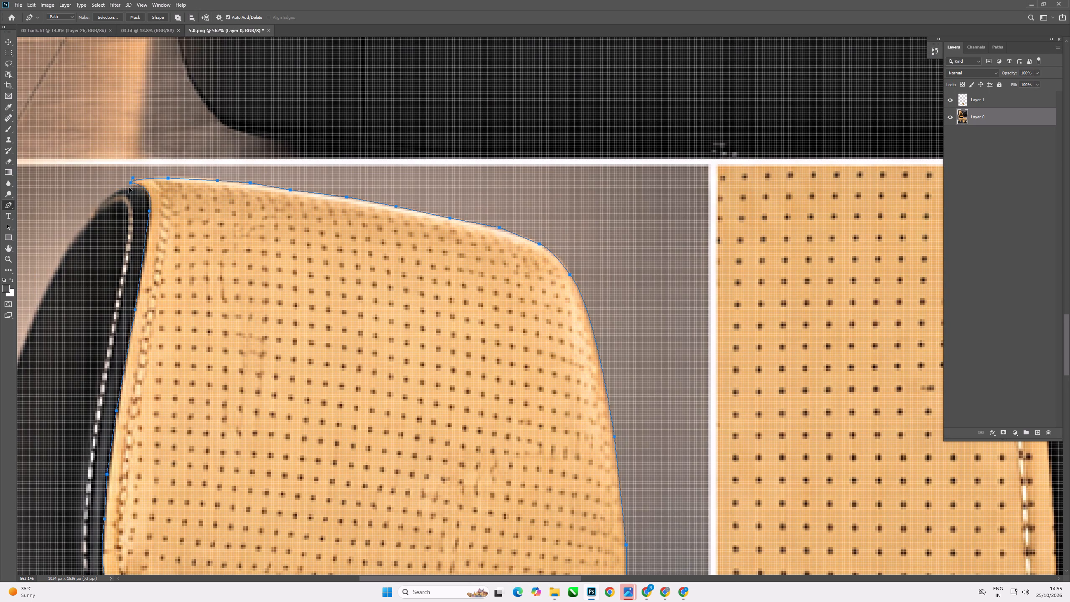
pyautogui.moveTo(129, 187); pyautogui.dragTo(122, 189)
# Start a path around the Stylish Design tile's tan panel nearest the headrest tile, tracing its outer edge and bottom edge to the black strip.
pyautogui.scroll(-16, 285, 208)
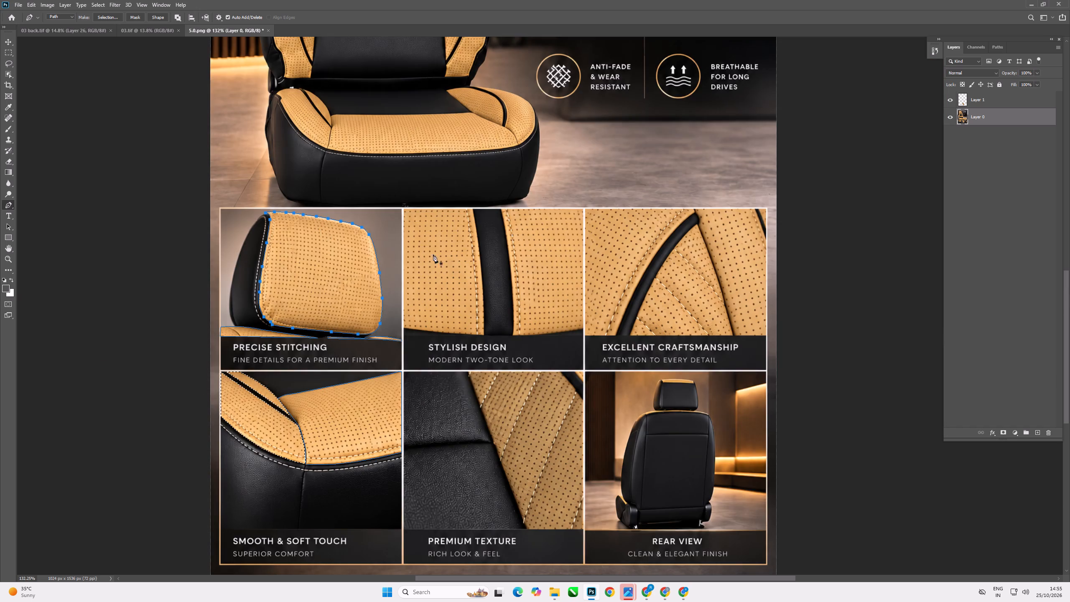
pyautogui.scroll(13, 438, 223)
pyautogui.click(385, 201)
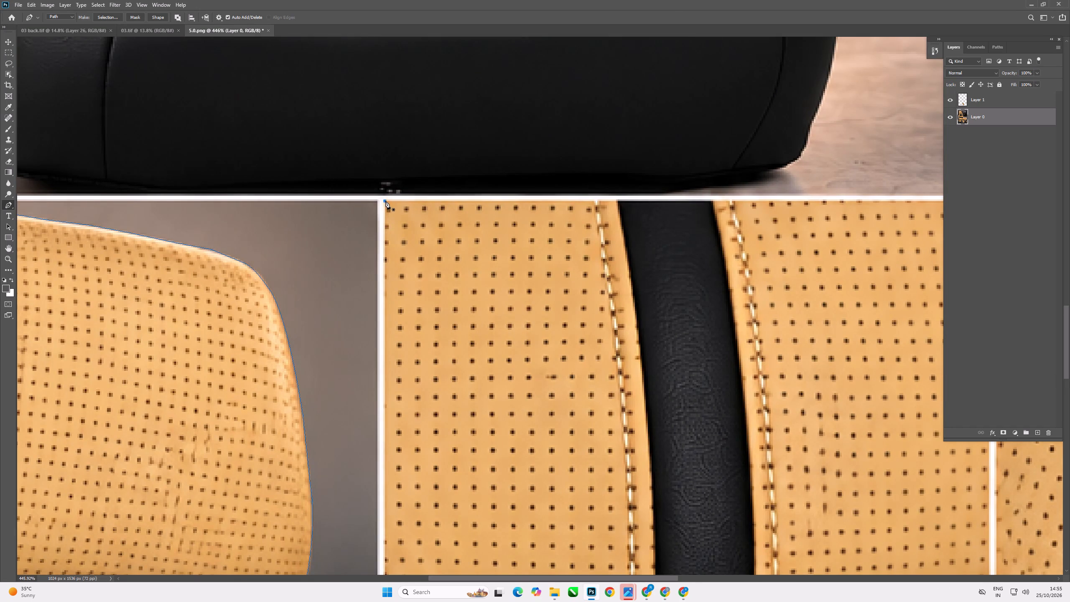
pyautogui.scroll(-6, 385, 197)
pyautogui.scroll(1, 386, 316)
pyautogui.click(385, 317)
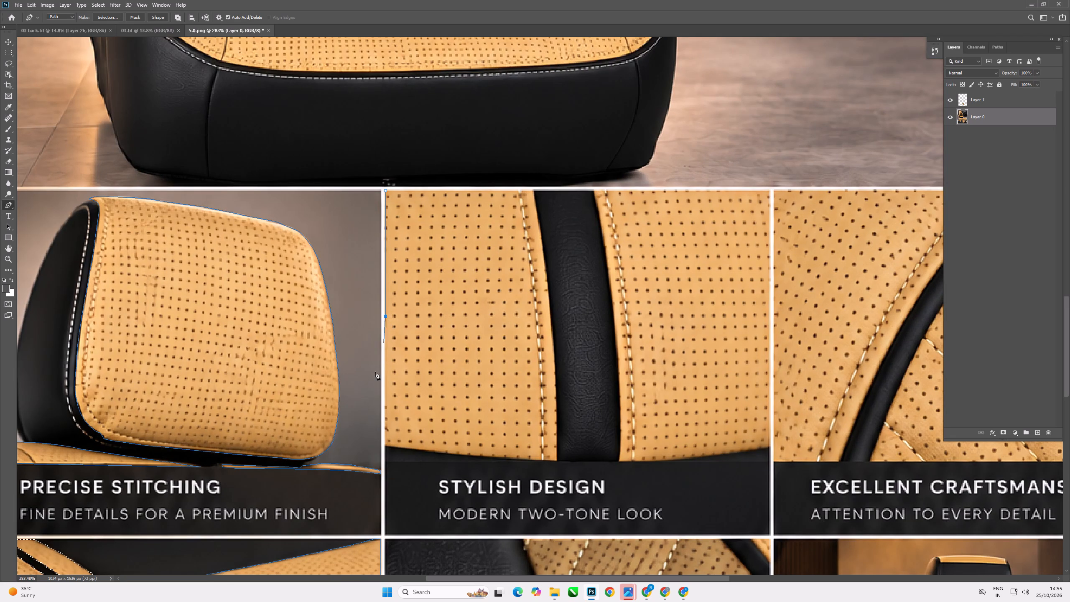
pyautogui.click(385, 446)
pyautogui.scroll(7, 518, 457)
pyautogui.scroll(-8, 432, 451)
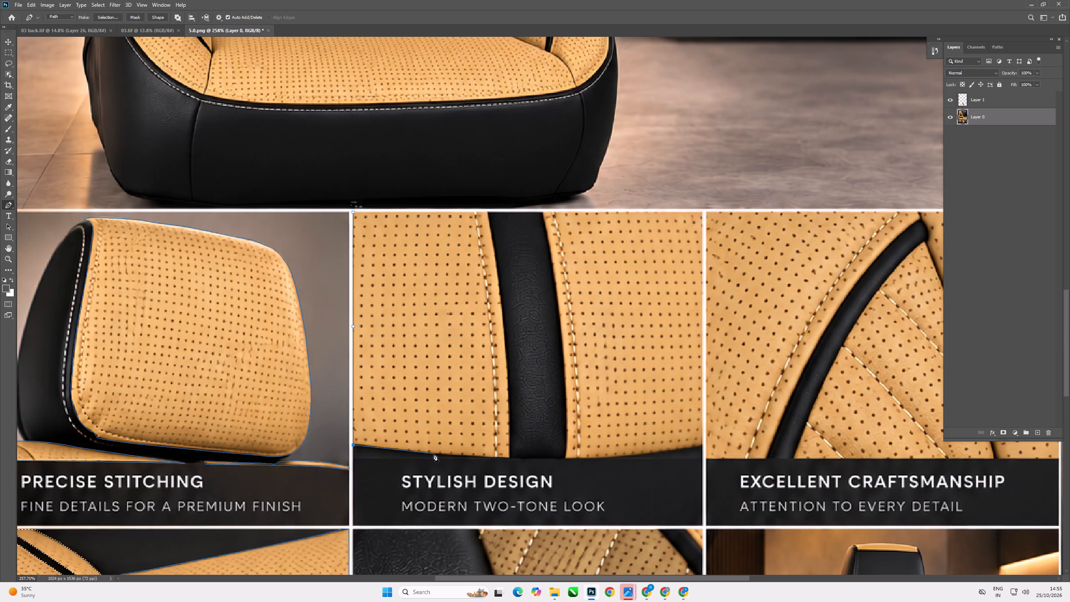
pyautogui.click(438, 454)
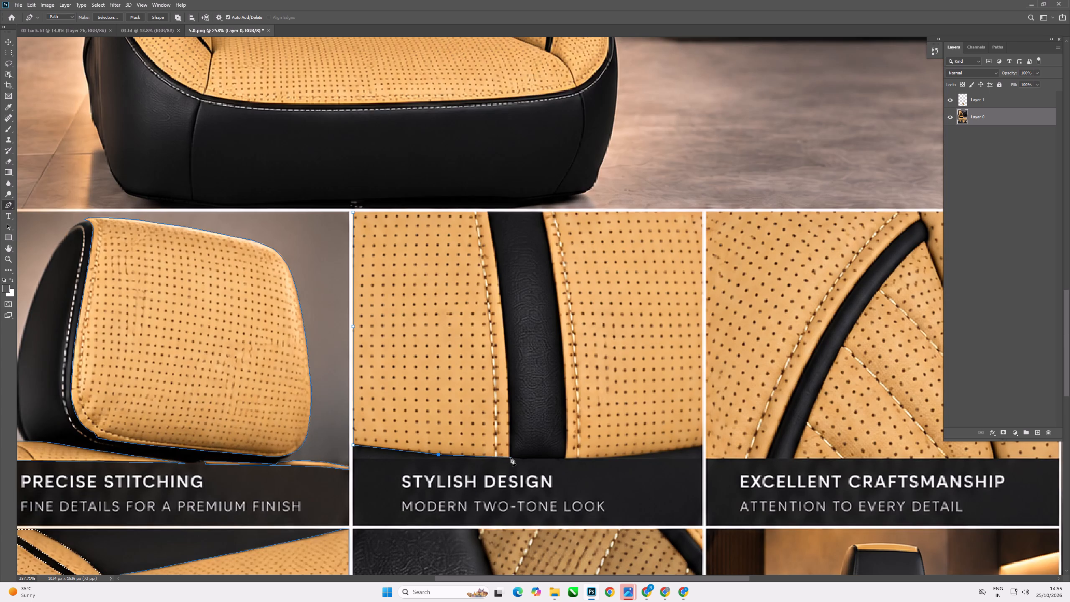
pyautogui.click(511, 457)
# Trace this panel's edge up along the black strip, follow the tile's top border back, and close the path at its starting corner.
pyautogui.scroll(6, 507, 355)
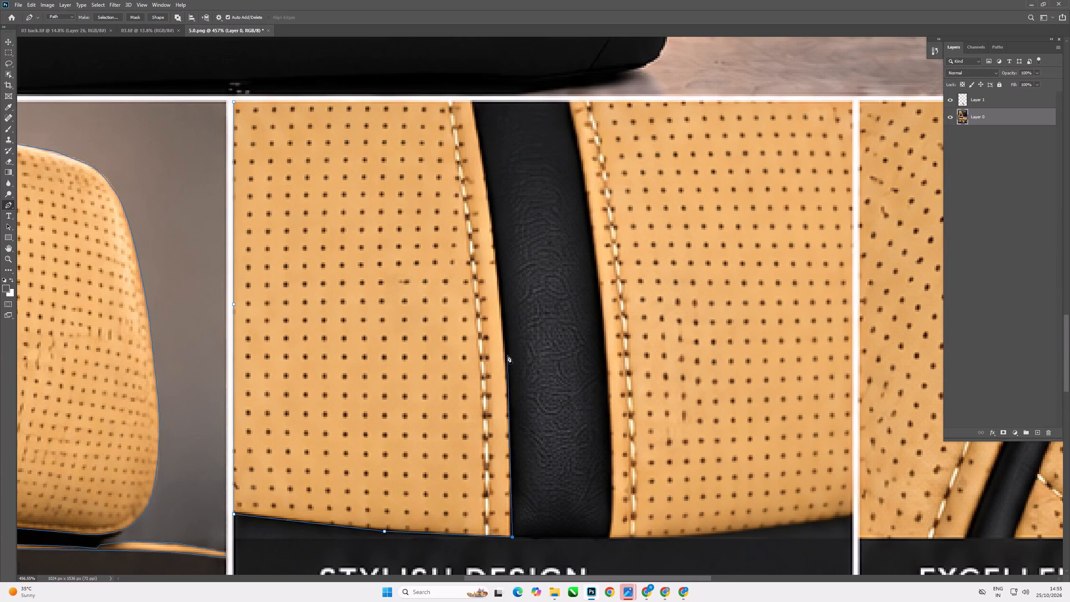
pyautogui.click(506, 362)
pyautogui.scroll(-8, 506, 363)
pyautogui.scroll(7, 494, 298)
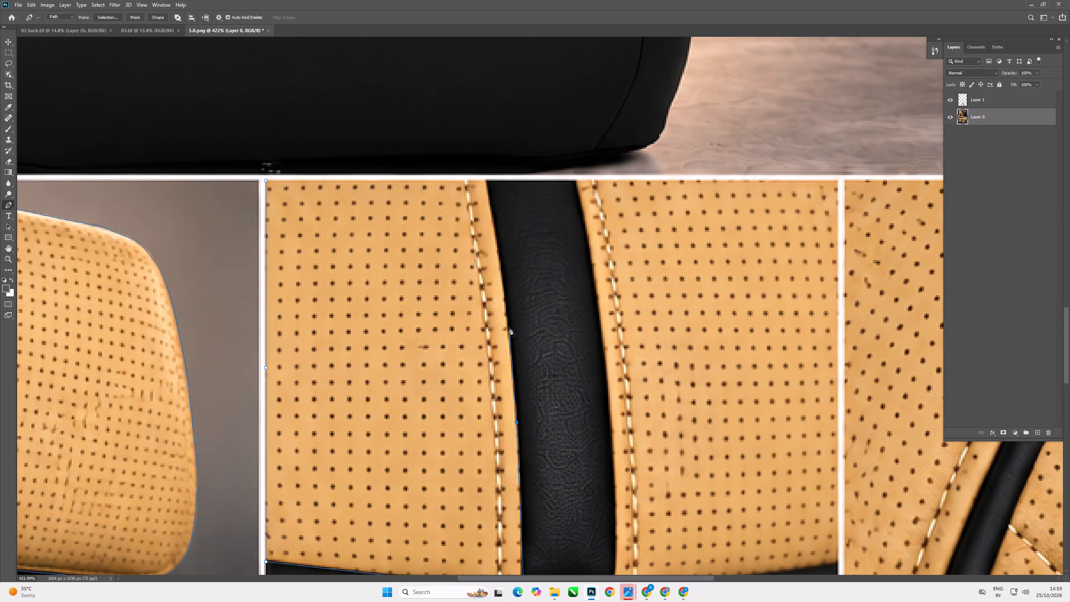
pyautogui.click(509, 328)
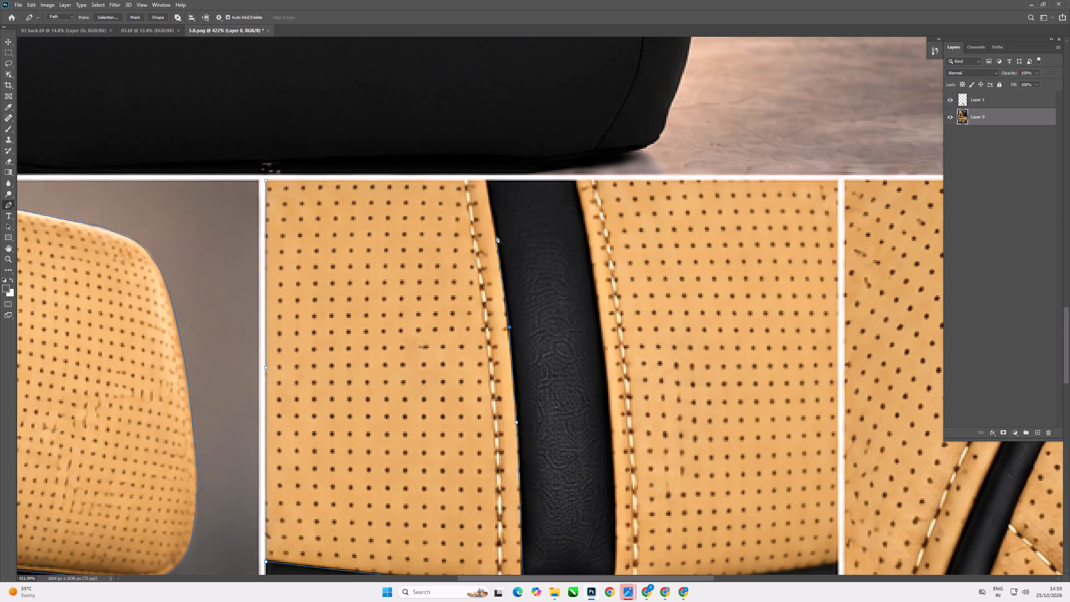
pyautogui.click(496, 236)
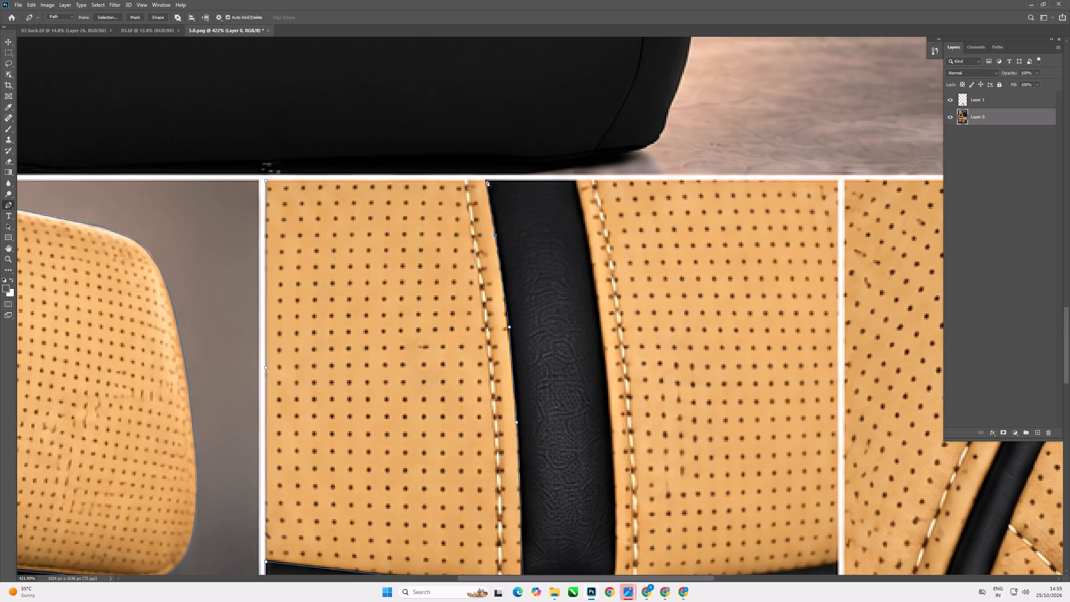
pyautogui.click(486, 179)
pyautogui.click(408, 181)
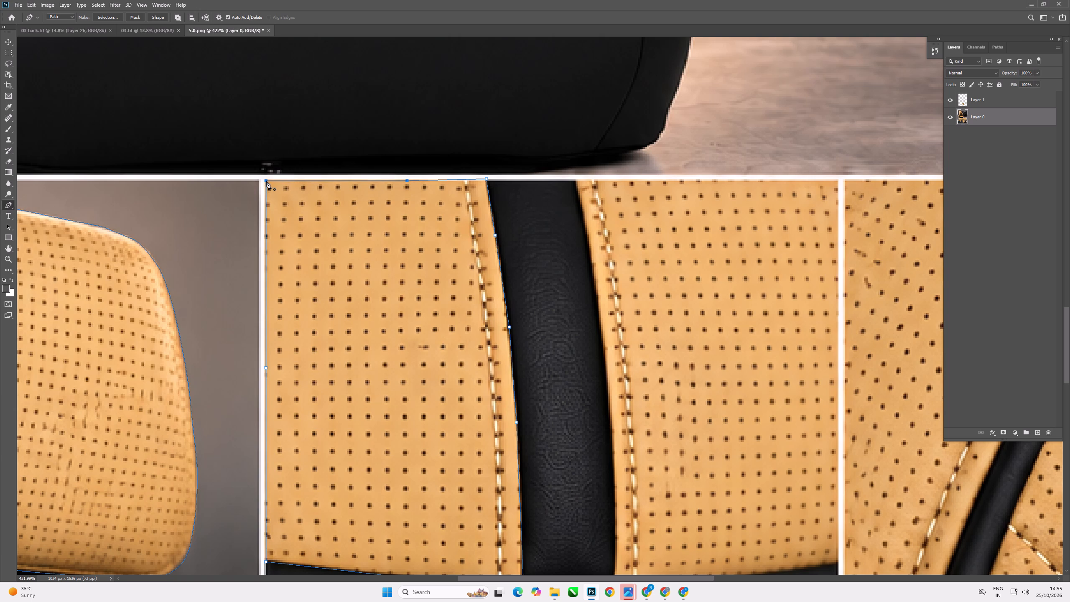
pyautogui.click(266, 181)
# Start a path on the Stylish Design tile's other tan panel at its top corner by the black strip, tracing down to about mid-height.
pyautogui.scroll(-8, 585, 424)
pyautogui.scroll(12, 637, 349)
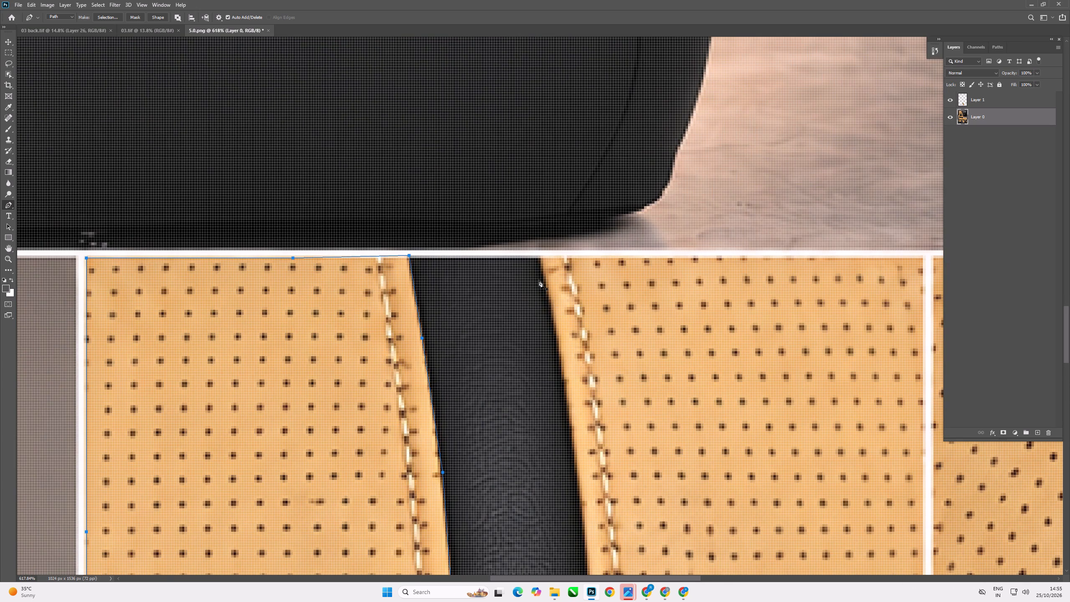
pyautogui.click(538, 257)
pyautogui.scroll(-8, 541, 268)
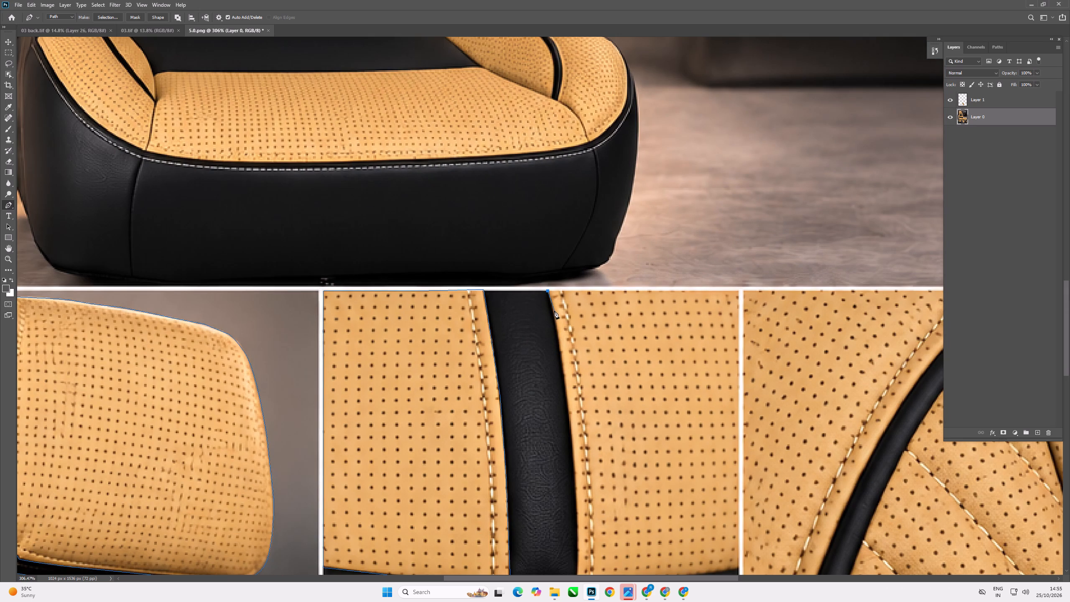
pyautogui.scroll(5, 554, 310)
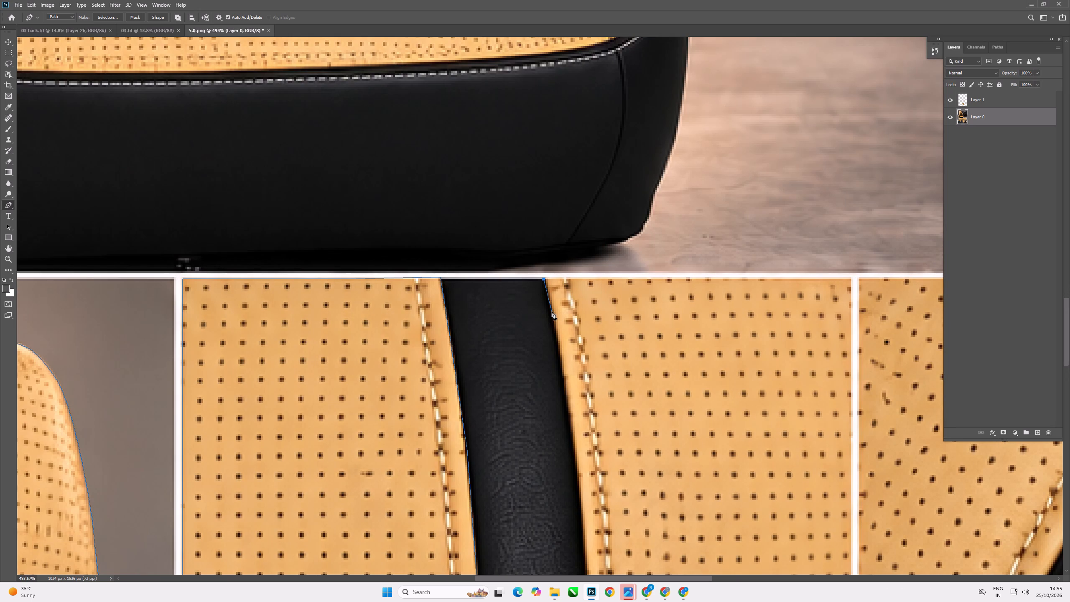
pyautogui.click(552, 311)
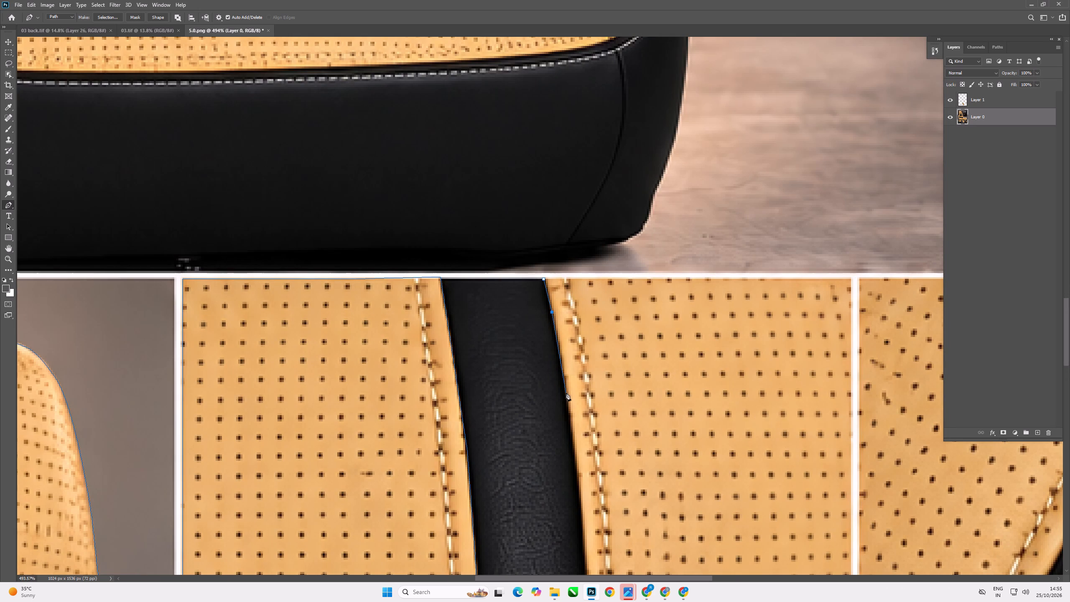
pyautogui.click(566, 393)
pyautogui.scroll(-7, 552, 349)
pyautogui.scroll(6, 562, 439)
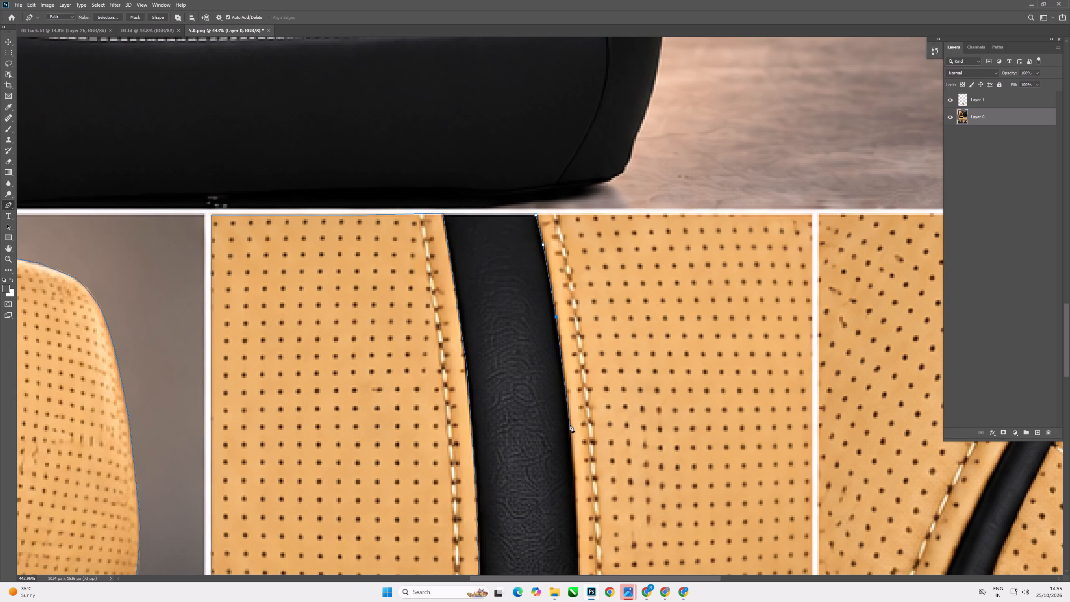
pyautogui.click(570, 424)
# Continue the second panel's path down the black strip's edge to the panel's bottom corner above the caption band.
pyautogui.scroll(-8, 535, 378)
pyautogui.scroll(8, 571, 489)
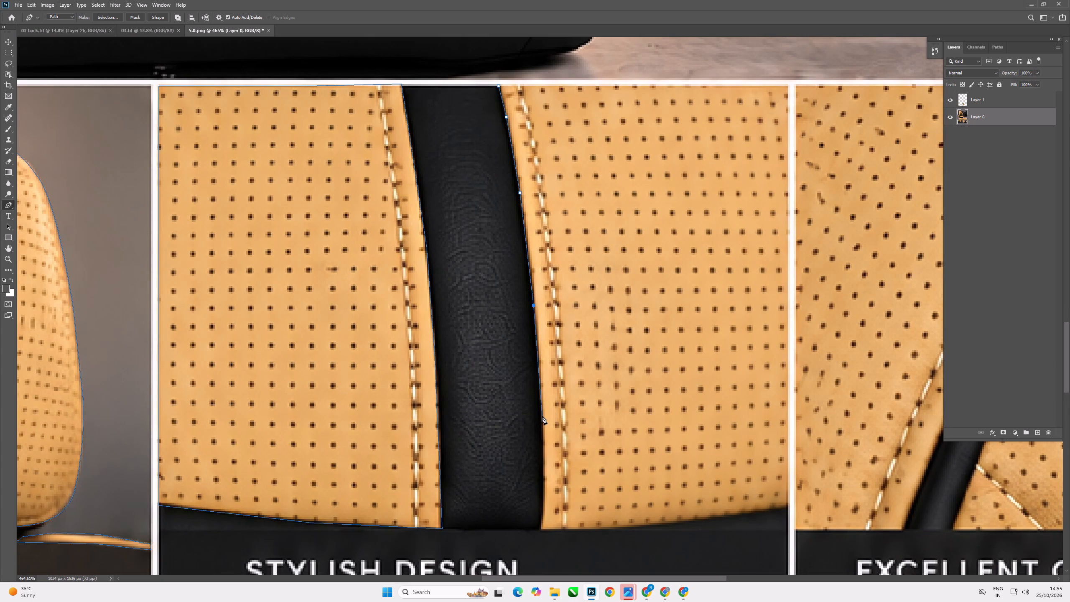
pyautogui.click(542, 416)
pyautogui.scroll(3, 540, 498)
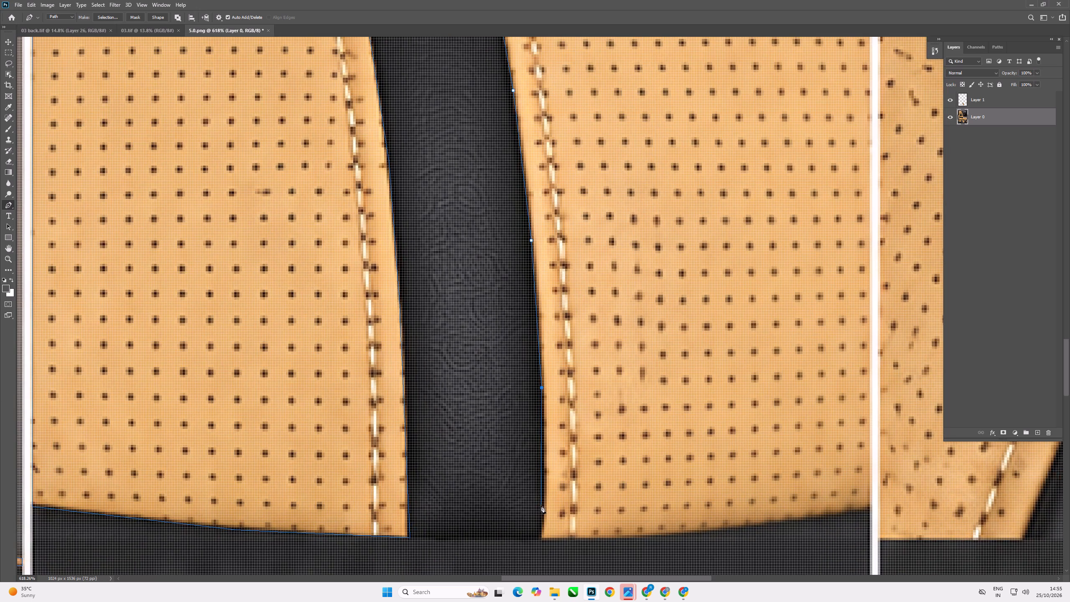
pyautogui.scroll(-4, 539, 516)
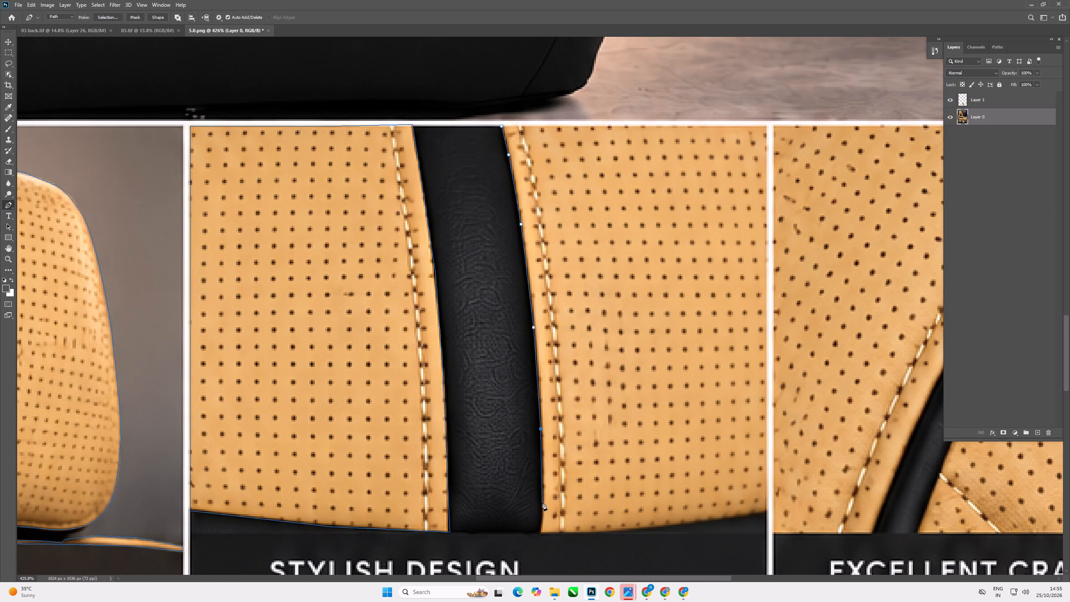
pyautogui.click(542, 502)
pyautogui.scroll(6, 542, 518)
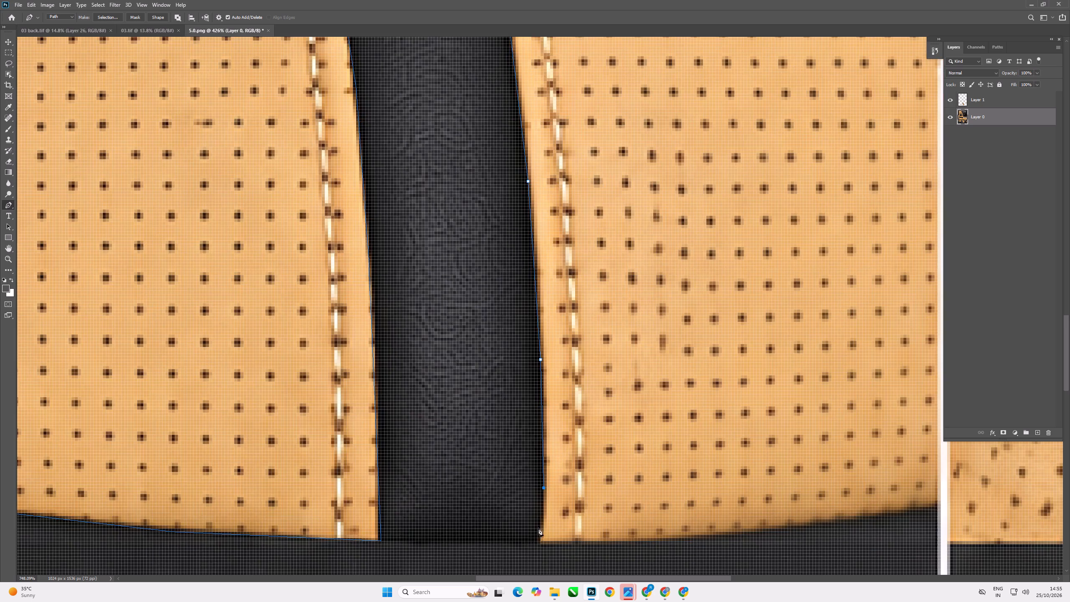
pyautogui.scroll(-5, 538, 537)
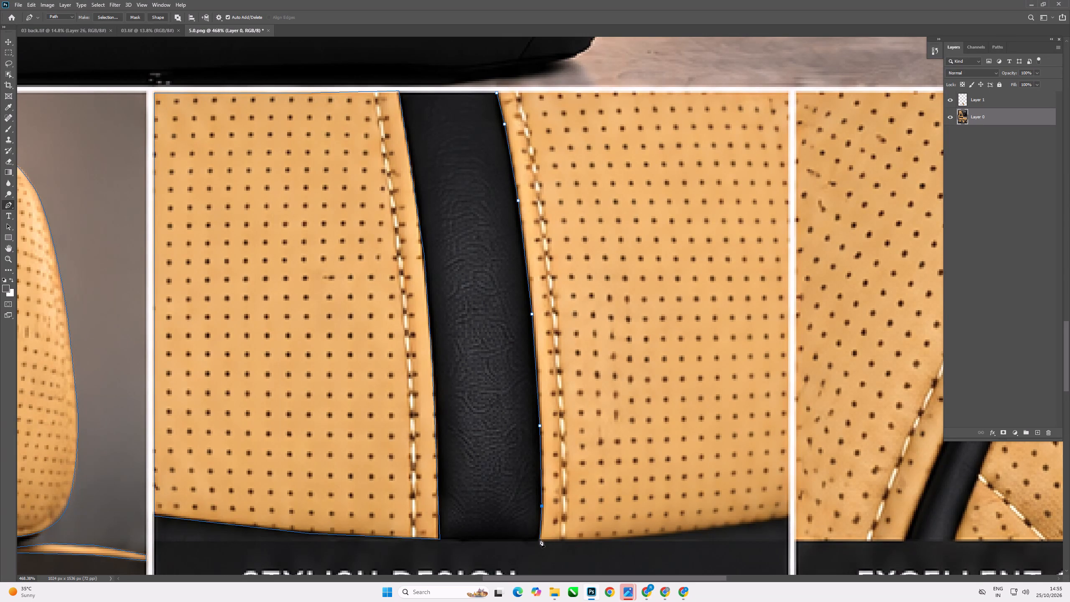
pyautogui.click(540, 539)
# Trace the second Stylish Design panel's curved bottom edge from the black strip to the tile's outer bottom corner.
pyautogui.click(614, 539)
pyautogui.scroll(8, 597, 542)
pyautogui.scroll(-8, 522, 545)
pyautogui.scroll(-6, 724, 526)
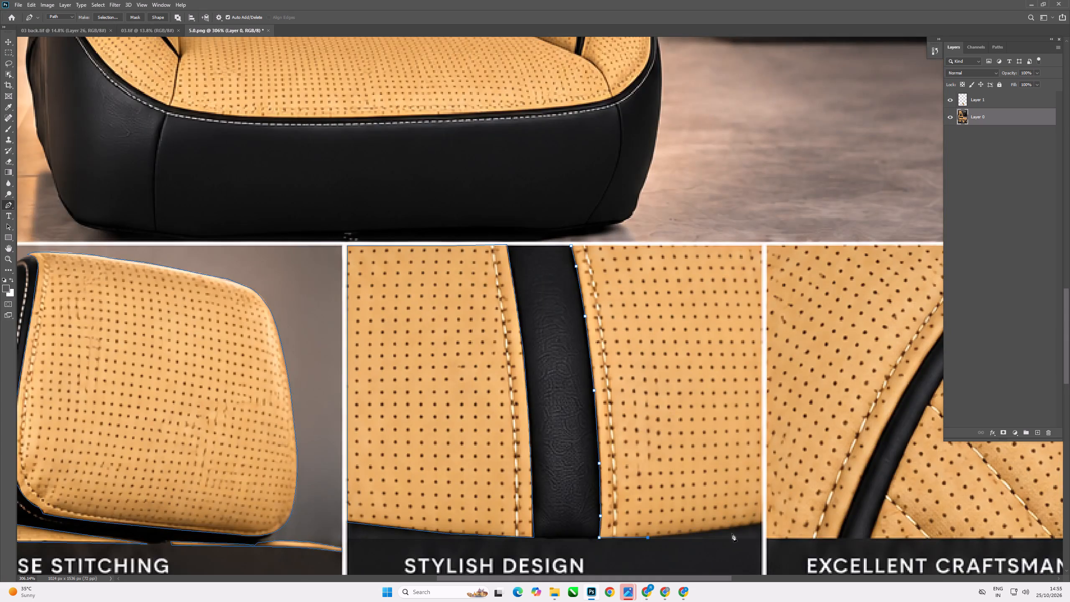
pyautogui.scroll(4, 729, 533)
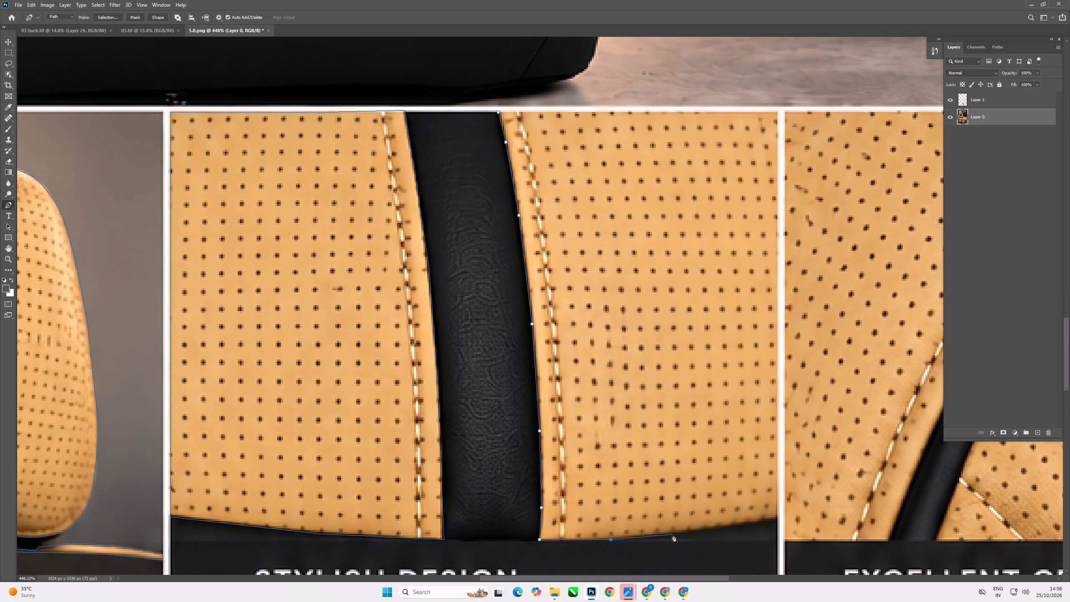
pyautogui.click(672, 535)
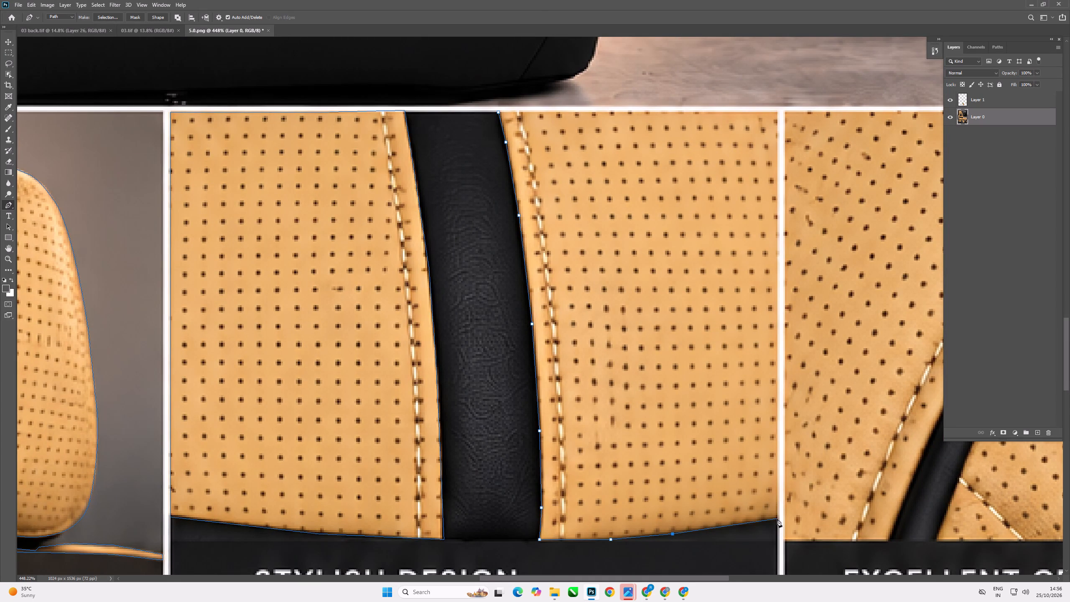
pyautogui.click(777, 518)
# Trace up the tile's outer border to its top corner and close the path at its start by the black strip.
pyautogui.scroll(6, 793, 513)
pyautogui.scroll(-7, 777, 505)
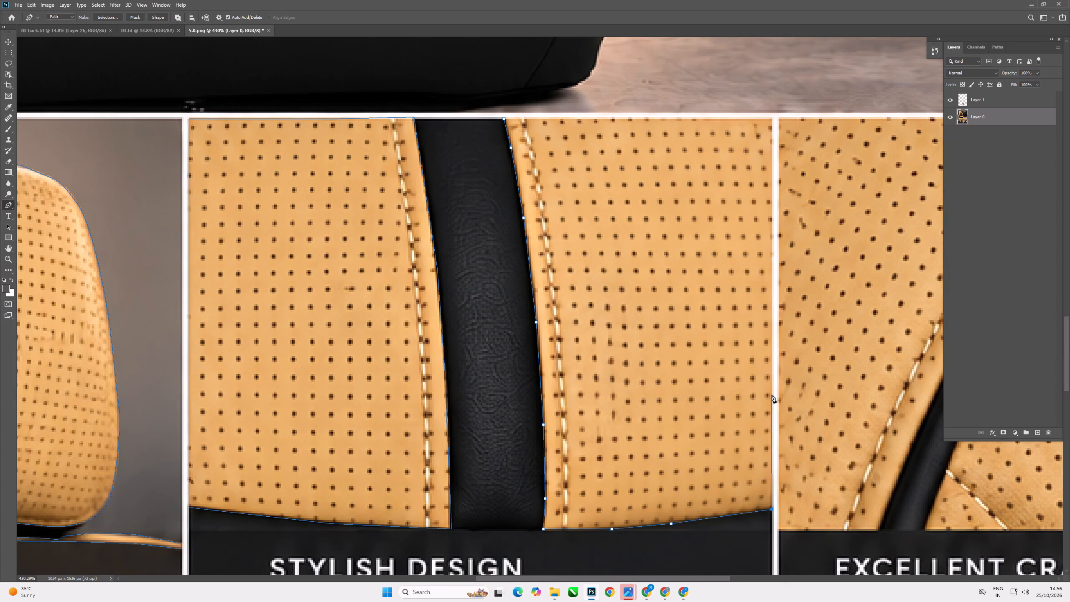
pyautogui.click(772, 395)
pyautogui.click(773, 220)
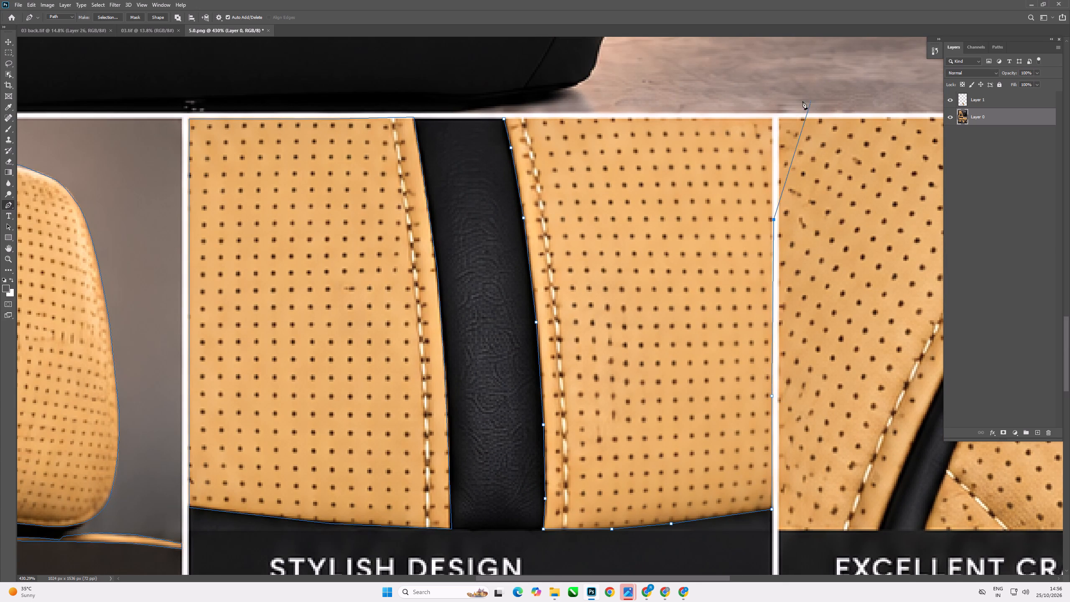
pyautogui.hotkey('ctrl', 'x')
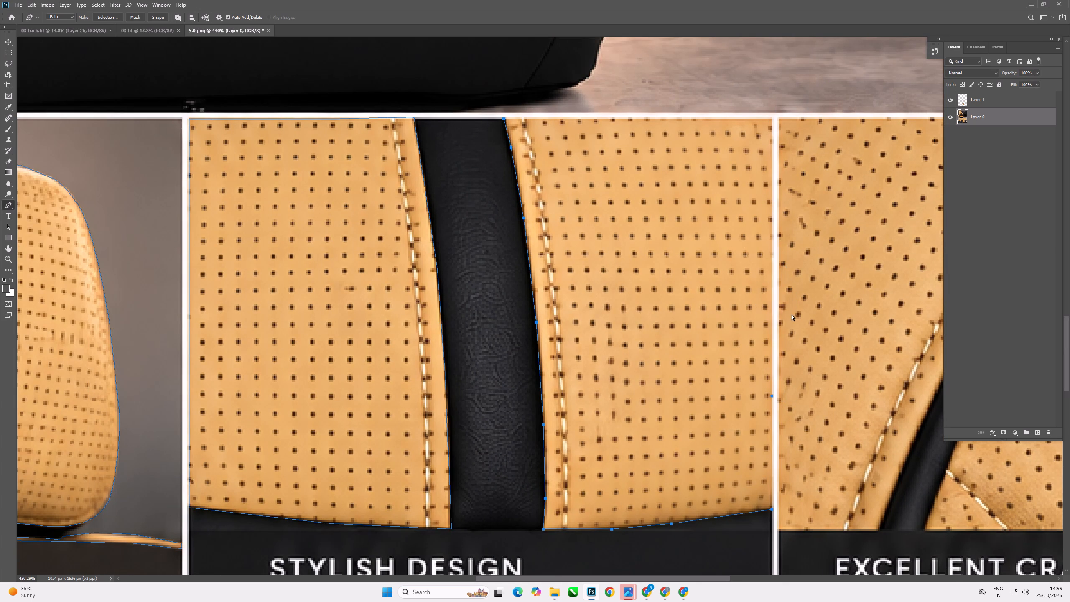
pyautogui.click(771, 396)
pyautogui.click(772, 264)
pyautogui.click(772, 128)
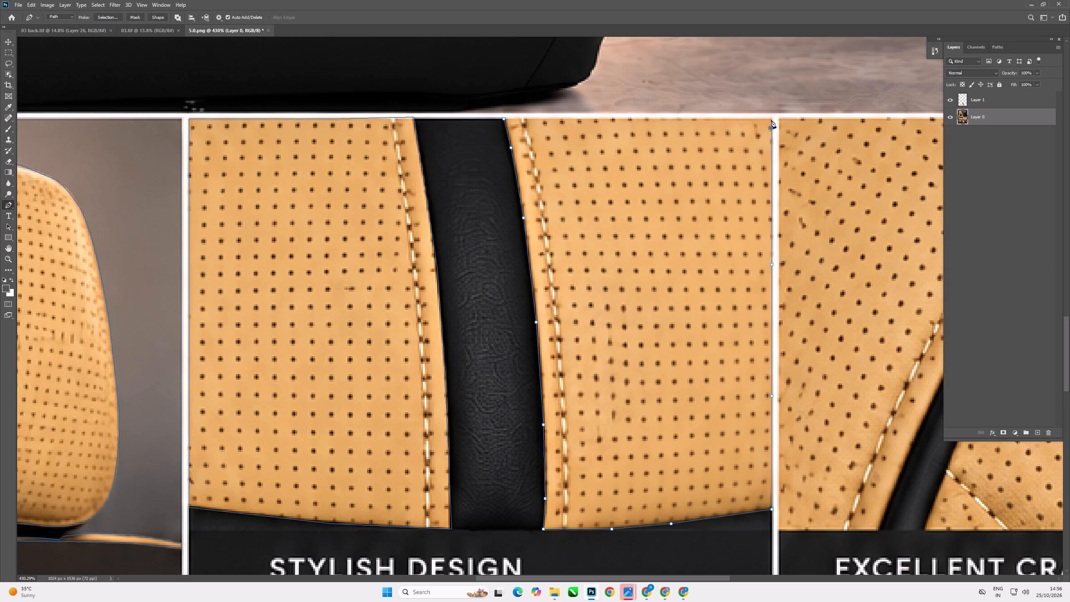
pyautogui.click(771, 118)
pyautogui.click(505, 118)
# Start a path around the Excellent Craftsmanship tile's panel nearest Stylish Design, from above the strip's tip along the tile borders to the strip's base.
pyautogui.scroll(-10, 512, 309)
pyautogui.scroll(7, 689, 247)
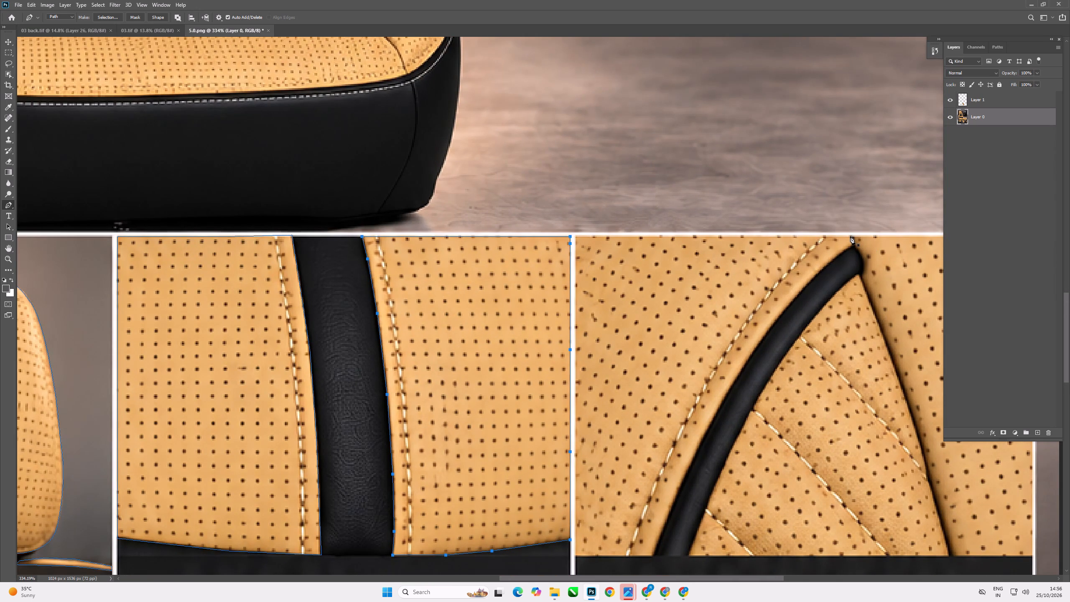
pyautogui.click(850, 235)
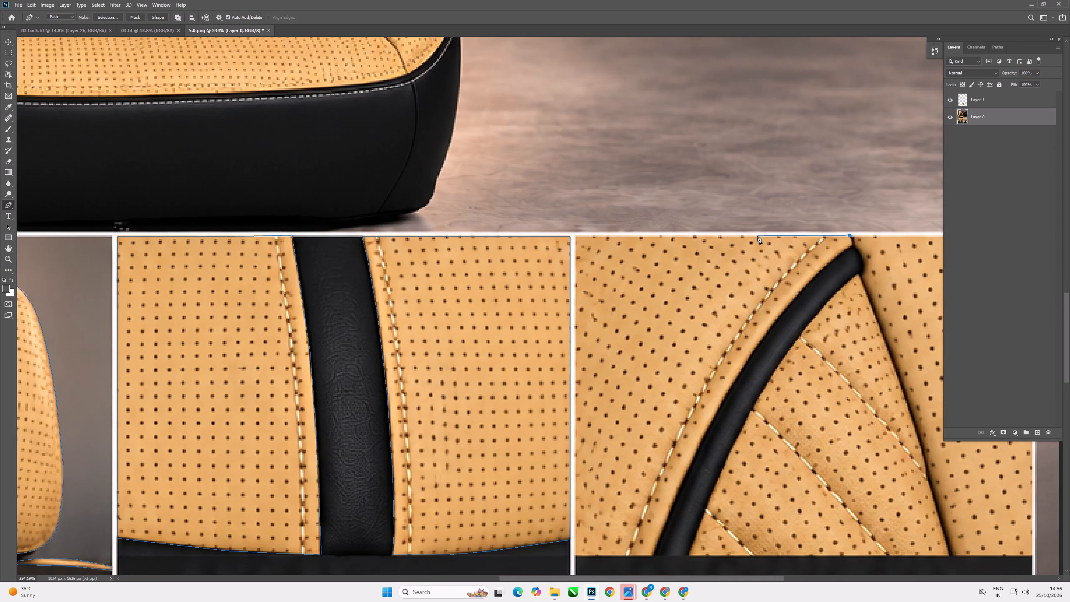
pyautogui.click(757, 236)
pyautogui.click(660, 235)
pyautogui.hotkey('ctrl', 'z')
pyautogui.click(575, 237)
pyautogui.scroll(-6, 583, 281)
pyautogui.scroll(6, 605, 463)
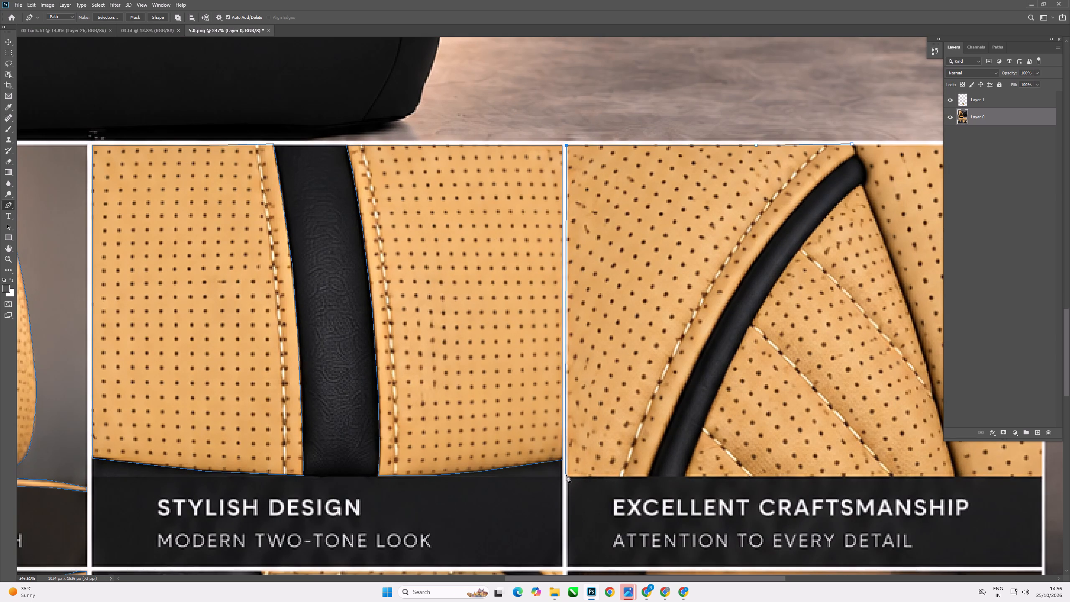
pyautogui.click(567, 477)
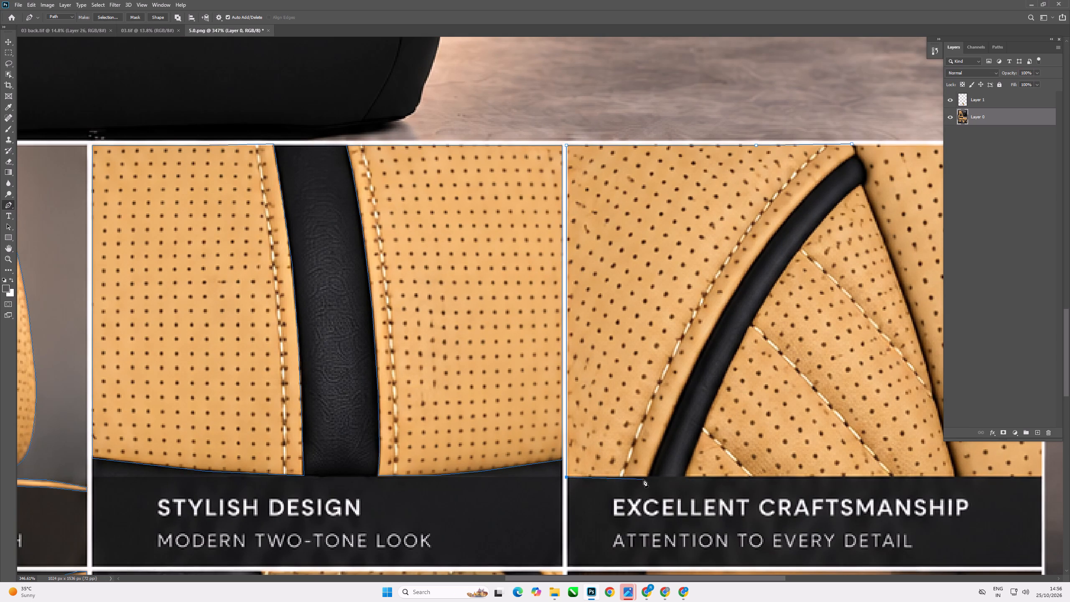
pyautogui.click(647, 477)
# Continue the path up the black strip's curved outer edge to a point a little below its tip.
pyautogui.click(668, 423)
pyautogui.click(699, 355)
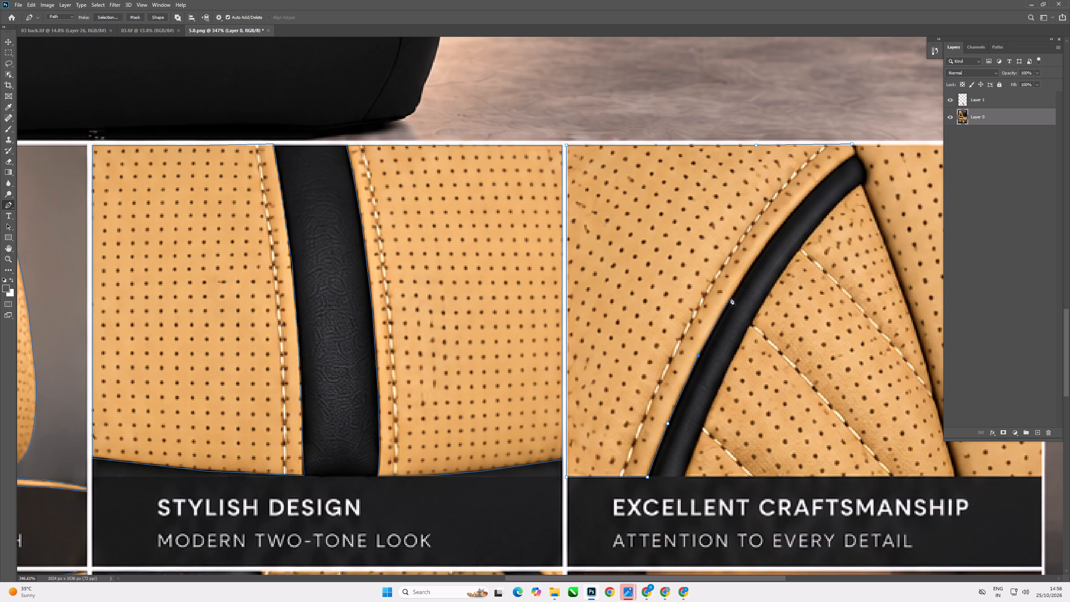
pyautogui.click(730, 298)
pyautogui.scroll(-6, 765, 284)
pyautogui.scroll(3, 767, 238)
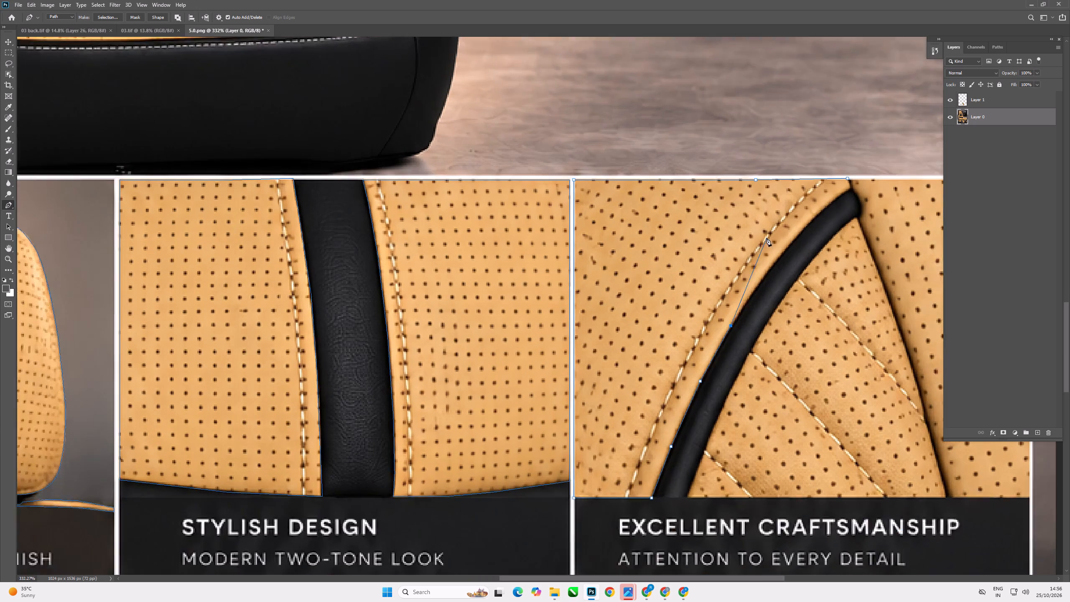
pyautogui.scroll(7, 767, 238)
pyautogui.scroll(-4, 790, 259)
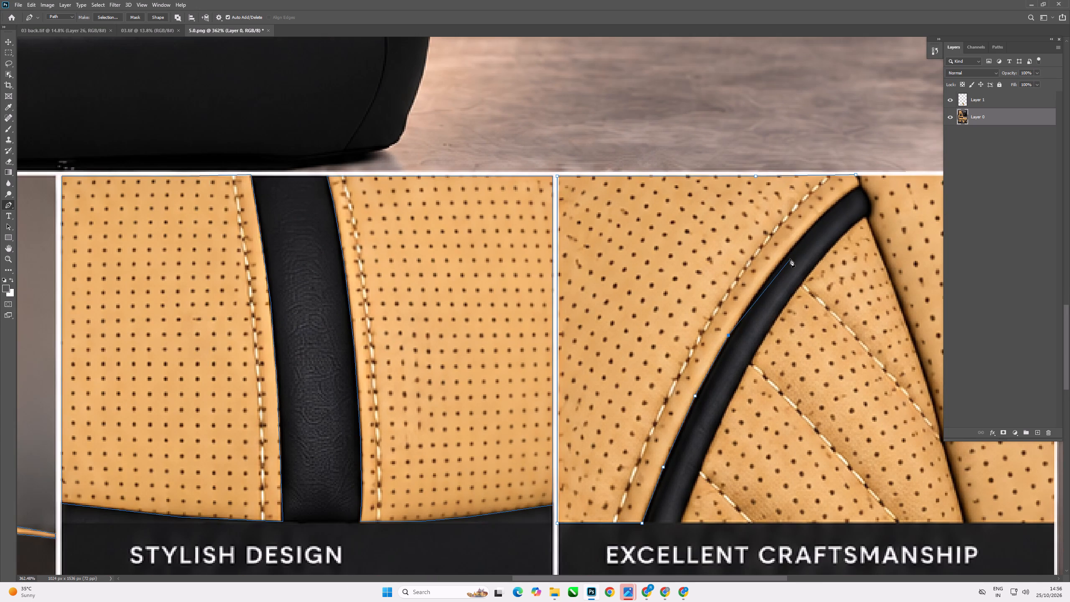
pyautogui.moveTo(795, 244); pyautogui.dragTo(806, 240)
pyautogui.moveTo(806, 240); pyautogui.dragTo(812, 229)
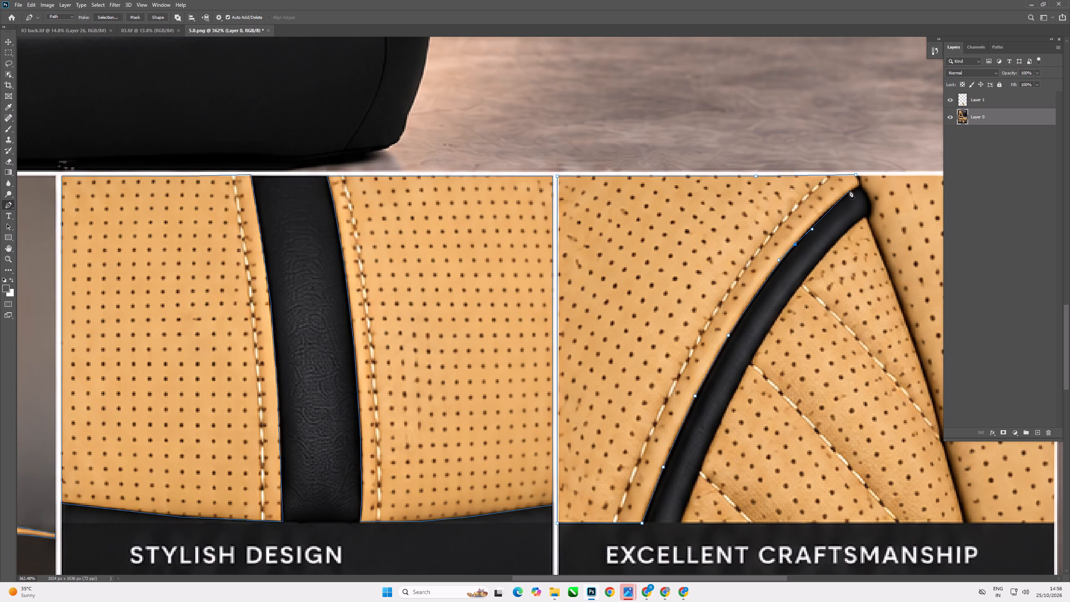
pyautogui.keyDown('alt'); pyautogui.click(813, 228); pyautogui.keyUp('alt')
# Curve the path up to the black strip's tip and close it at the starting point on the tile's top border.
pyautogui.click(841, 199)
pyautogui.hotkey('ctrl', 'z')
pyautogui.moveTo(860, 185); pyautogui.dragTo(881, 163)
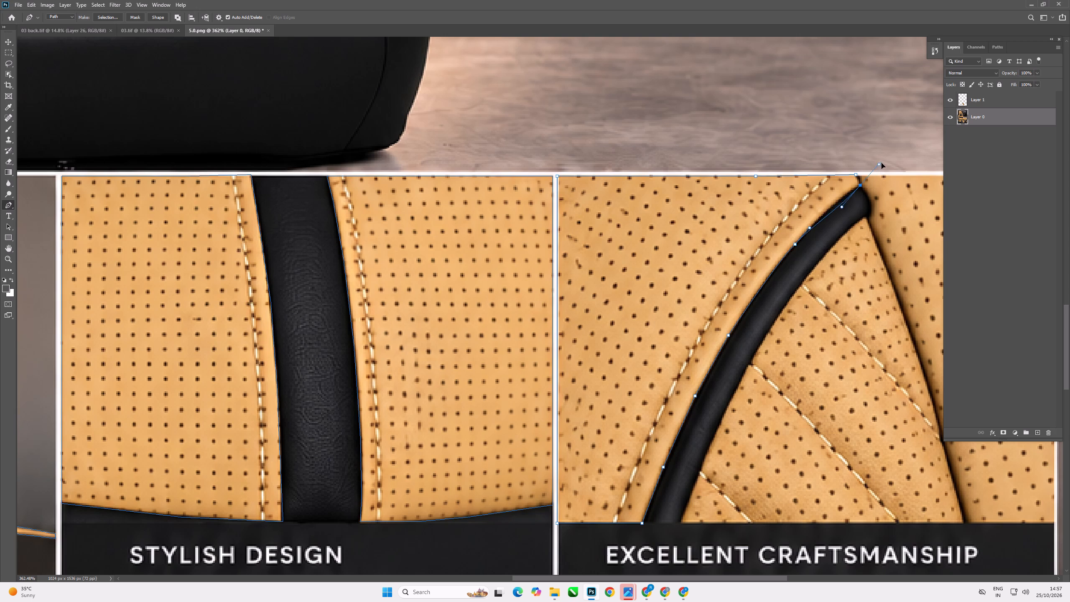
pyautogui.moveTo(881, 163); pyautogui.dragTo(893, 164)
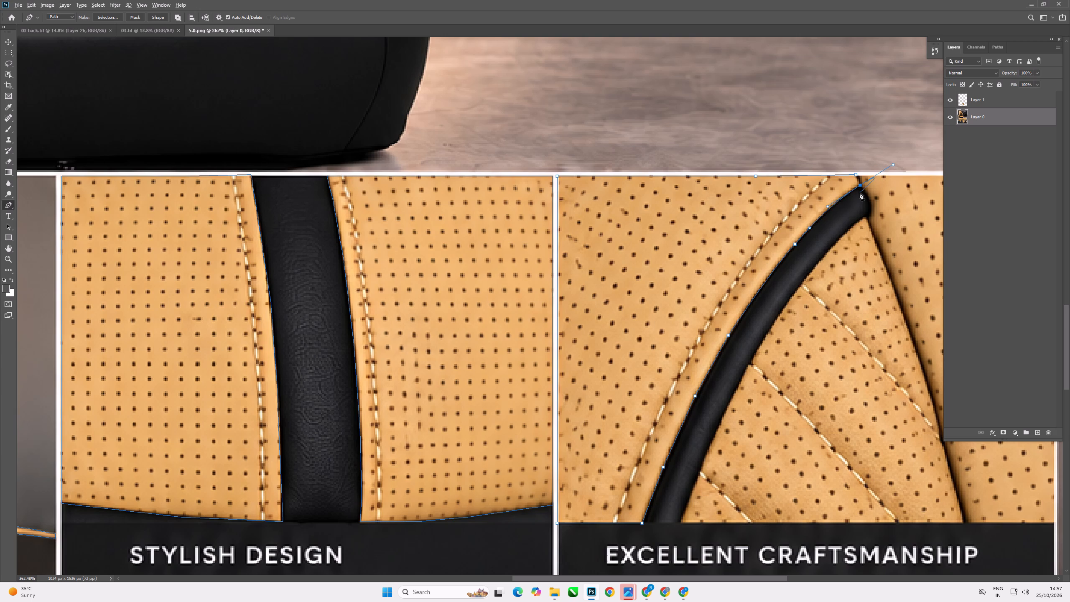
pyautogui.keyDown('alt'); pyautogui.click(861, 186); pyautogui.keyUp('alt')
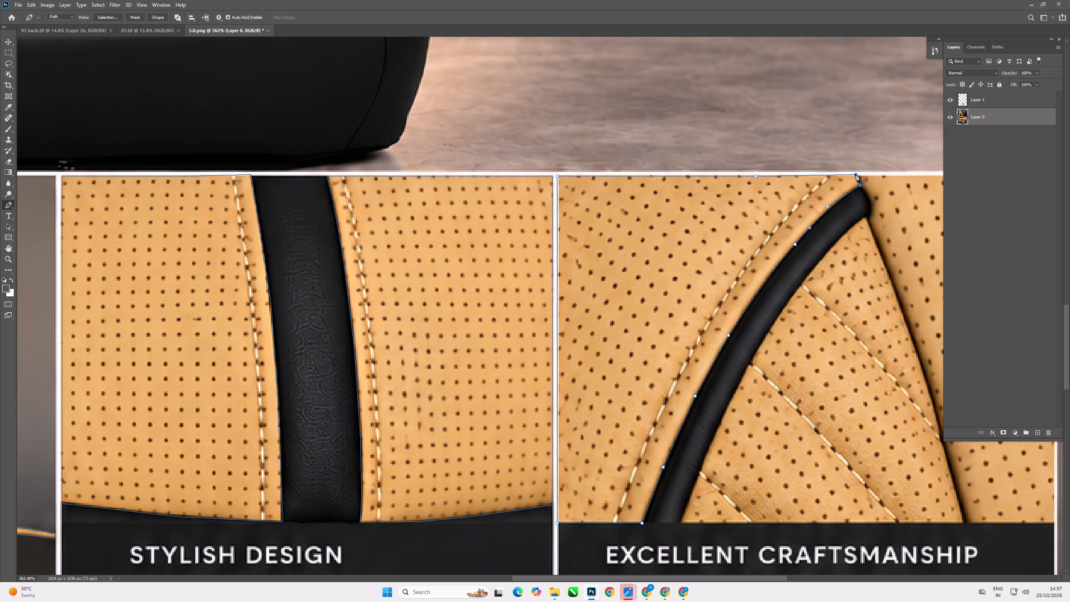
pyautogui.click(855, 173)
# Start a path at the apex of the Excellent Craftsmanship tile's triangular quilted panel and curve it down the black strip's inner edge to its base.
pyautogui.scroll(4, 871, 234)
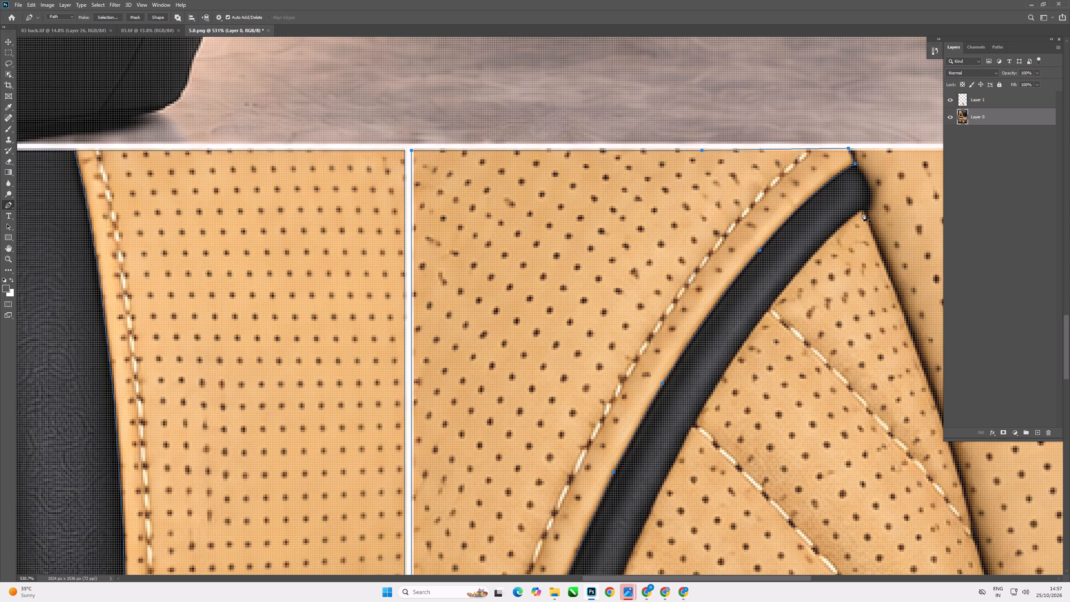
pyautogui.click(865, 209)
pyautogui.scroll(-5, 792, 292)
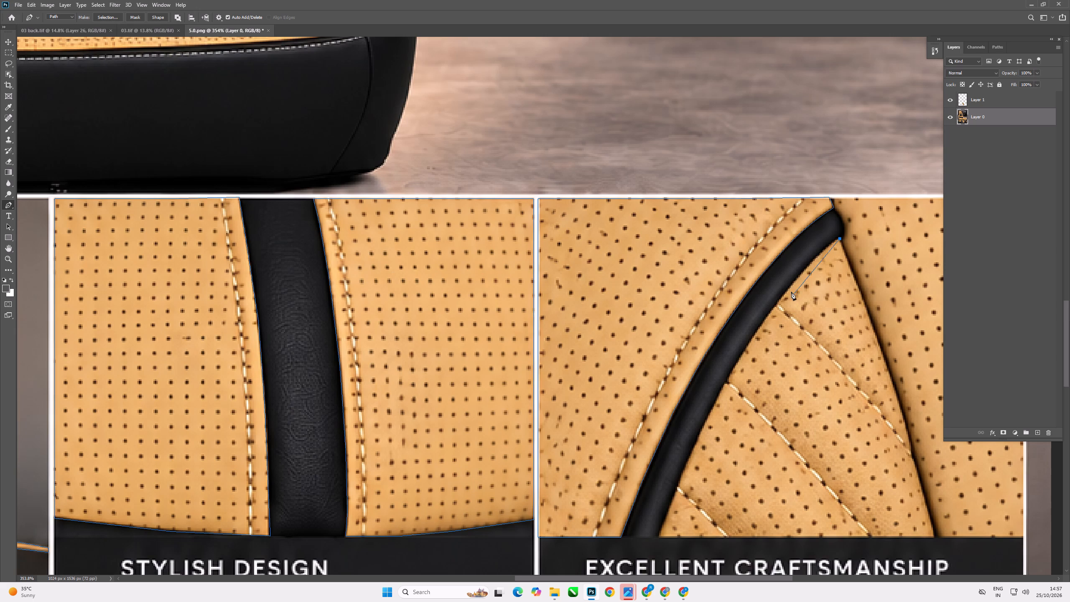
pyautogui.click(832, 244)
pyautogui.hotkey('ctrl', 'z')
pyautogui.moveTo(753, 338); pyautogui.dragTo(690, 421)
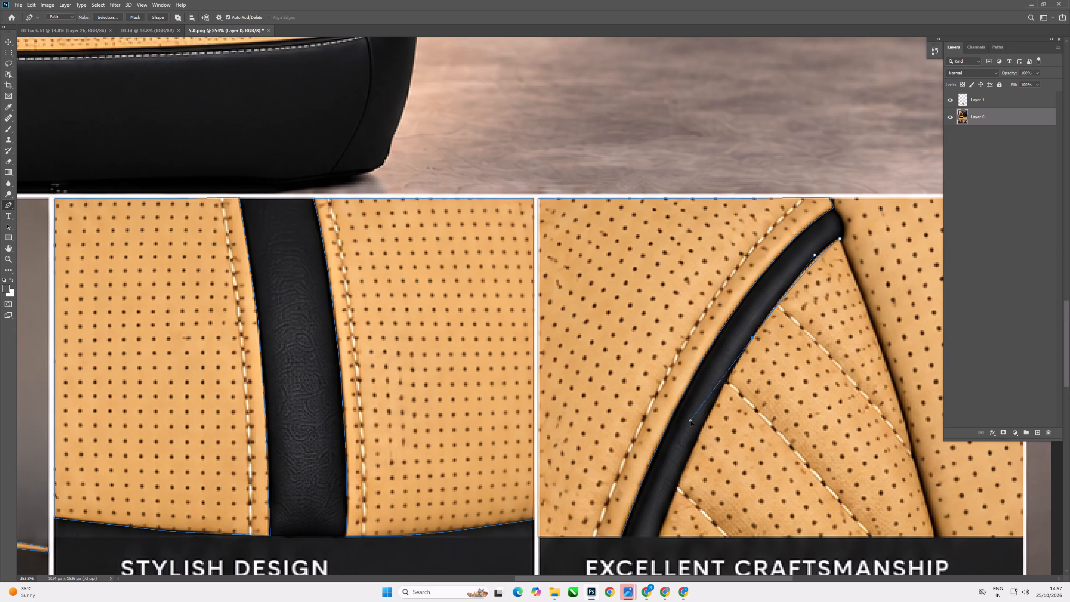
pyautogui.moveTo(690, 421); pyautogui.dragTo(694, 422)
pyautogui.scroll(-6, 718, 400)
pyautogui.scroll(7, 703, 449)
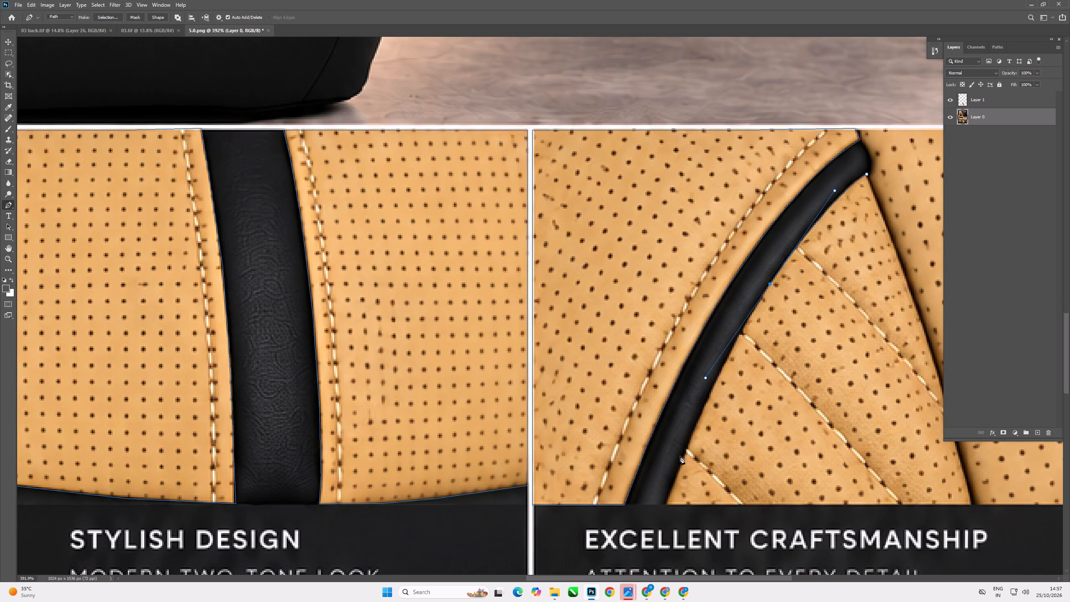
pyautogui.click(667, 504)
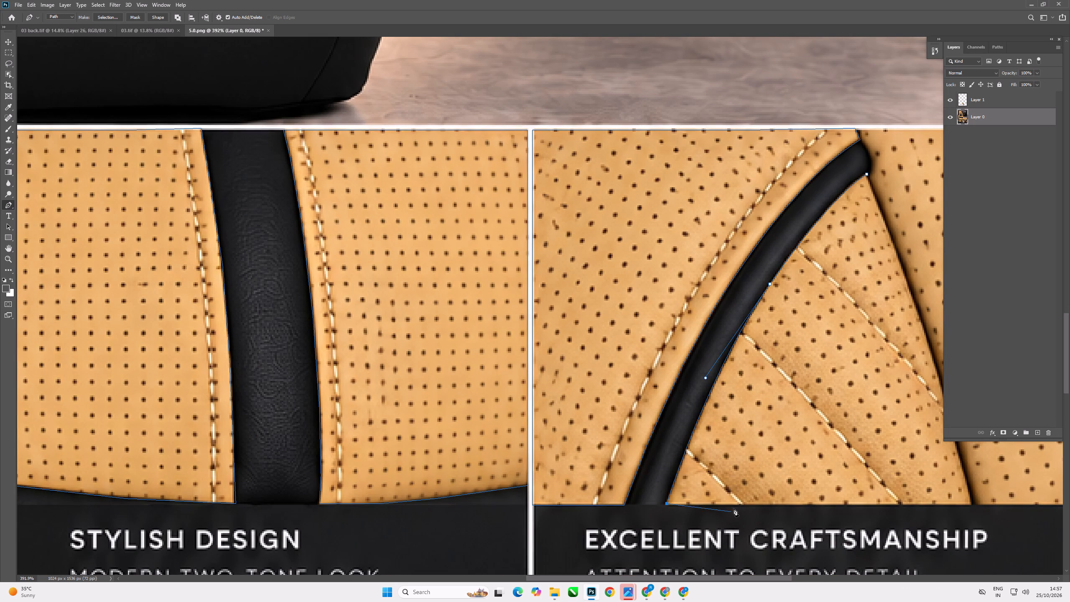
pyautogui.scroll(6, 690, 505)
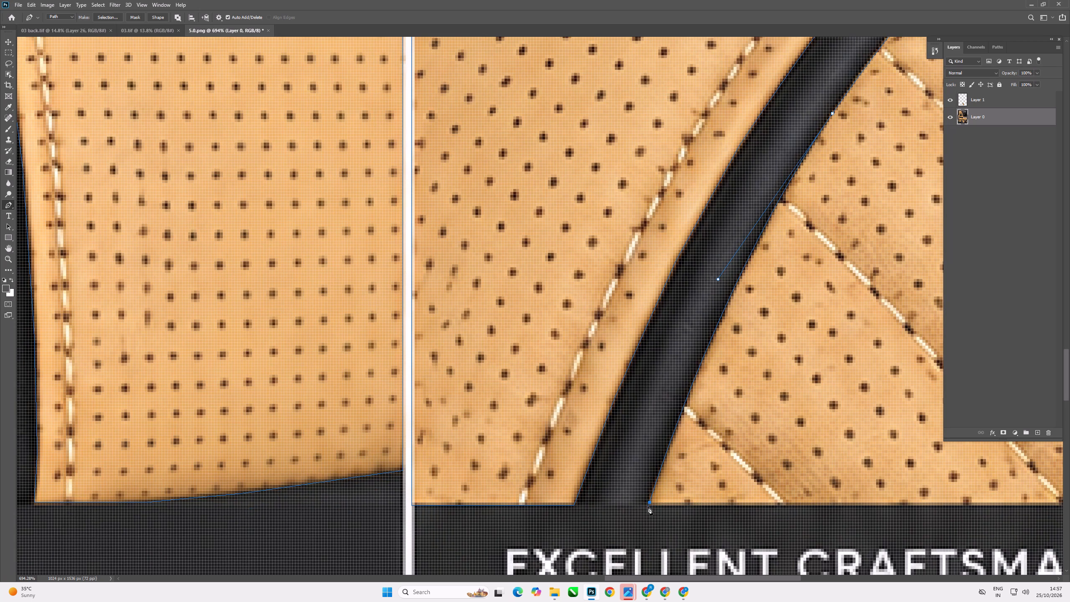
pyautogui.click(649, 507)
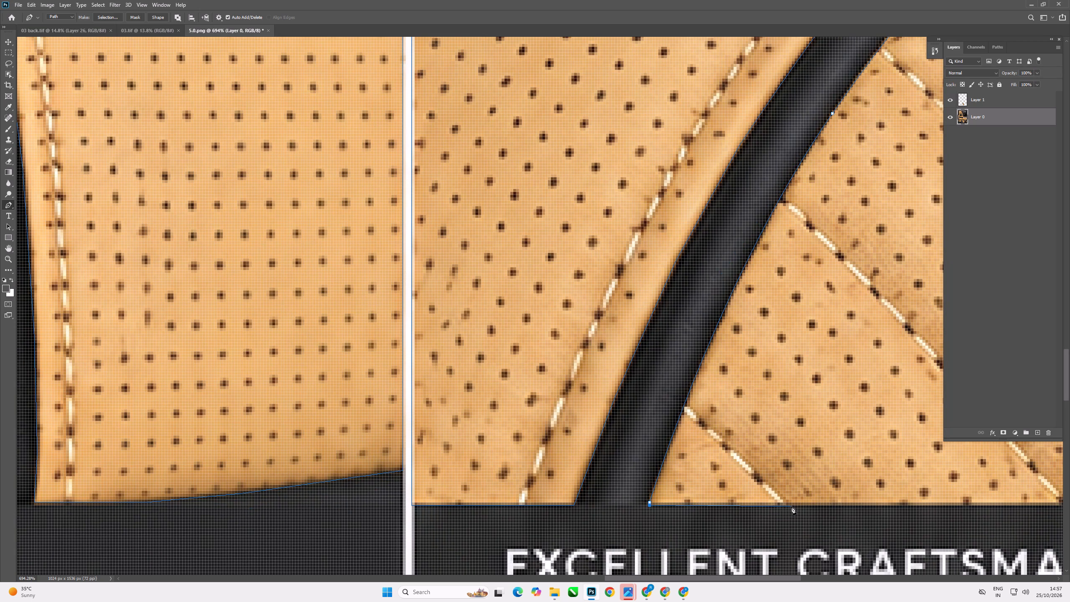
# Run the path along the tile's bottom border above the caption to the base of the dark seam.
pyautogui.click(791, 506)
pyautogui.scroll(-8, 543, 403)
pyautogui.scroll(7, 880, 486)
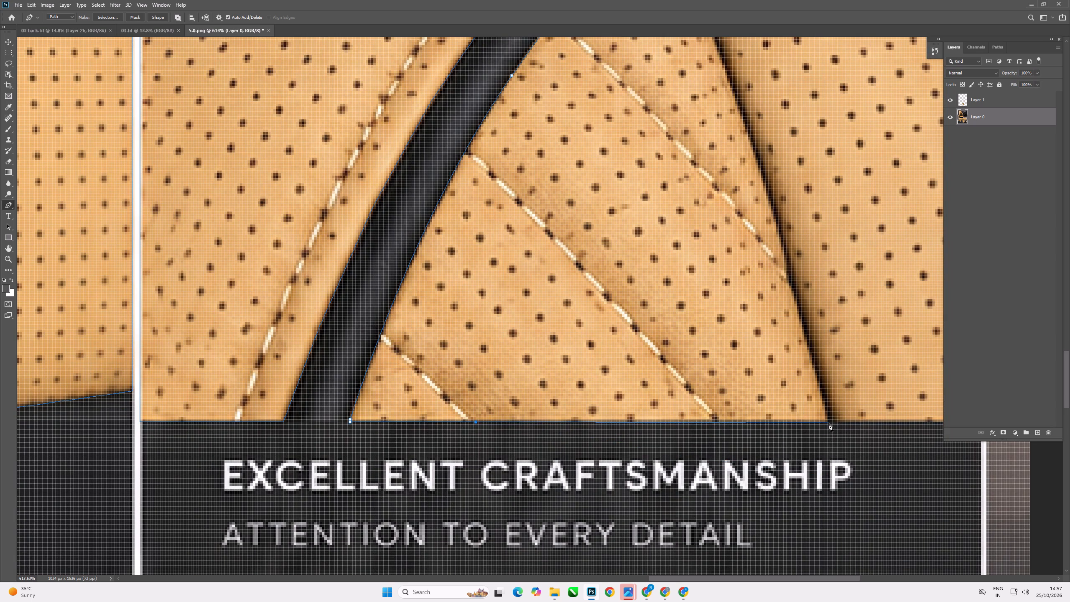
pyautogui.click(828, 423)
# Trace up the dark seam beside the quilted panel and close the path at its apex below the black strip's tip.
pyautogui.scroll(-7, 860, 467)
pyautogui.scroll(1, 860, 430)
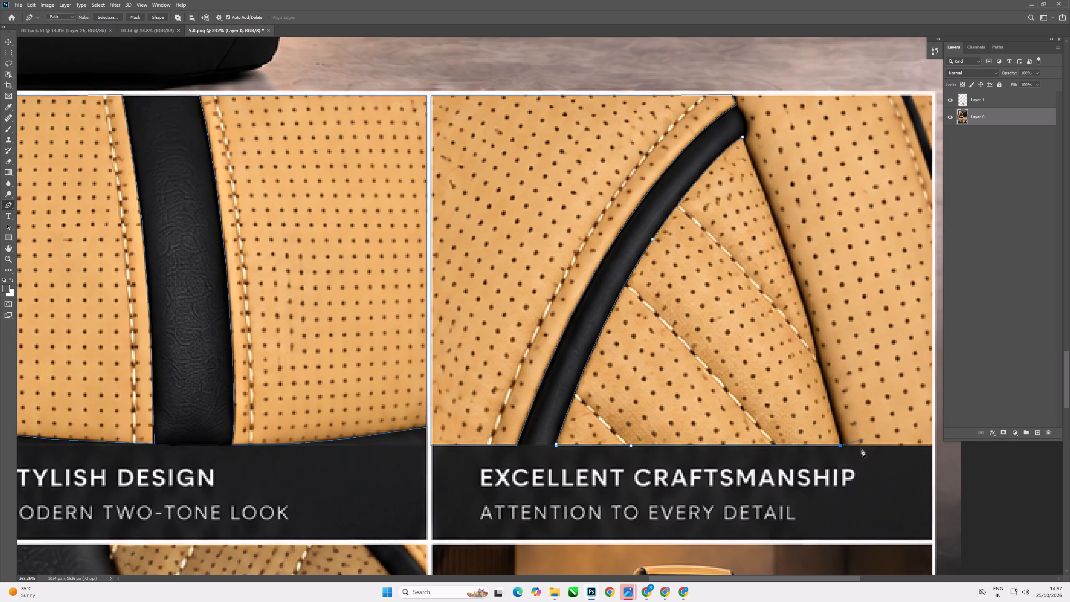
pyautogui.scroll(13, 844, 446)
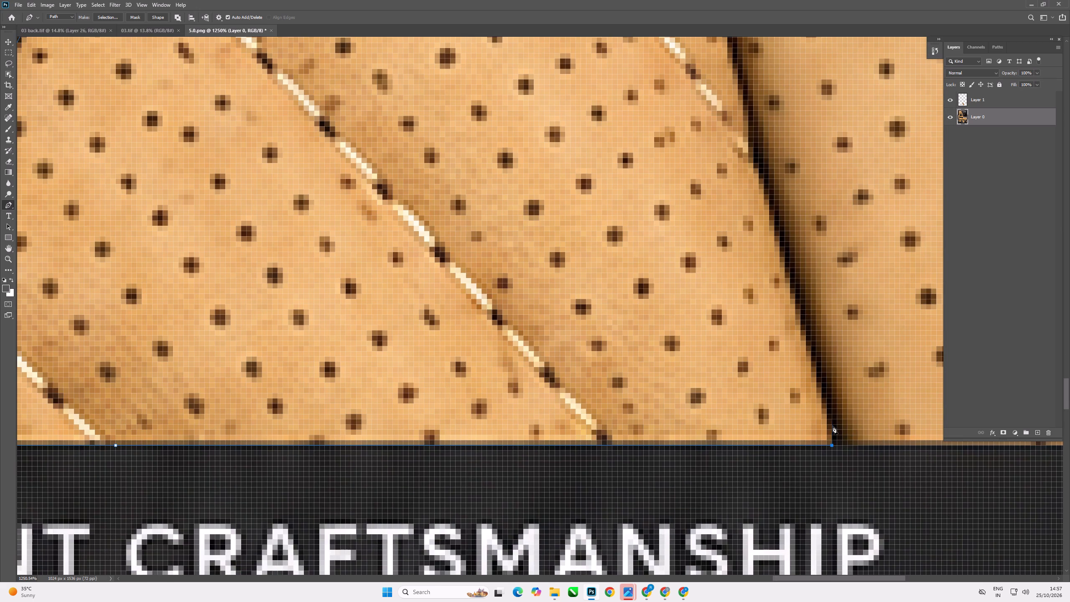
pyautogui.click(833, 426)
pyautogui.scroll(-8, 857, 453)
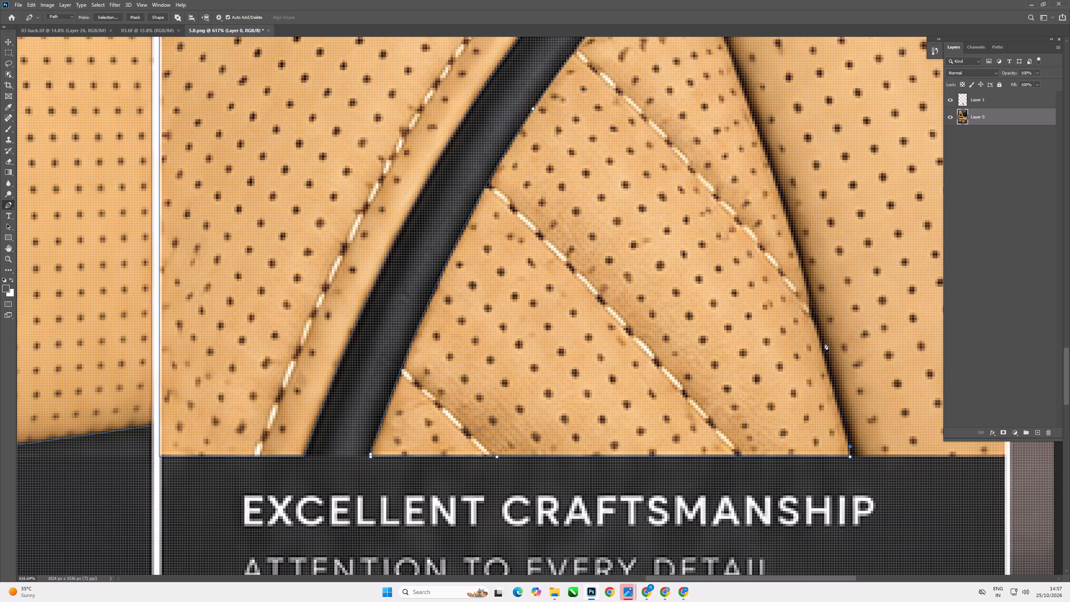
pyautogui.click(824, 355)
pyautogui.scroll(-7, 827, 385)
pyautogui.scroll(6, 815, 281)
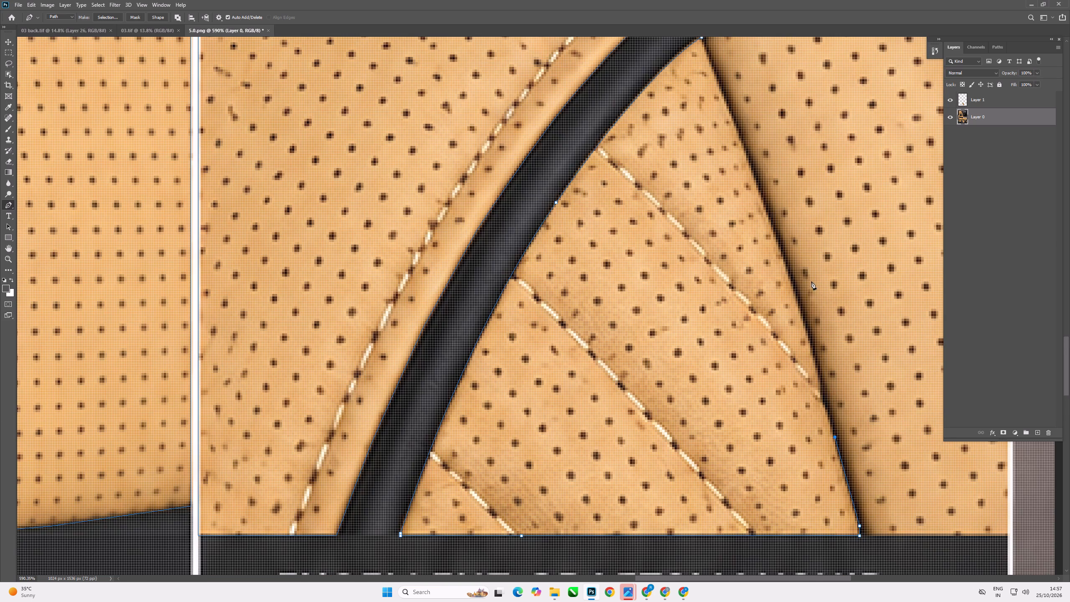
pyautogui.click(822, 395)
pyautogui.click(821, 378)
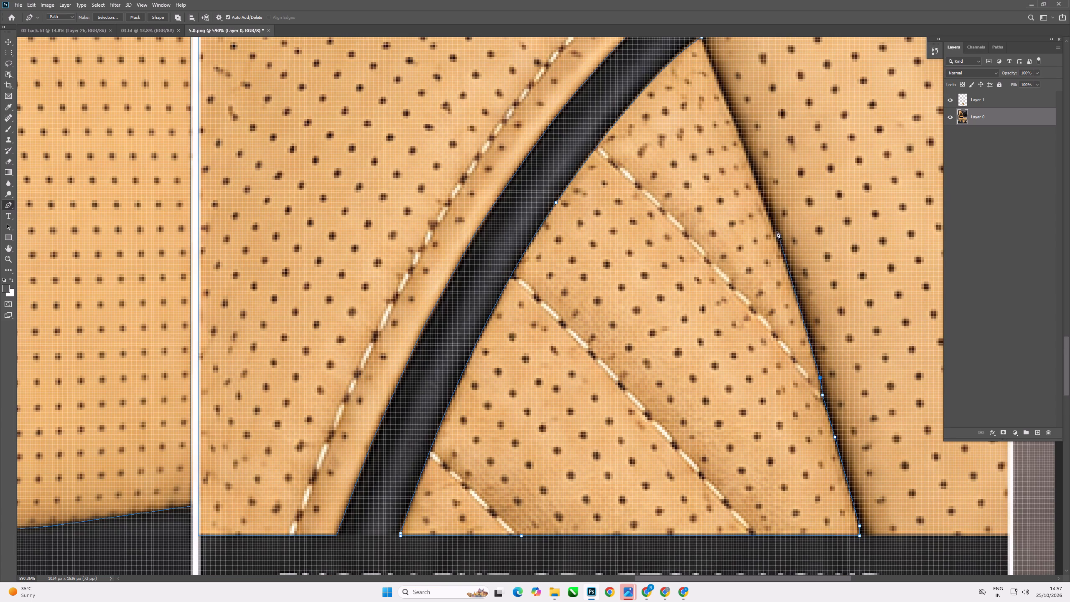
pyautogui.click(777, 235)
pyautogui.scroll(-8, 817, 307)
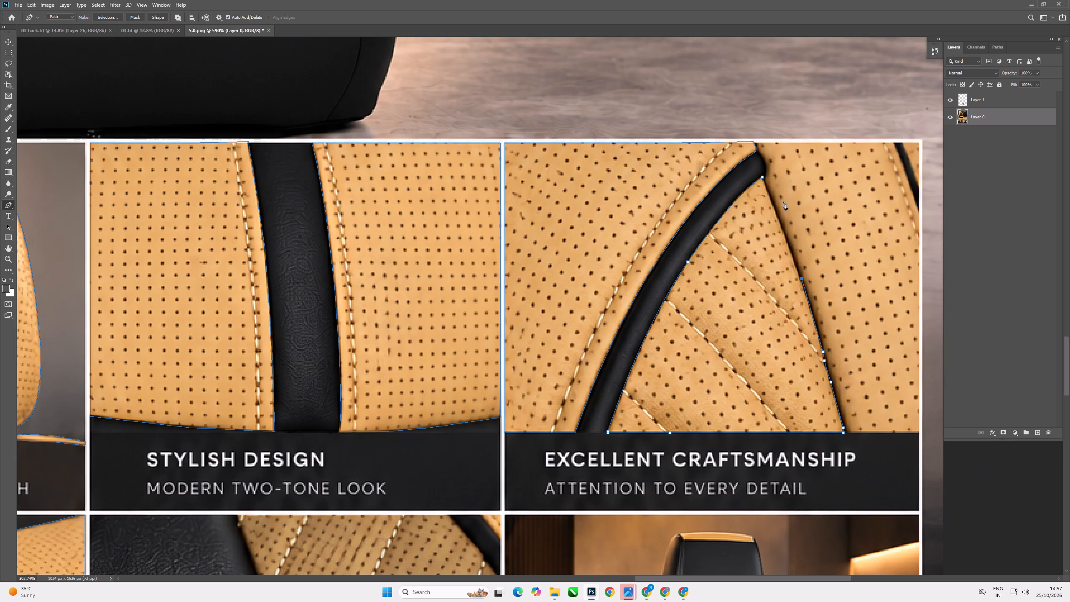
pyautogui.scroll(1, 782, 201)
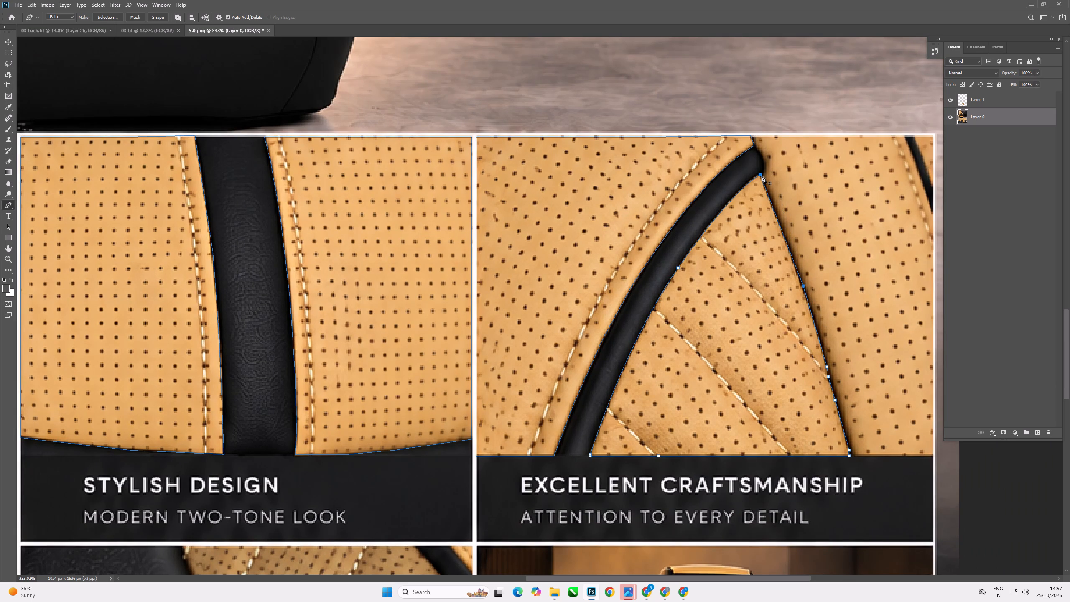
pyautogui.click(761, 175)
# Outline the small tan triangle in the tile's outer top corner, beyond the second black strip, as a closed path.
pyautogui.scroll(-6, 682, 250)
pyautogui.scroll(6, 782, 177)
pyautogui.scroll(5, 707, 208)
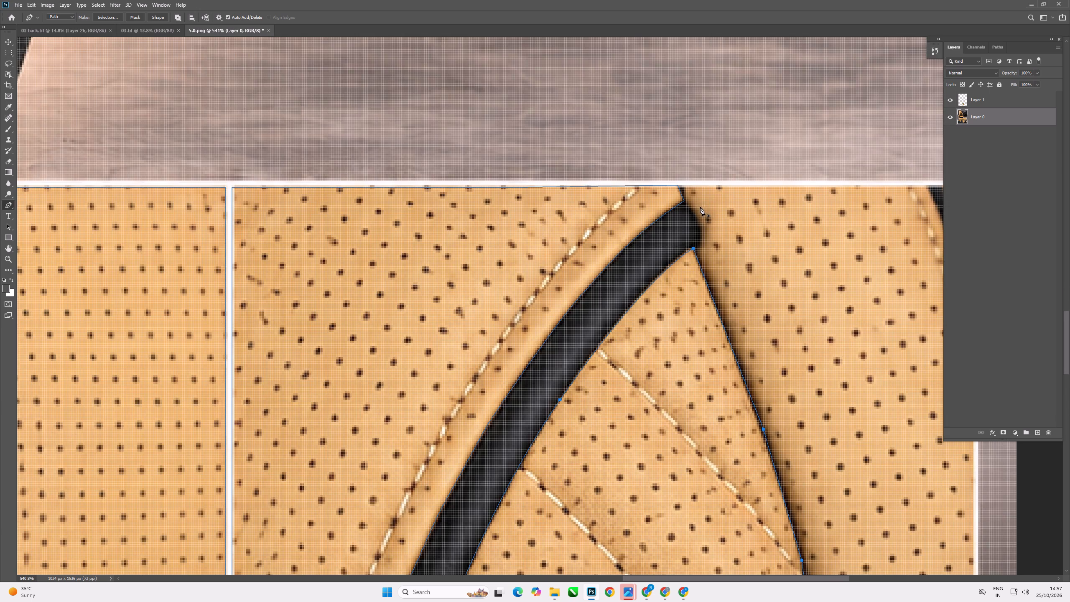
pyautogui.scroll(-7, 695, 201)
pyautogui.scroll(6, 843, 203)
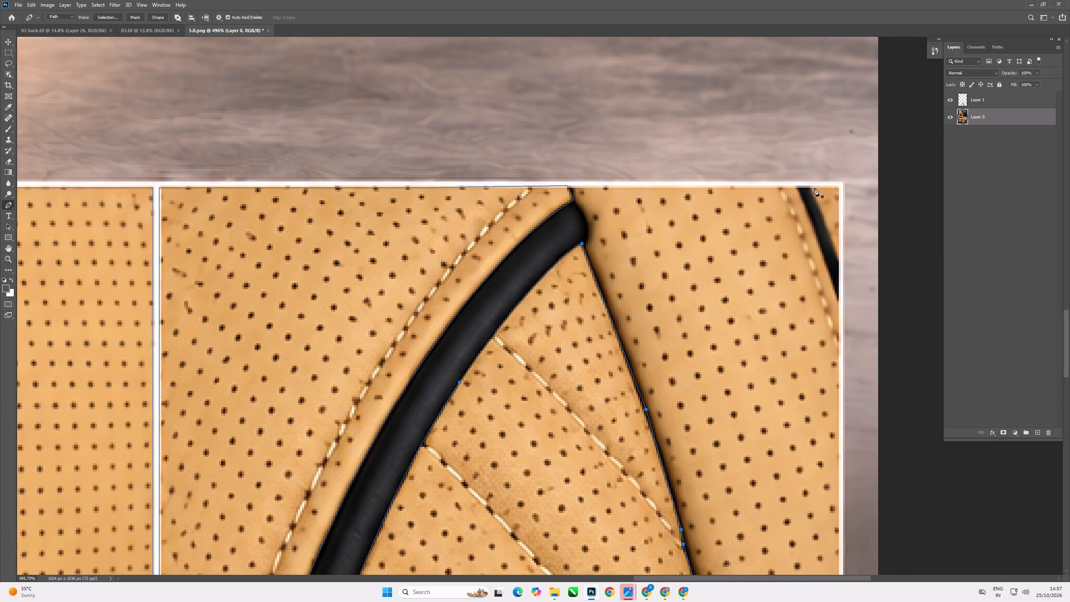
pyautogui.click(810, 188)
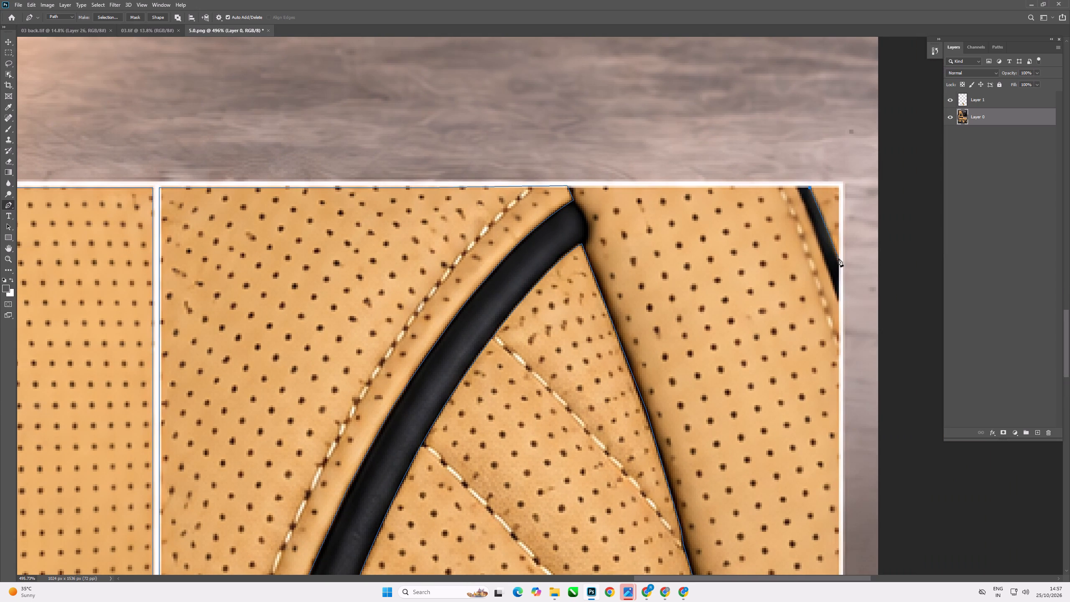
pyautogui.click(838, 258)
pyautogui.click(839, 186)
pyautogui.click(810, 186)
# Start the outer tan panel's path on the top border beside the seam and curve it around the black strip's tip to the quilted panel's apex.
pyautogui.scroll(-8, 718, 298)
pyautogui.scroll(7, 616, 258)
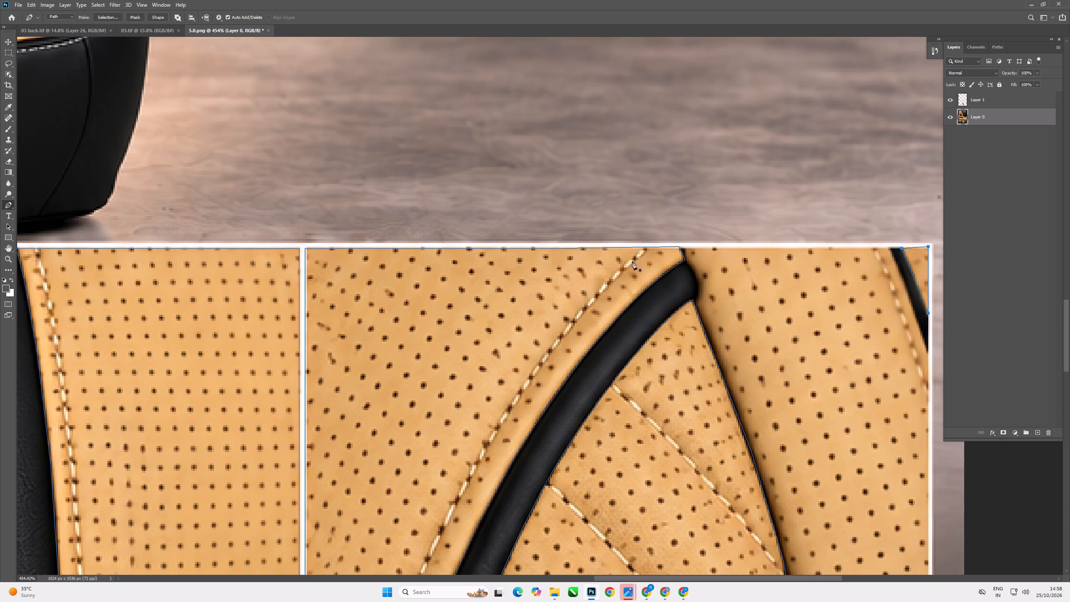
pyautogui.click(686, 248)
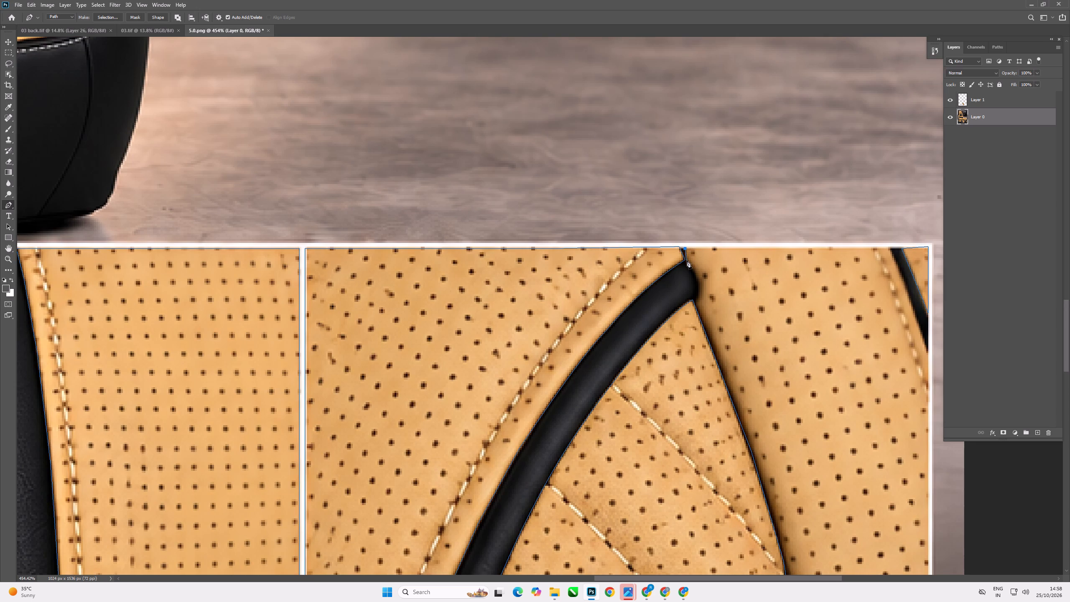
pyautogui.click(687, 260)
pyautogui.scroll(3, 708, 309)
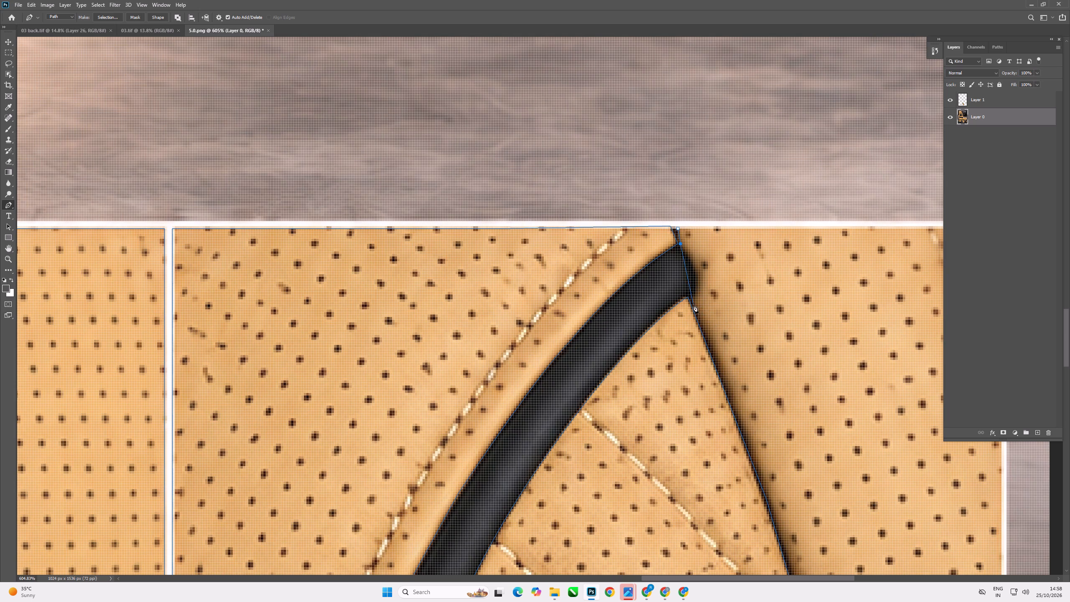
pyautogui.moveTo(693, 305); pyautogui.dragTo(675, 333)
pyautogui.moveTo(675, 333); pyautogui.dragTo(681, 334)
pyautogui.scroll(-6, 707, 322)
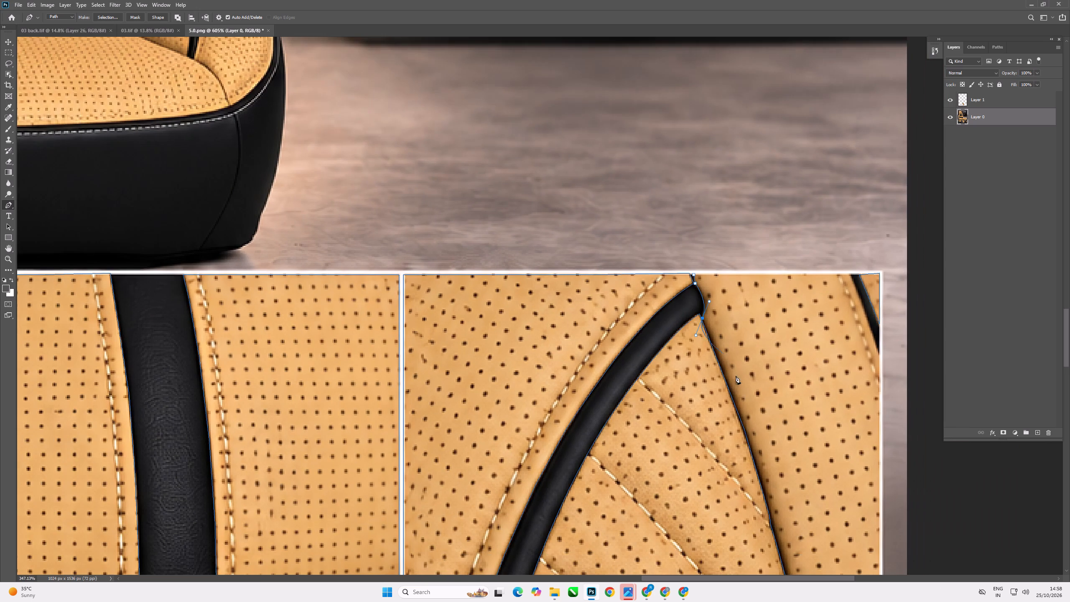
pyautogui.scroll(4, 728, 352)
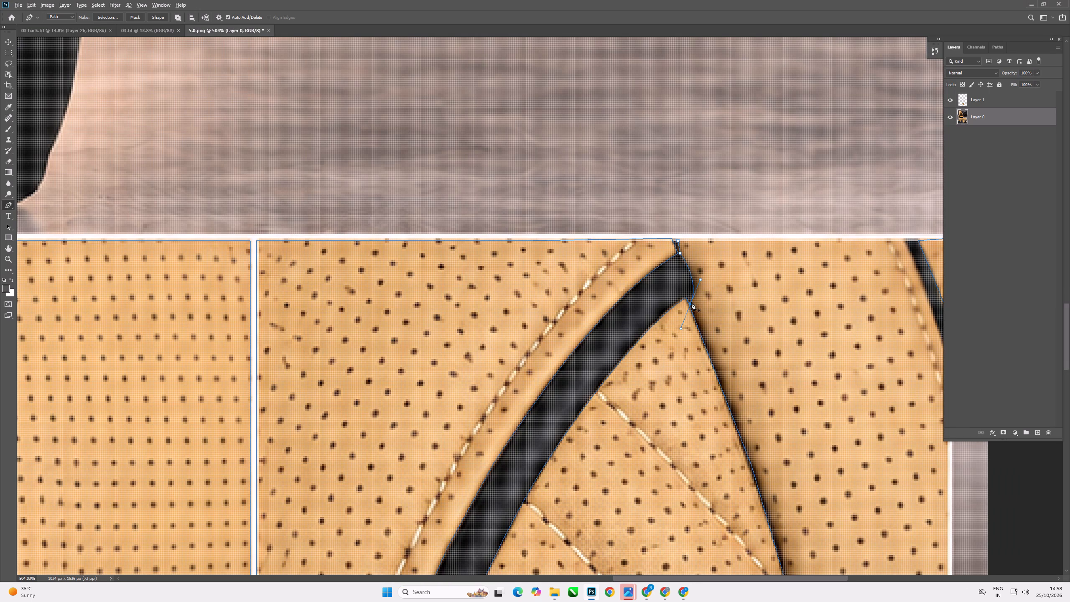
pyautogui.keyDown('alt'); pyautogui.click(691, 304); pyautogui.keyUp('alt')
# Trace the outer tan panel's path down the dark seam from the quilted panel's apex to the tile's bottom border above the caption.
pyautogui.scroll(-6, 718, 253)
pyautogui.scroll(6, 746, 383)
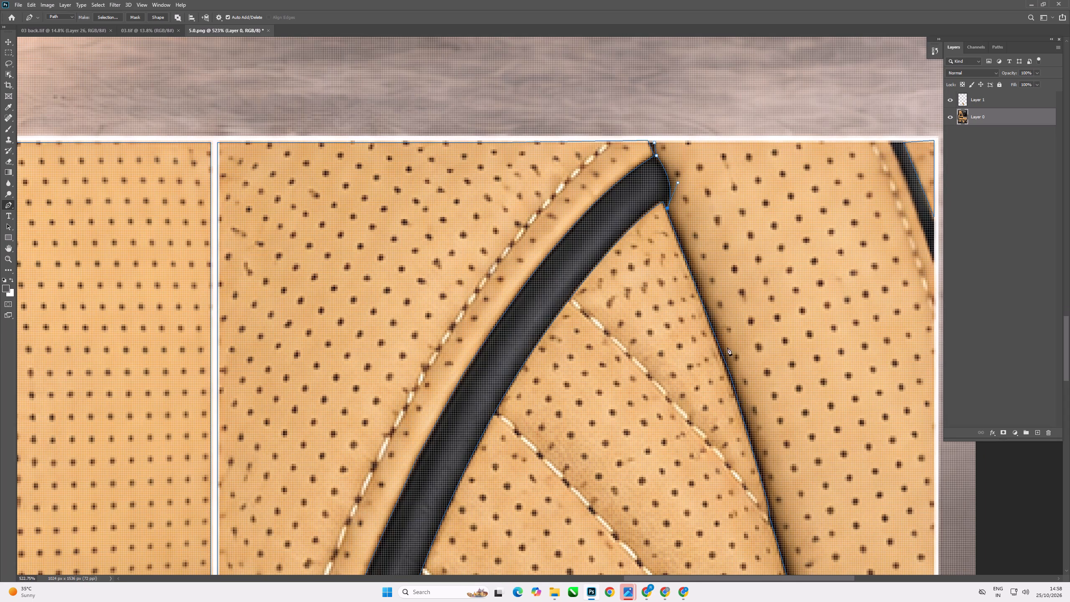
pyautogui.scroll(4, 712, 313)
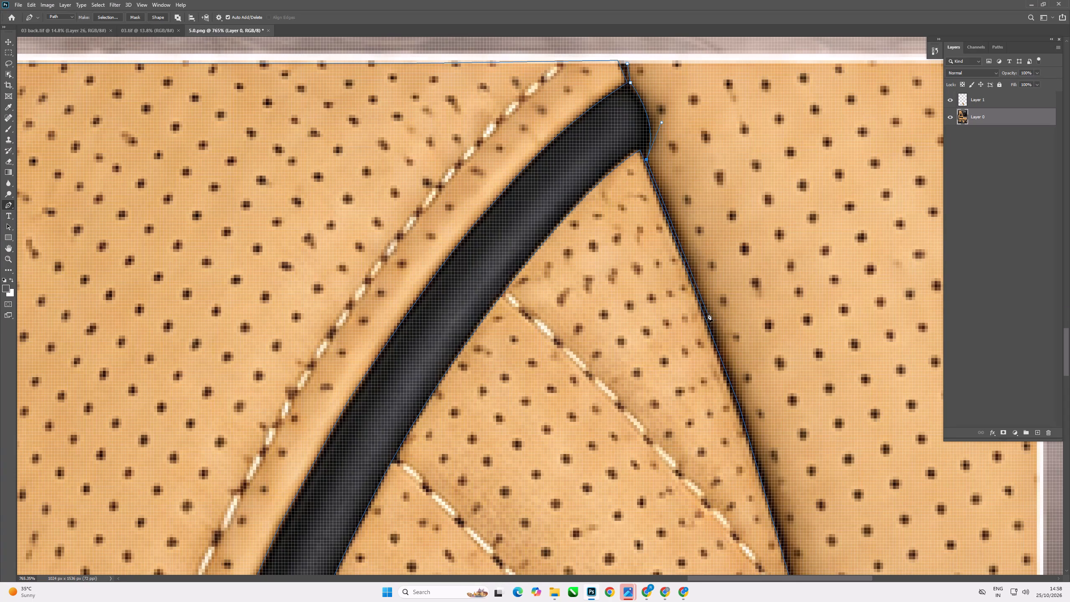
pyautogui.click(707, 314)
pyautogui.scroll(-6, 704, 307)
pyautogui.scroll(6, 726, 372)
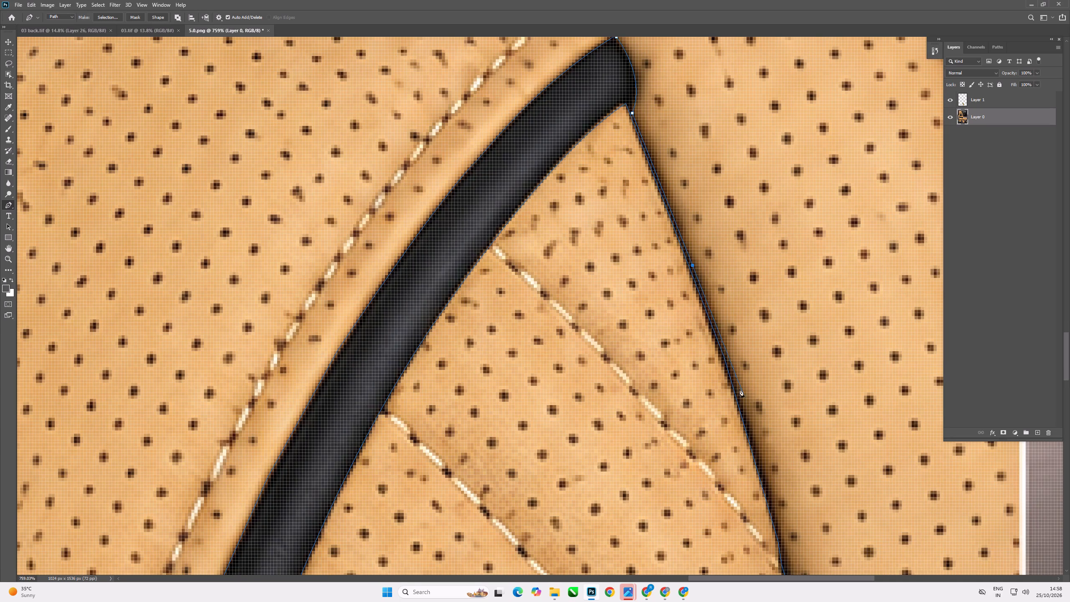
pyautogui.click(734, 379)
pyautogui.scroll(-9, 719, 299)
pyautogui.scroll(6, 750, 388)
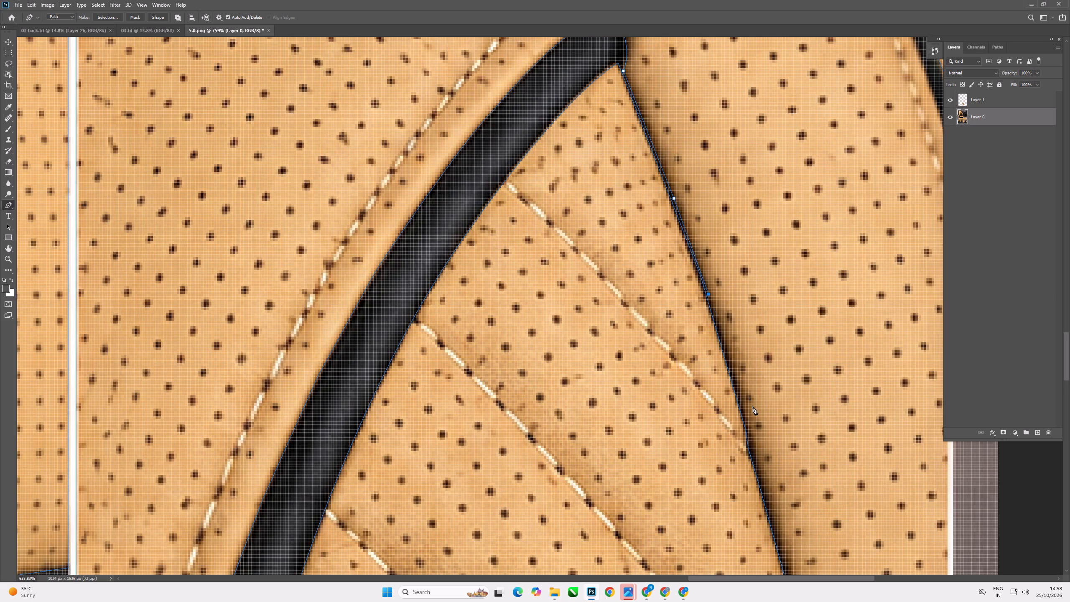
pyautogui.click(739, 394)
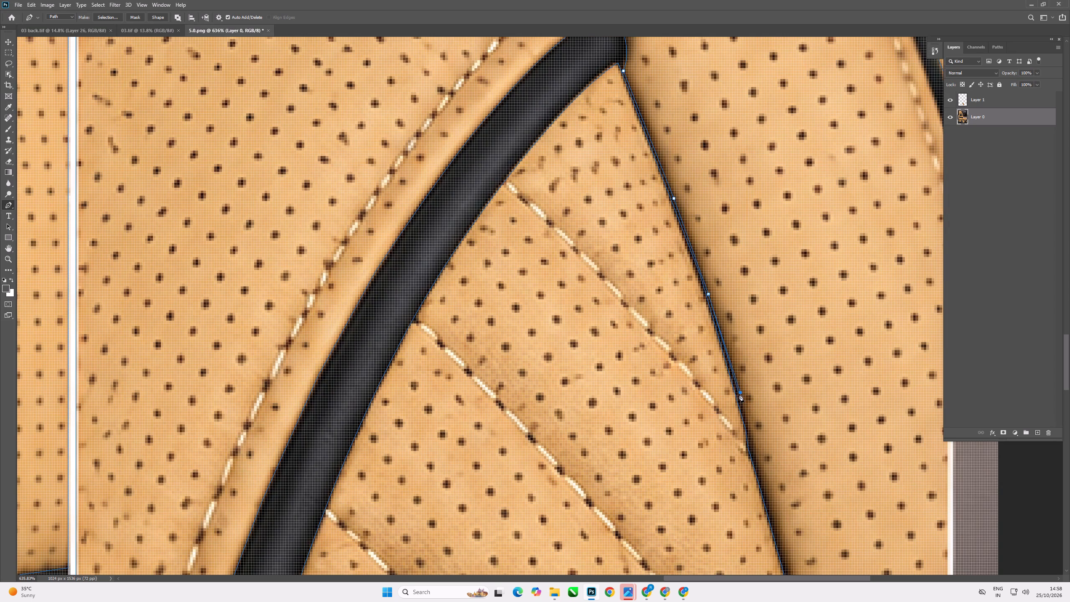
pyautogui.click(754, 453)
pyautogui.click(767, 503)
pyautogui.scroll(-7, 756, 370)
pyautogui.scroll(8, 769, 475)
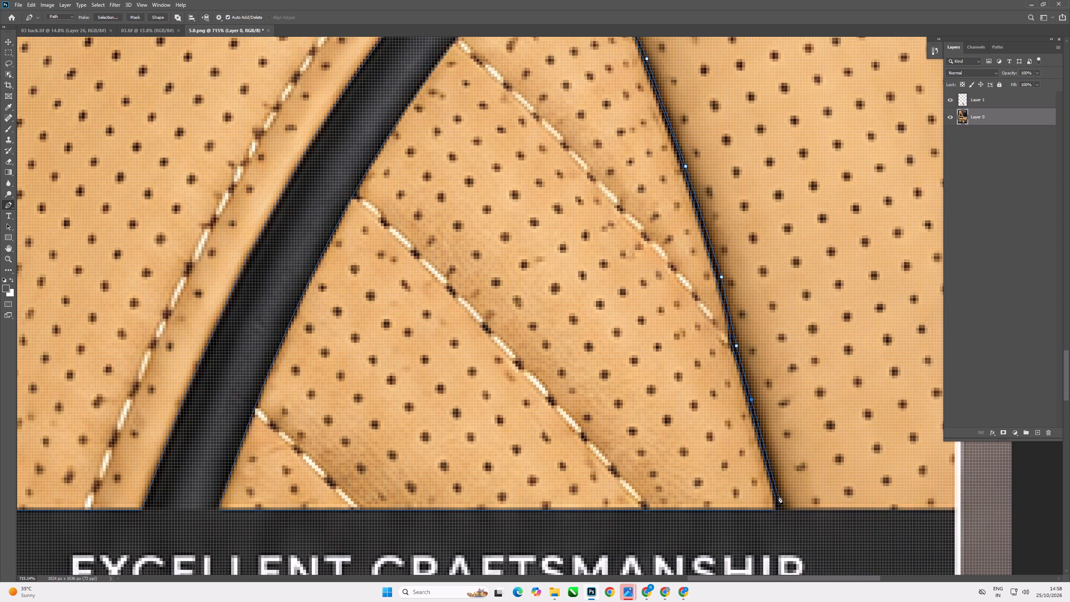
pyautogui.click(780, 496)
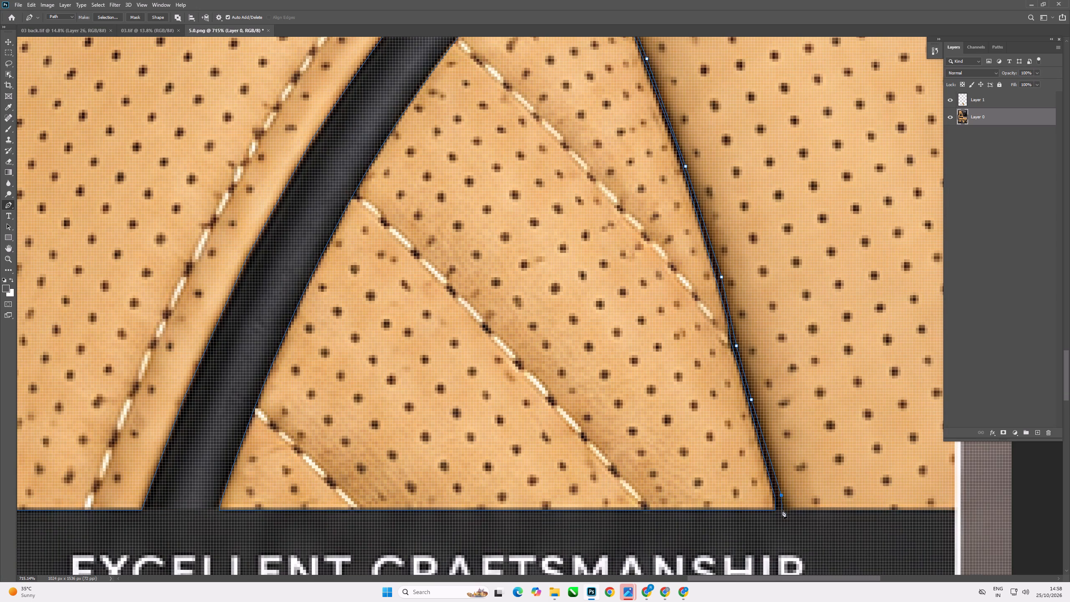
pyautogui.click(782, 510)
# Run the path around the tile's outer bottom corner, up to the second black strip, along its inner edge, and close it at the top seam.
pyautogui.click(955, 509)
pyautogui.scroll(-8, 922, 522)
pyautogui.scroll(-7, 888, 451)
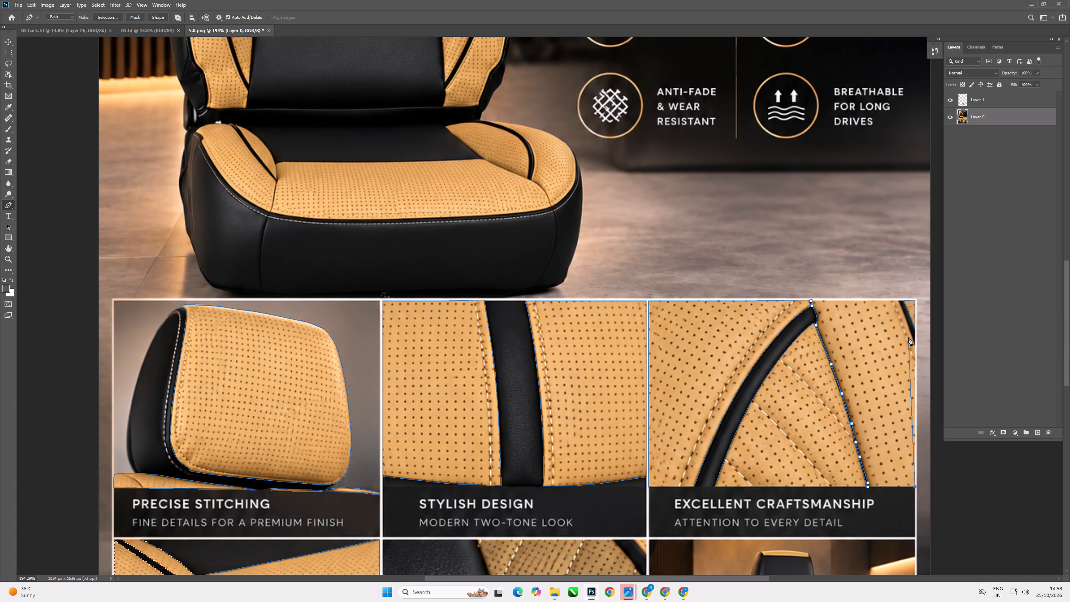
pyautogui.scroll(6, 921, 339)
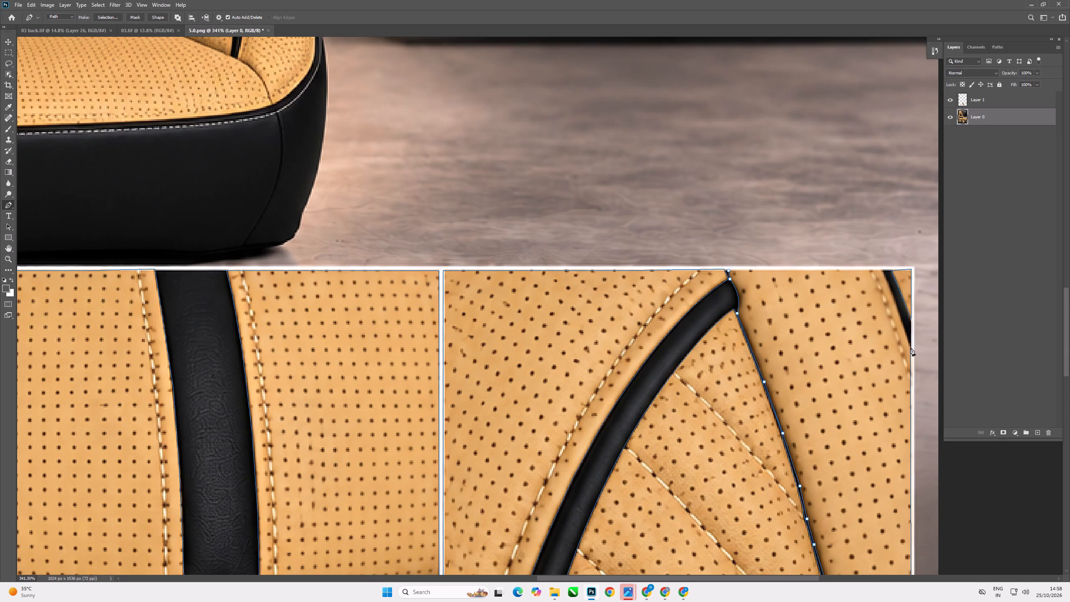
pyautogui.click(910, 347)
pyautogui.scroll(6, 889, 298)
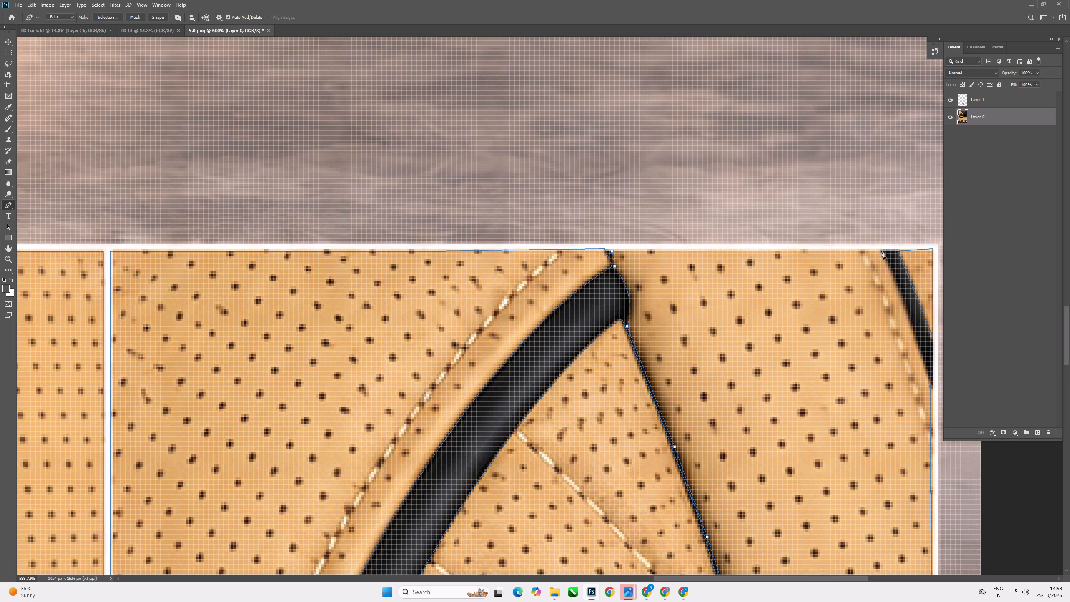
pyautogui.moveTo(881, 250); pyautogui.dragTo(845, 209)
pyautogui.moveTo(845, 209); pyautogui.dragTo(853, 199)
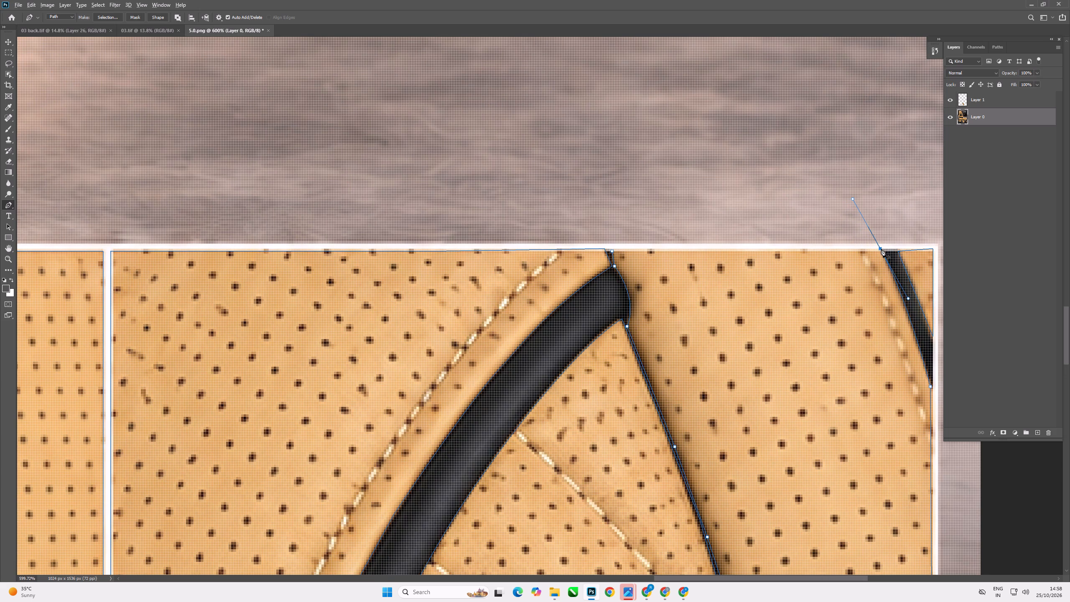
pyautogui.keyDown('alt'); pyautogui.click(881, 249); pyautogui.keyUp('alt')
pyautogui.click(613, 253)
# In the Rear View tile, start a path at the headrest's tan top strip and run it along the strip's lower edge.
pyautogui.scroll(-7, 624, 263)
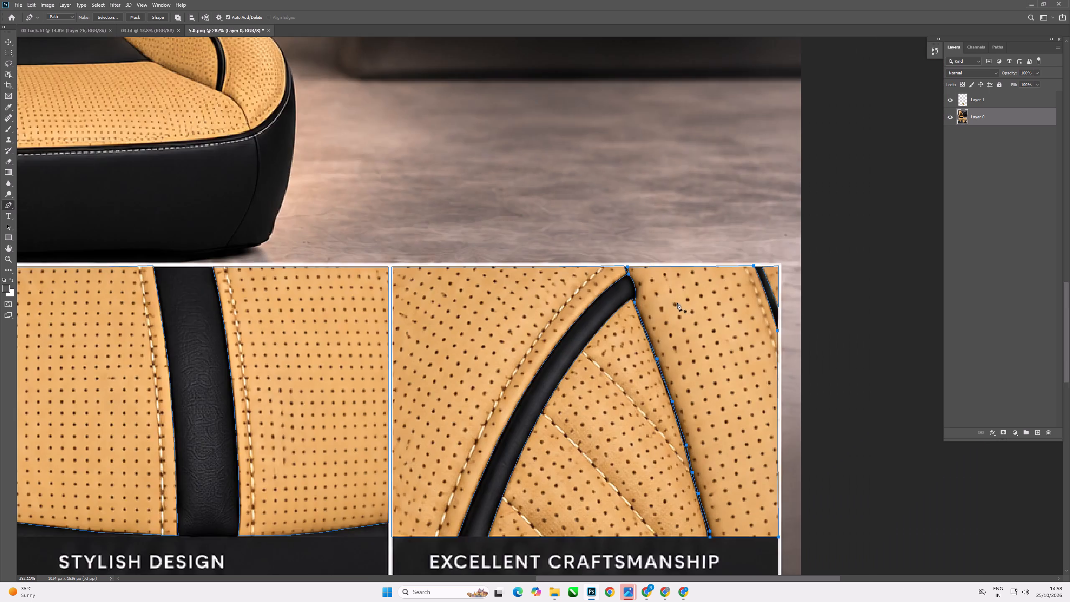
pyautogui.scroll(-15, 677, 303)
pyautogui.scroll(6, 636, 492)
pyautogui.scroll(10, 645, 393)
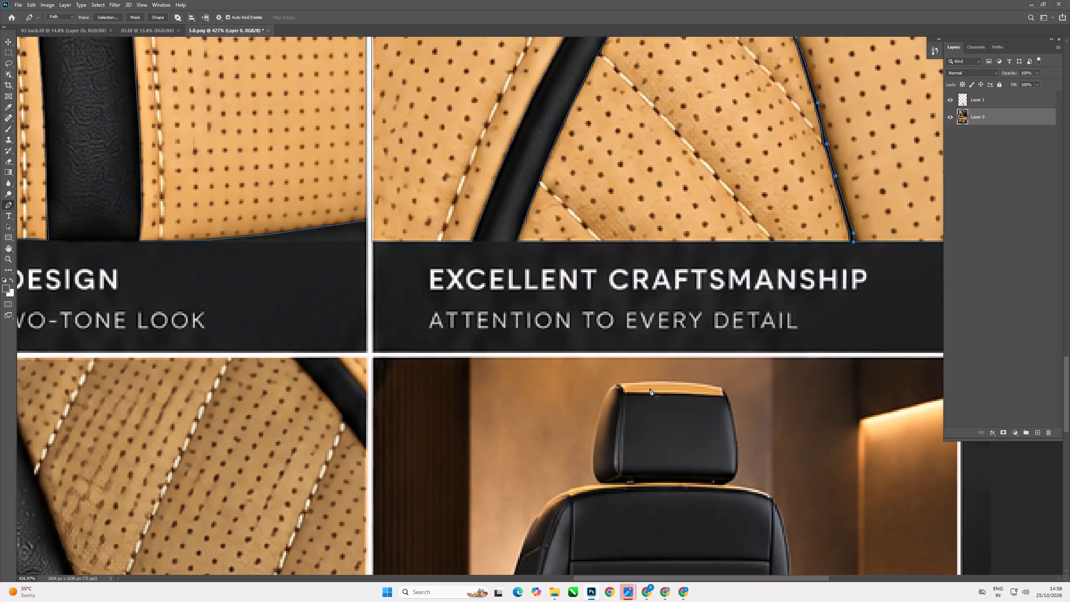
pyautogui.scroll(14, 650, 388)
pyautogui.click(591, 382)
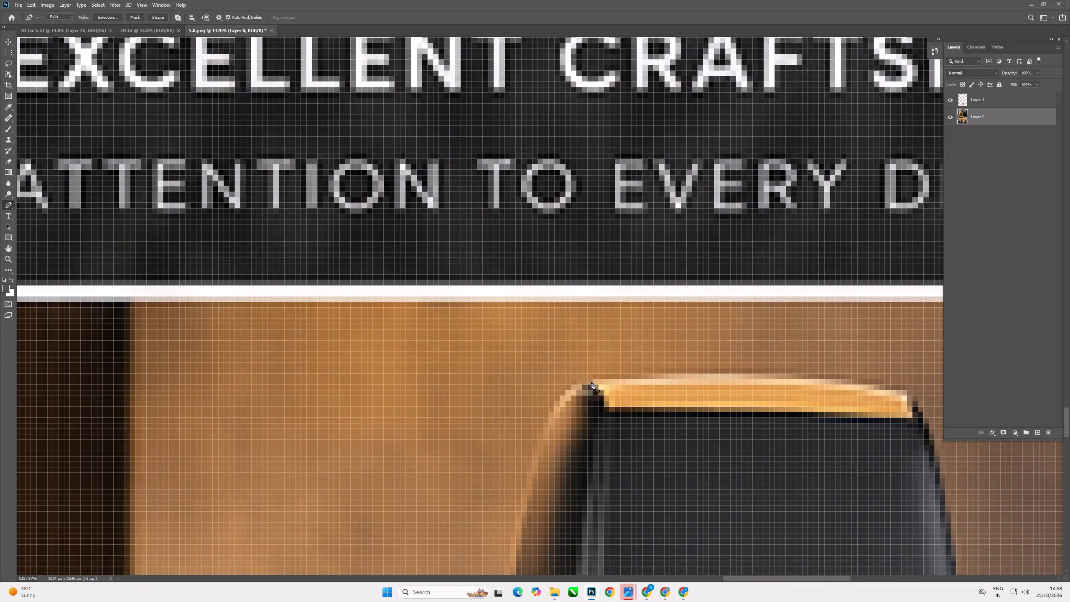
pyautogui.click(611, 412)
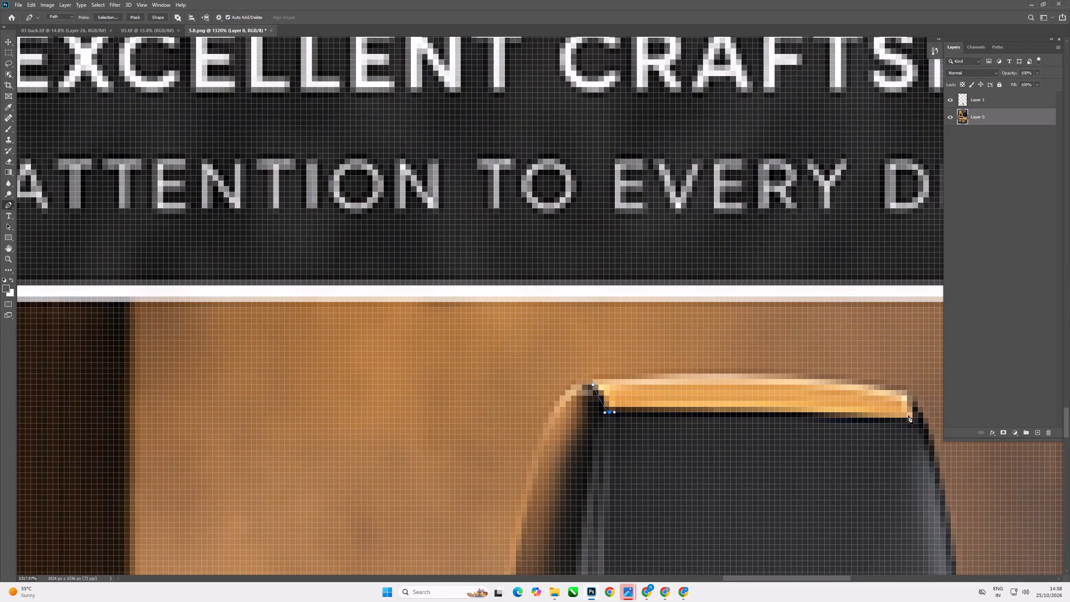
pyautogui.click(911, 416)
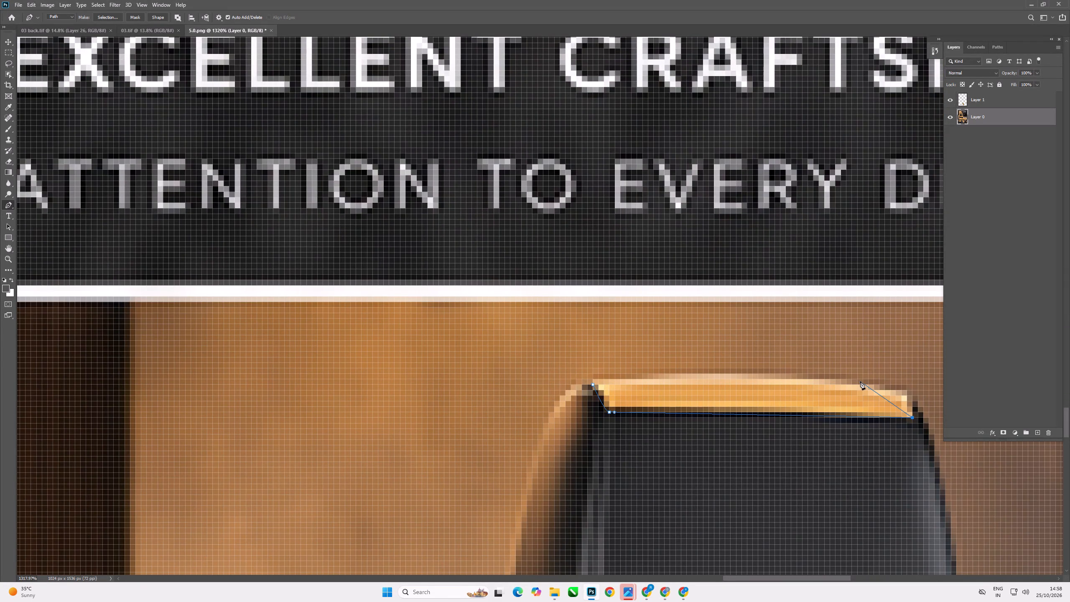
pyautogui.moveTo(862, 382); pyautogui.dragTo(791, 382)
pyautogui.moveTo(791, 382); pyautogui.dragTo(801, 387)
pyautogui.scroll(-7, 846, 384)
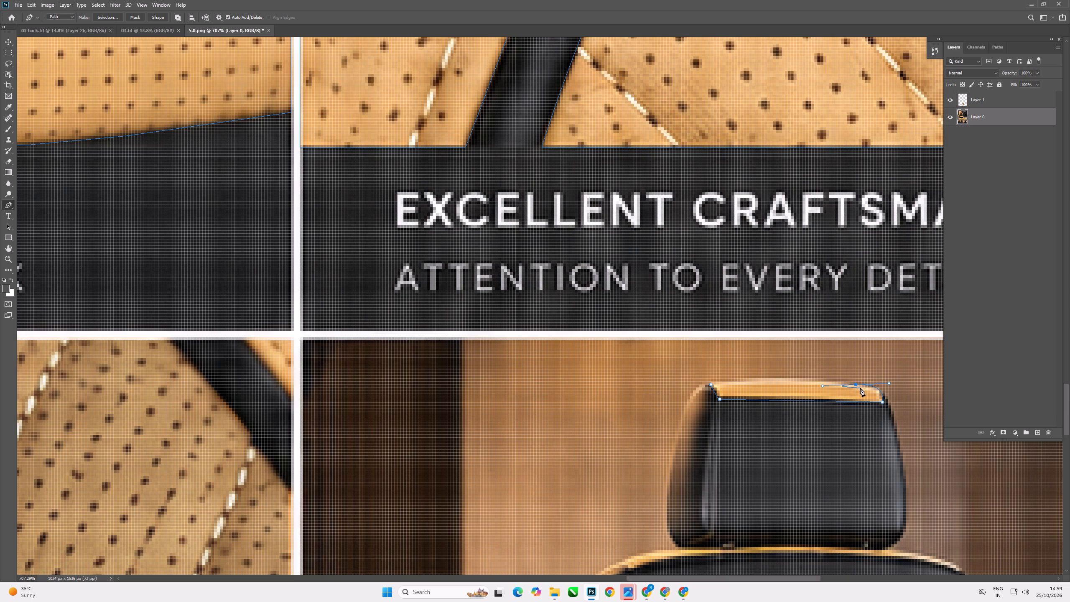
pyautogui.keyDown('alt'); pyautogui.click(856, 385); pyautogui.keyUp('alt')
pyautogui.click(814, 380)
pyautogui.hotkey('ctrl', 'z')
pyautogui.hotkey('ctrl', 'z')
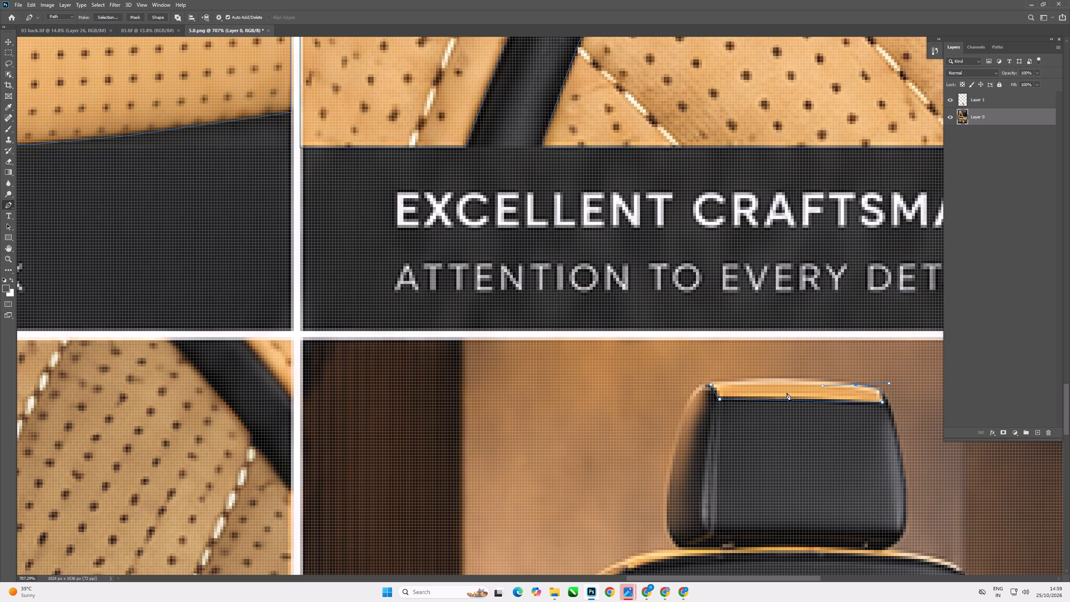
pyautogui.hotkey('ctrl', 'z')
# Bring the path to the headrest strip's far upper corner and close it with a curve along the strip's top edge.
pyautogui.click(878, 388)
pyautogui.moveTo(711, 386); pyautogui.dragTo(685, 409)
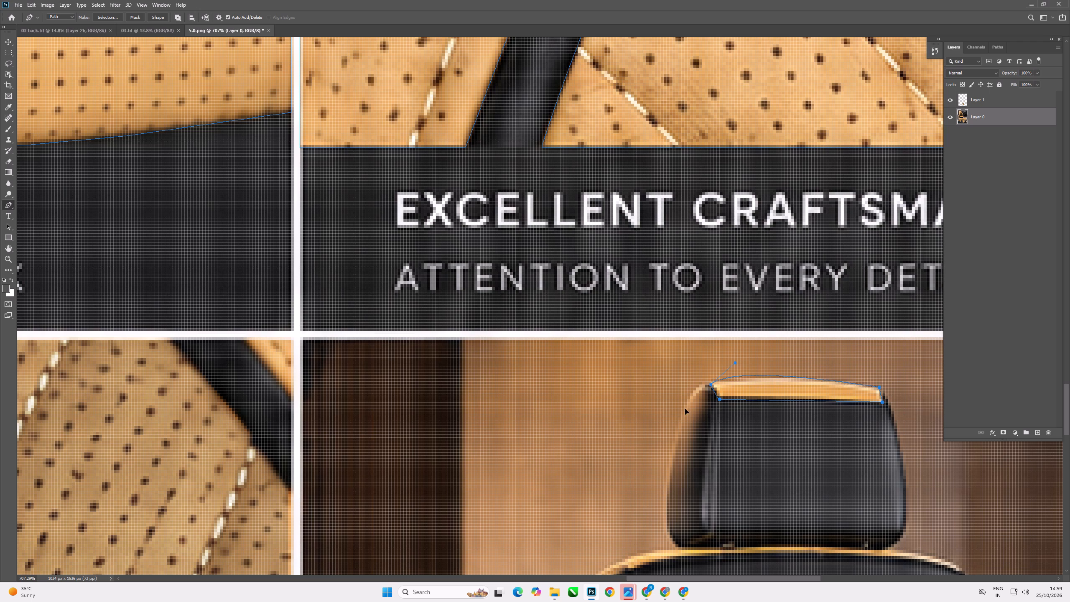
pyautogui.moveTo(685, 409); pyautogui.dragTo(660, 401)
# Outline the small yellow sliver between the rear-view seat's cushion side and the lower backrest as a closed path.
pyautogui.scroll(-15, 710, 309)
pyautogui.scroll(18, 704, 380)
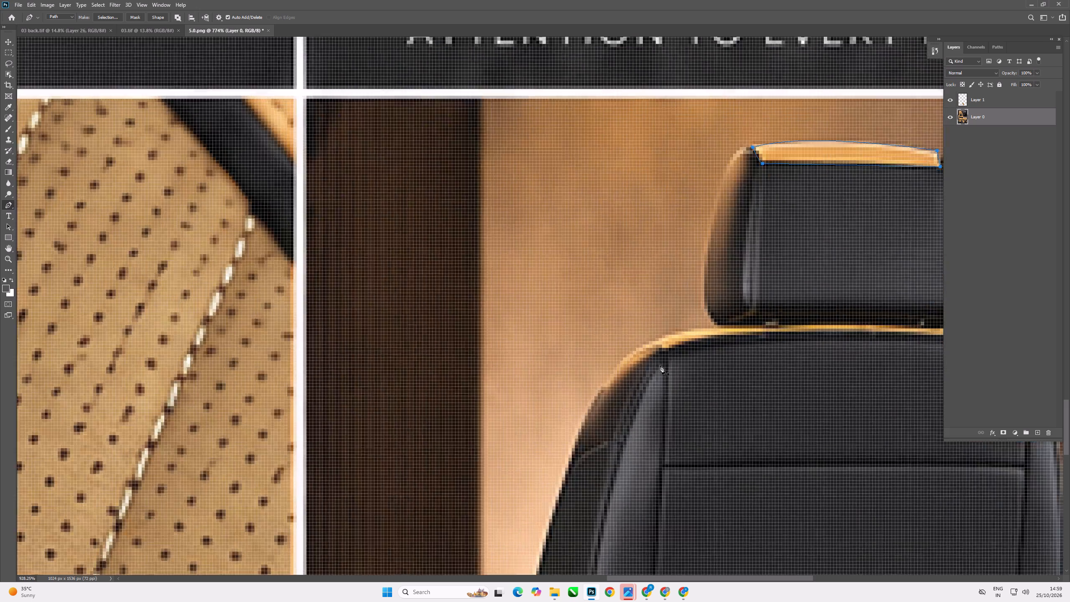
pyautogui.scroll(1, 660, 365)
pyautogui.scroll(-20, 642, 380)
pyautogui.scroll(-1, 642, 380)
pyautogui.scroll(7, 640, 478)
pyautogui.scroll(13, 588, 407)
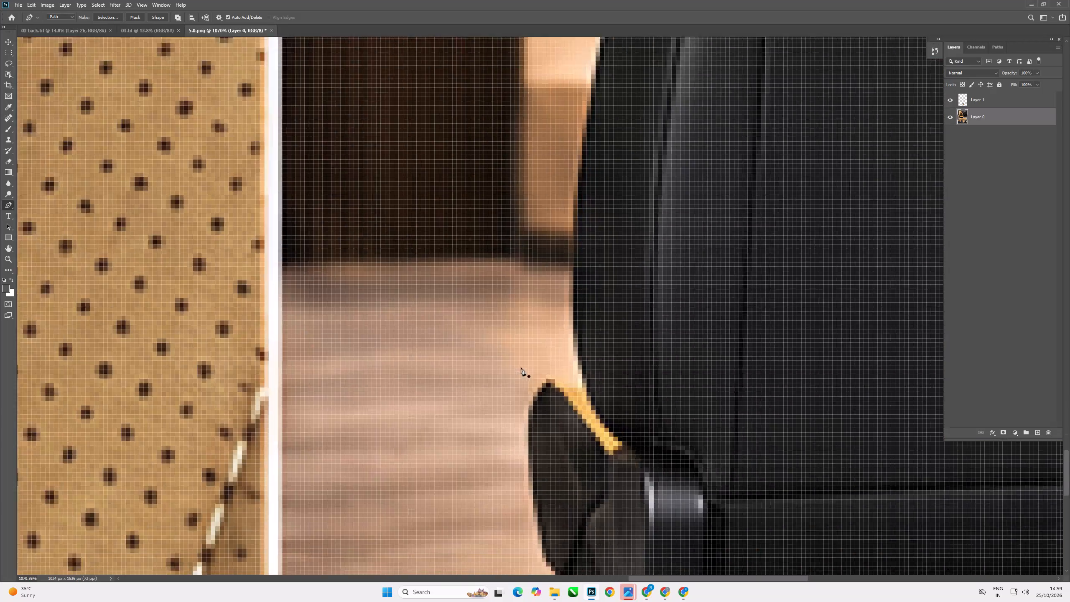
pyautogui.scroll(1, 521, 367)
pyautogui.click(551, 380)
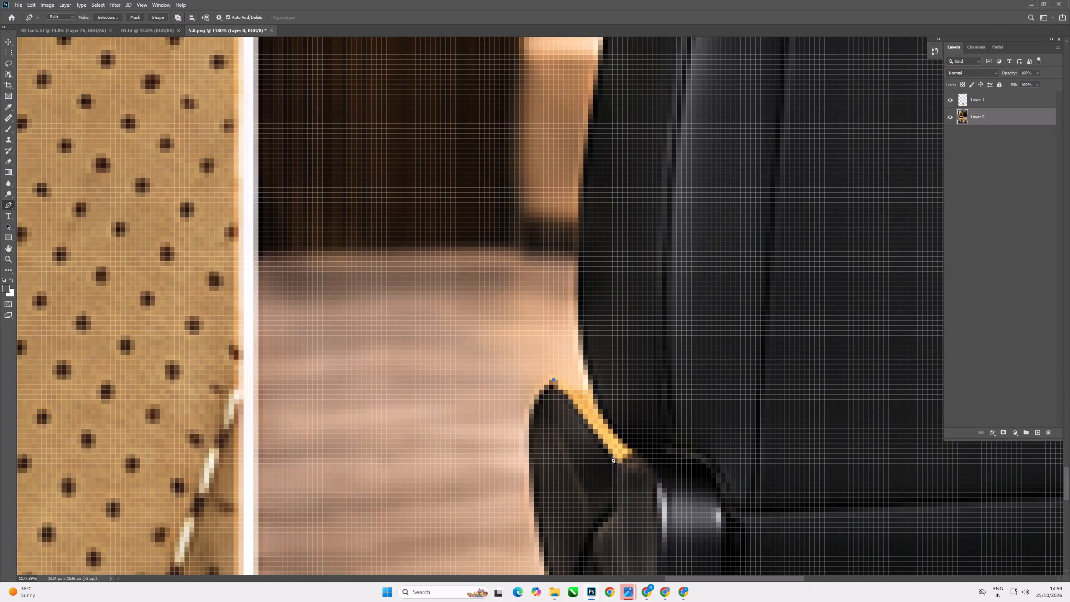
pyautogui.click(618, 464)
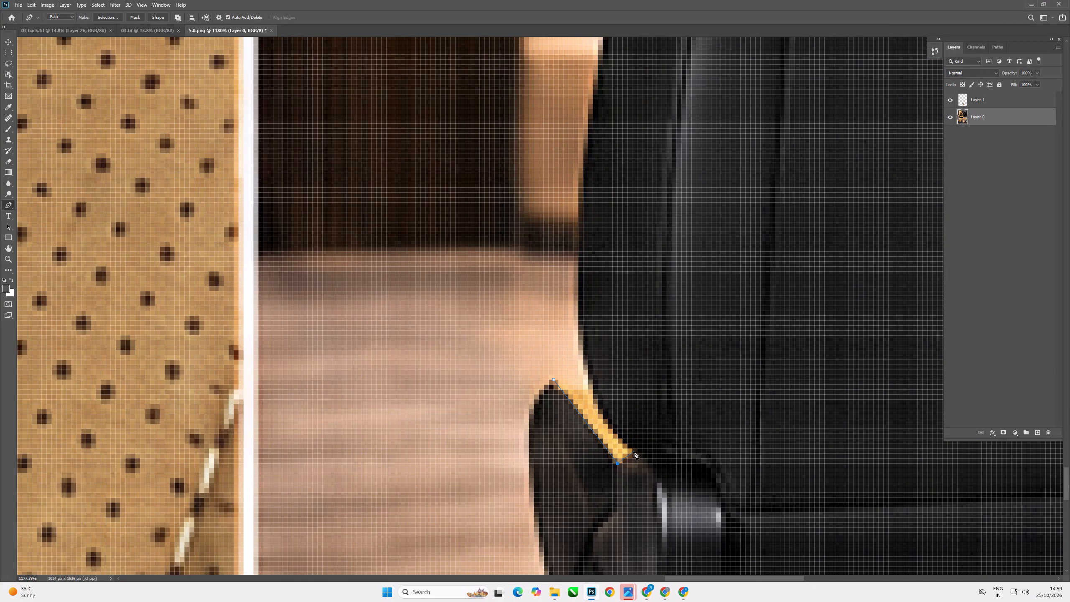
pyautogui.click(634, 451)
pyautogui.click(583, 389)
pyautogui.click(552, 379)
# In the Rear View tile, start a path at the backrest's left shoulder and run it along the tan top trim's lower edge to the far shoulder.
pyautogui.scroll(-16, 464, 413)
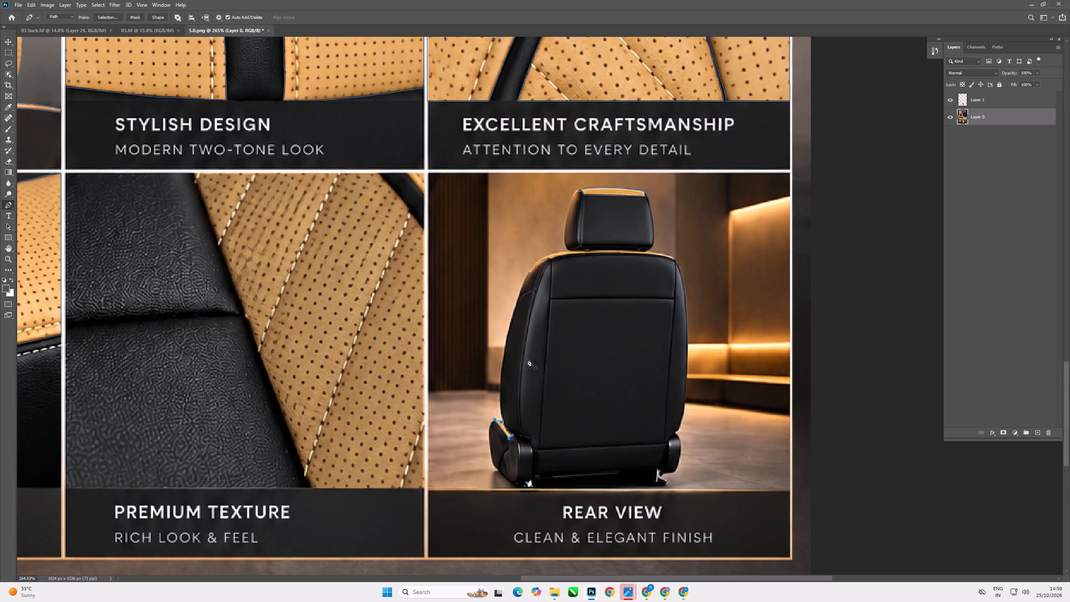
pyautogui.scroll(11, 534, 249)
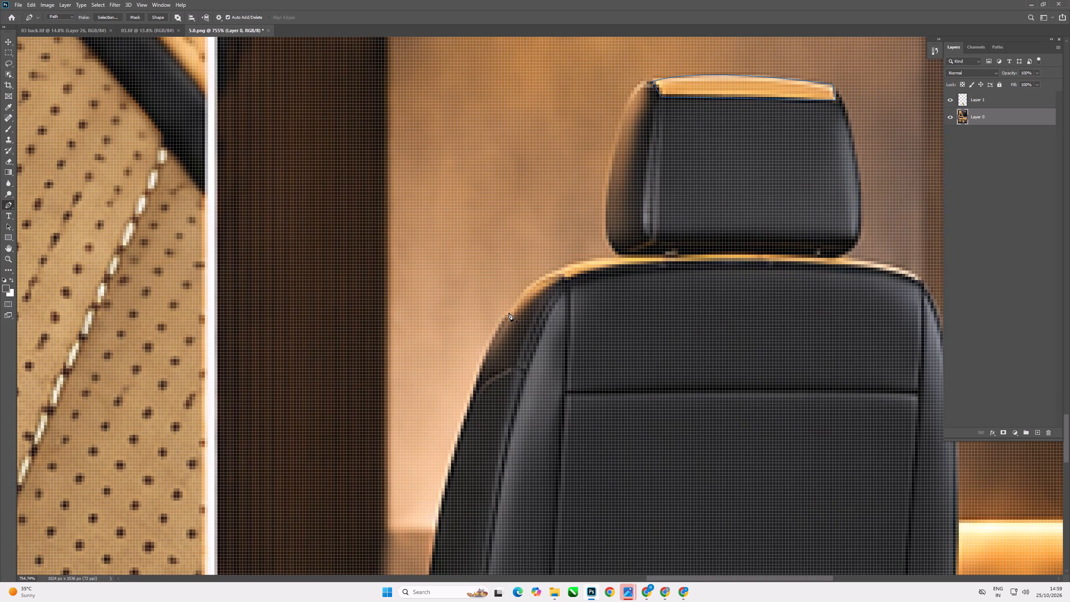
pyautogui.click(507, 315)
pyautogui.hotkey('ctrl', 'z')
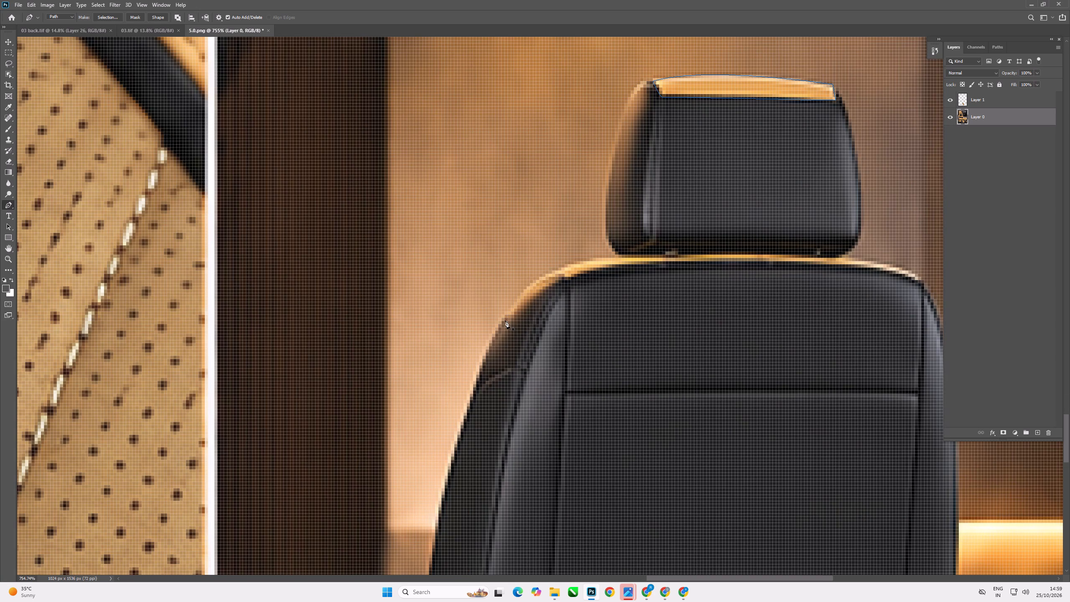
pyautogui.click(505, 317)
pyautogui.scroll(-6, 558, 293)
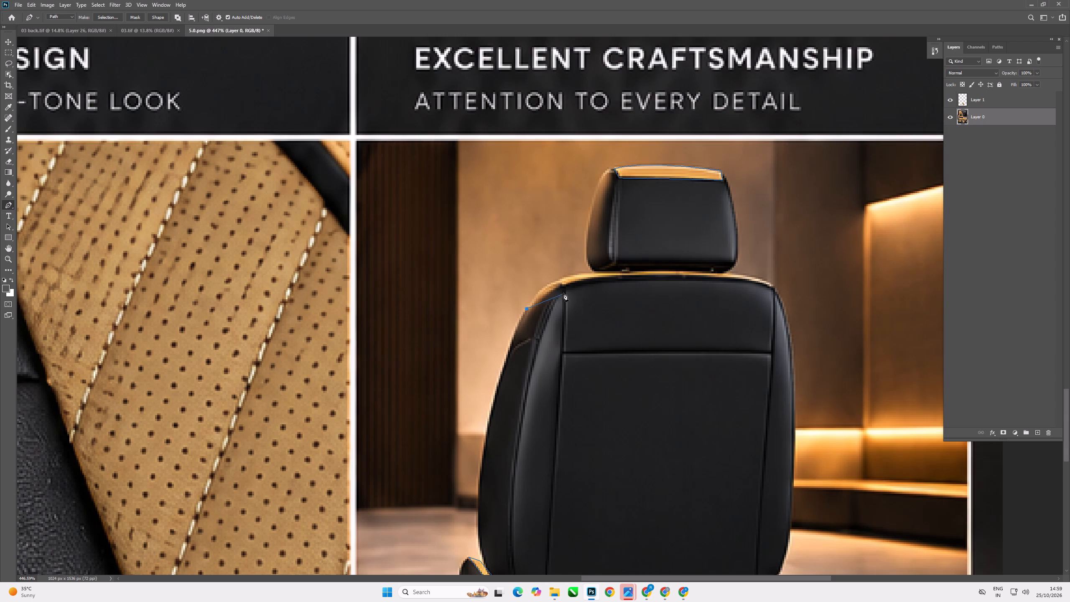
pyautogui.click(562, 284)
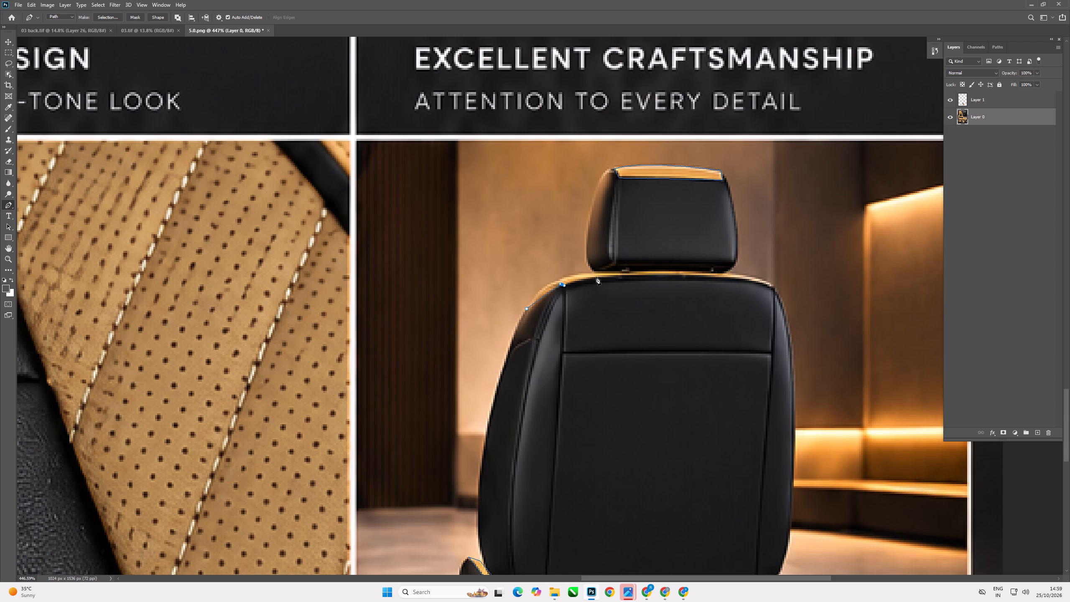
pyautogui.click(596, 277)
pyautogui.click(657, 276)
pyautogui.click(716, 277)
pyautogui.scroll(-5, 633, 287)
pyautogui.scroll(7, 743, 302)
pyautogui.scroll(-5, 702, 283)
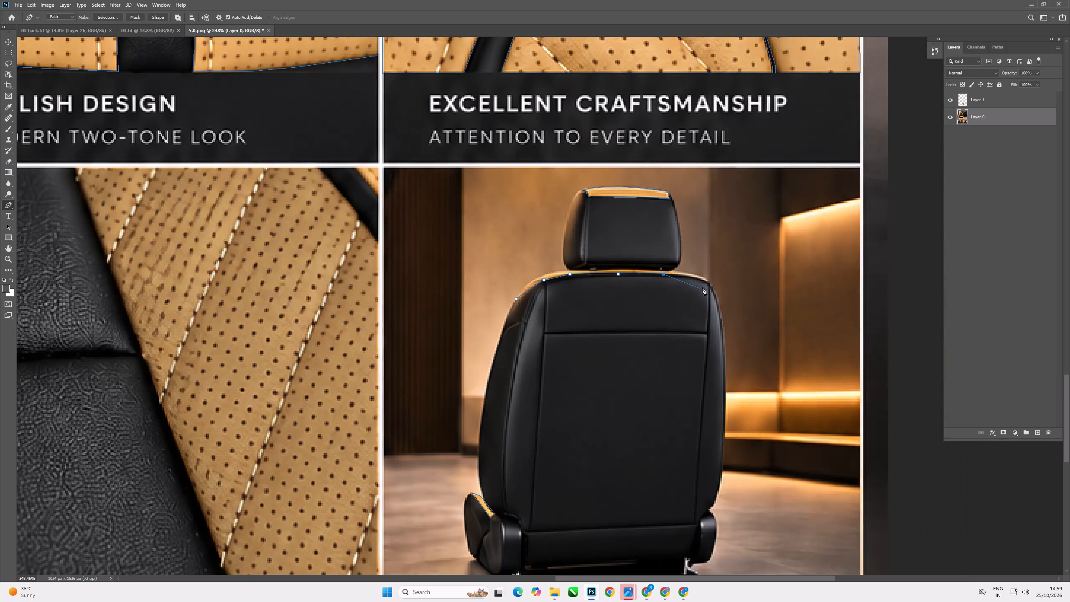
pyautogui.scroll(3, 706, 284)
pyautogui.moveTo(707, 281); pyautogui.dragTo(707, 284)
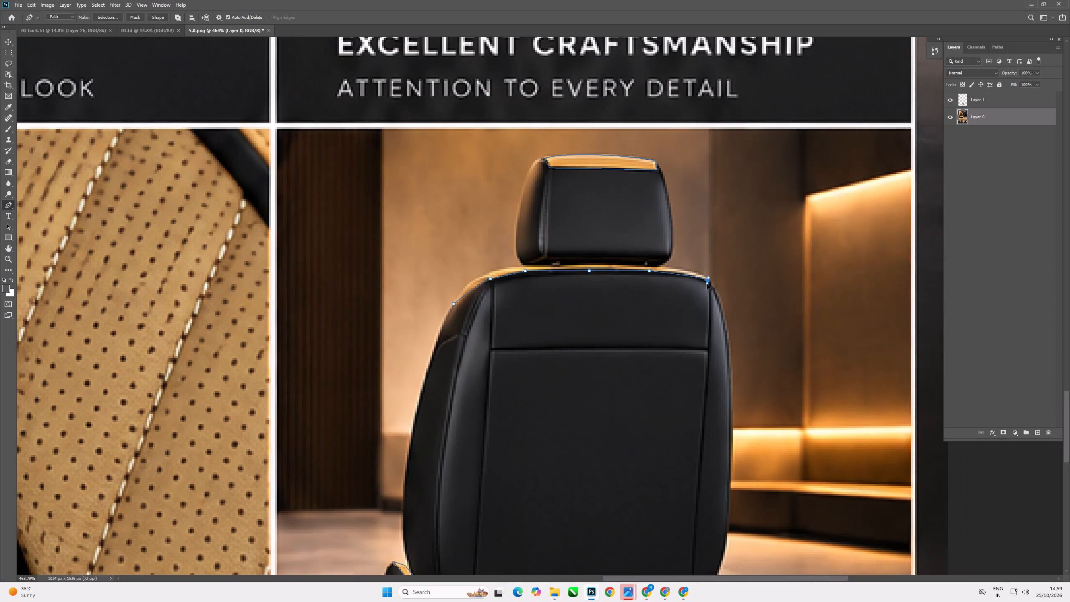
pyautogui.moveTo(707, 284); pyautogui.dragTo(717, 288)
pyautogui.keyDown('alt'); pyautogui.click(708, 281); pyautogui.keyUp('alt')
# Bring the path back along the upper edge of the backrest's tan trim, beneath the headrest, and close it at the starting shoulder.
pyautogui.moveTo(666, 267); pyautogui.dragTo(632, 271)
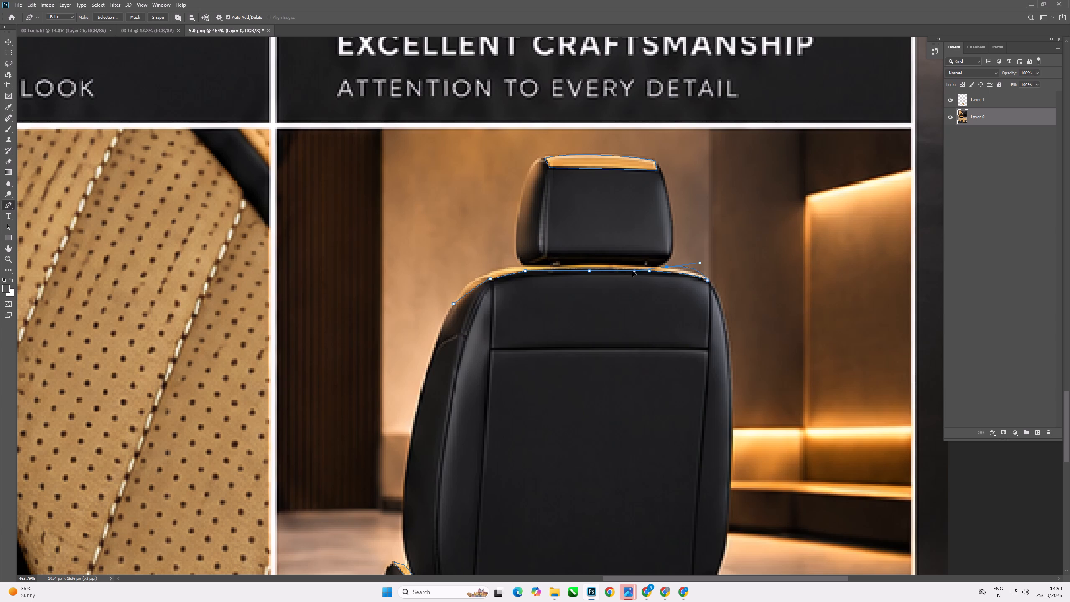
pyautogui.moveTo(632, 271); pyautogui.dragTo(632, 268)
pyautogui.moveTo(632, 268); pyautogui.dragTo(631, 266)
pyautogui.hotkey('ctrl', 'z')
pyautogui.scroll(5, 662, 263)
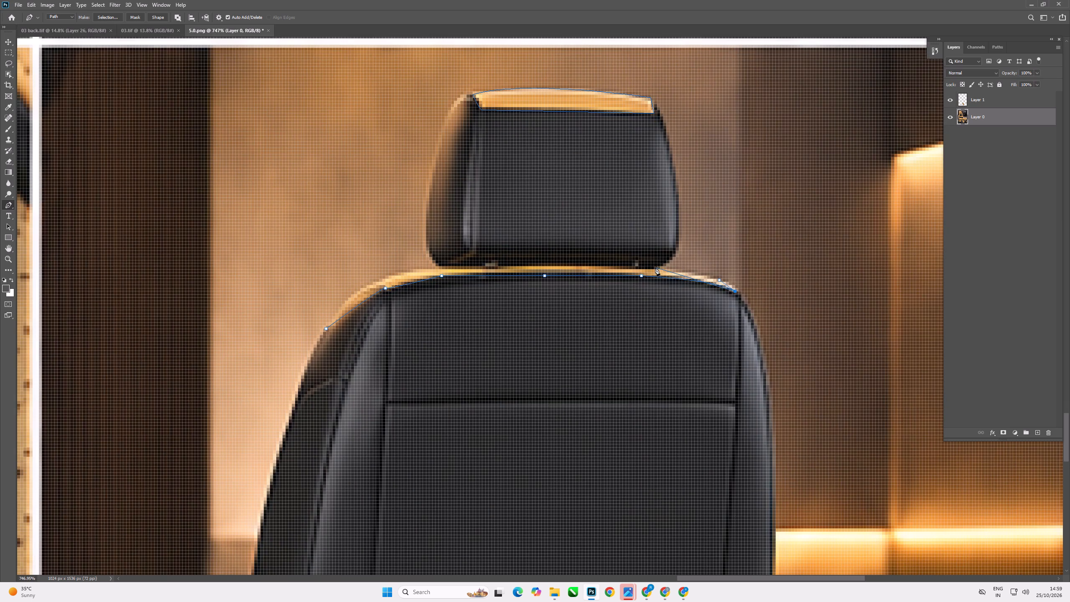
pyautogui.moveTo(656, 268); pyautogui.dragTo(610, 288)
pyautogui.moveTo(610, 288); pyautogui.dragTo(569, 260)
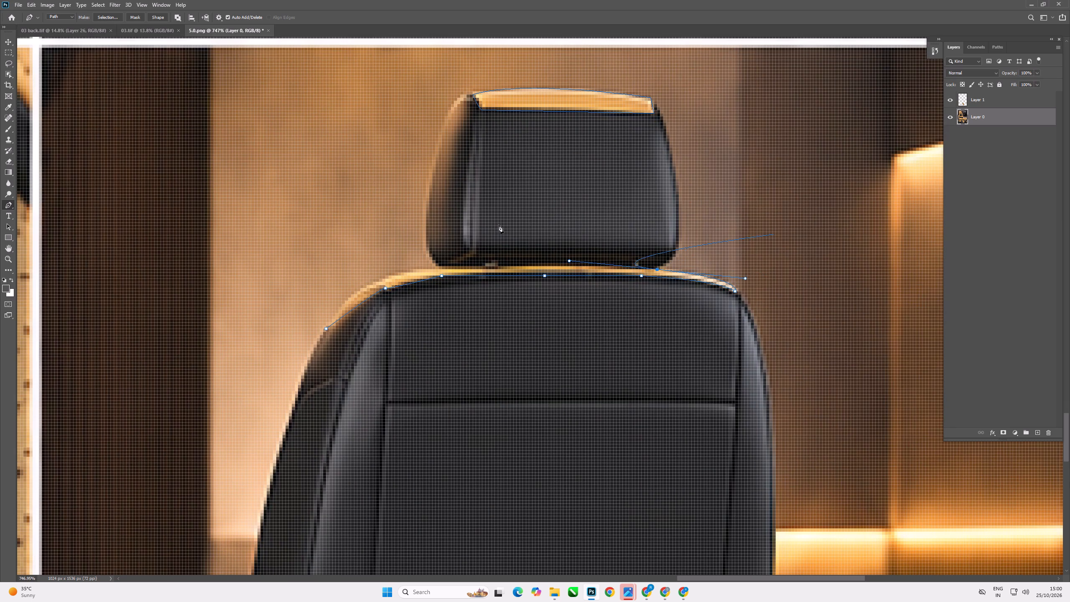
pyautogui.scroll(-7, 330, 263)
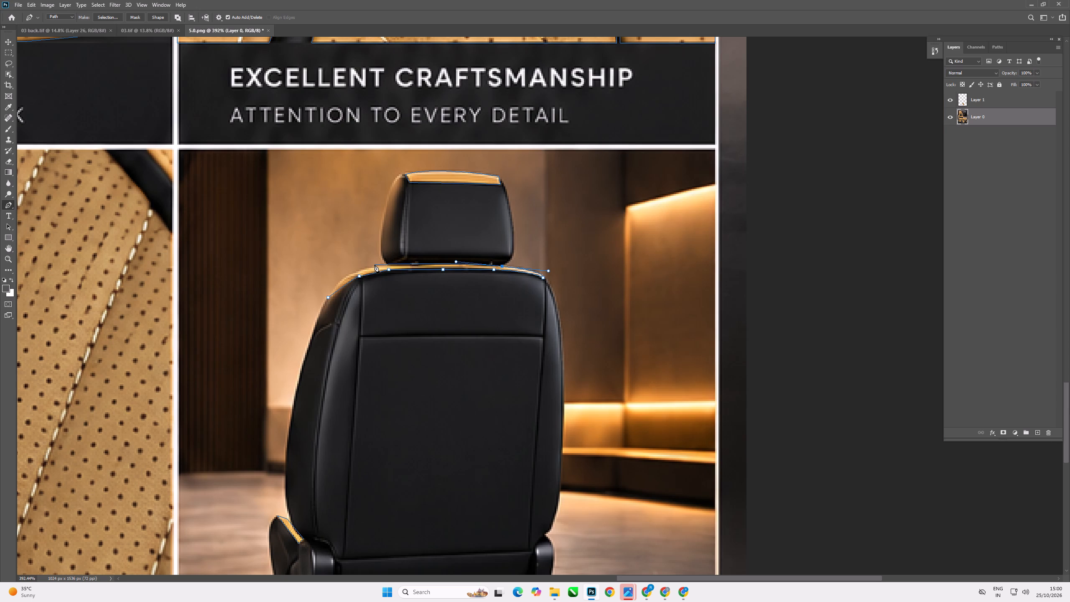
pyautogui.click(374, 265)
pyautogui.moveTo(327, 298); pyautogui.dragTo(323, 321)
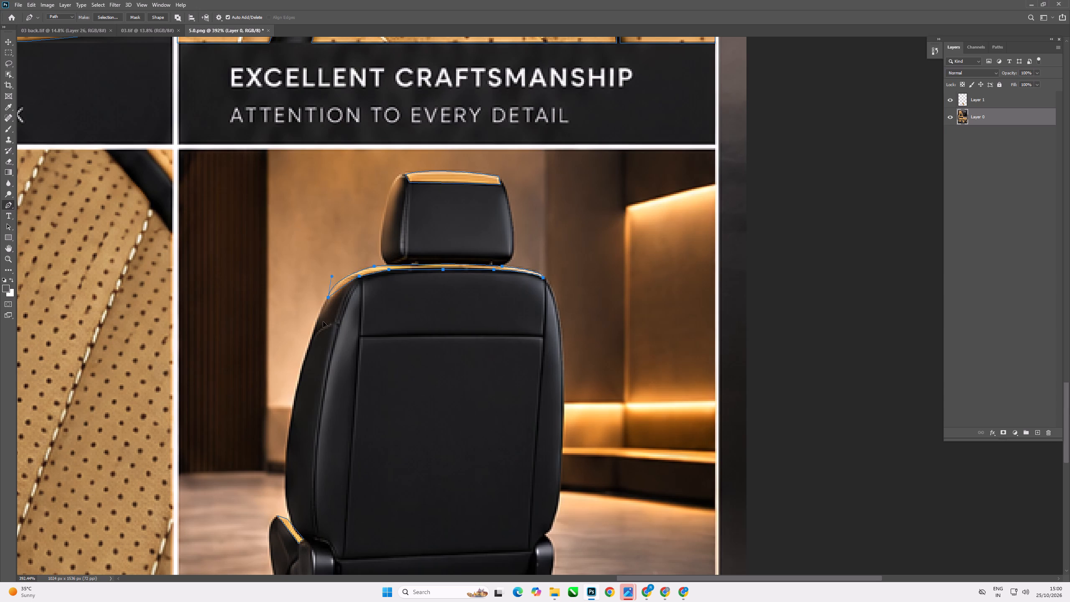
pyautogui.moveTo(323, 321); pyautogui.dragTo(316, 325)
# On the main seat's cushion, start a path at the left bolster's rear outer corner and curve it over the top and down its inner edge.
pyautogui.scroll(-16, 499, 312)
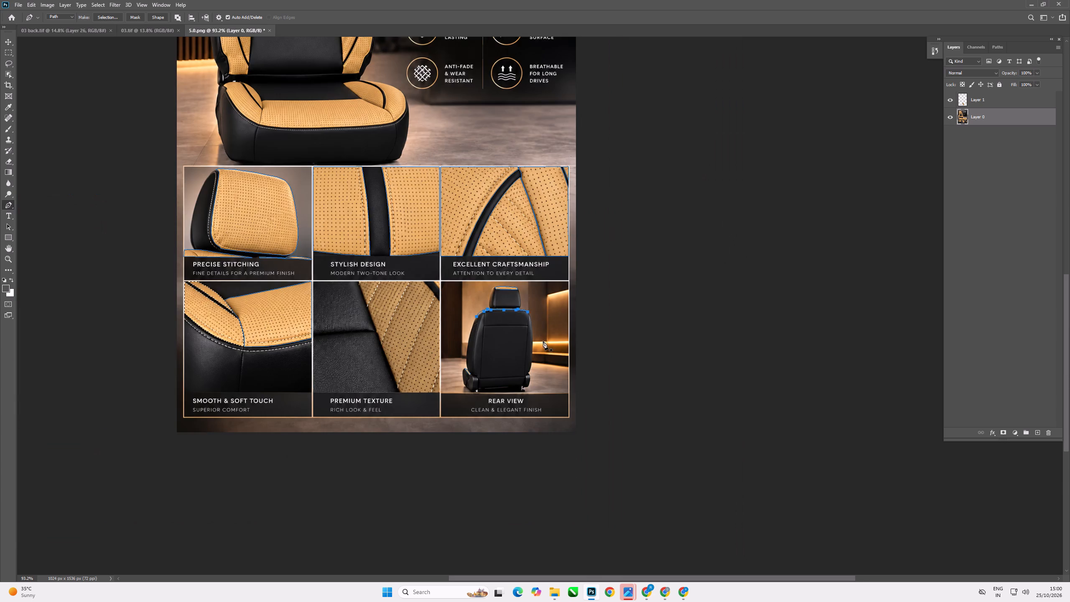
pyautogui.scroll(5, 462, 189)
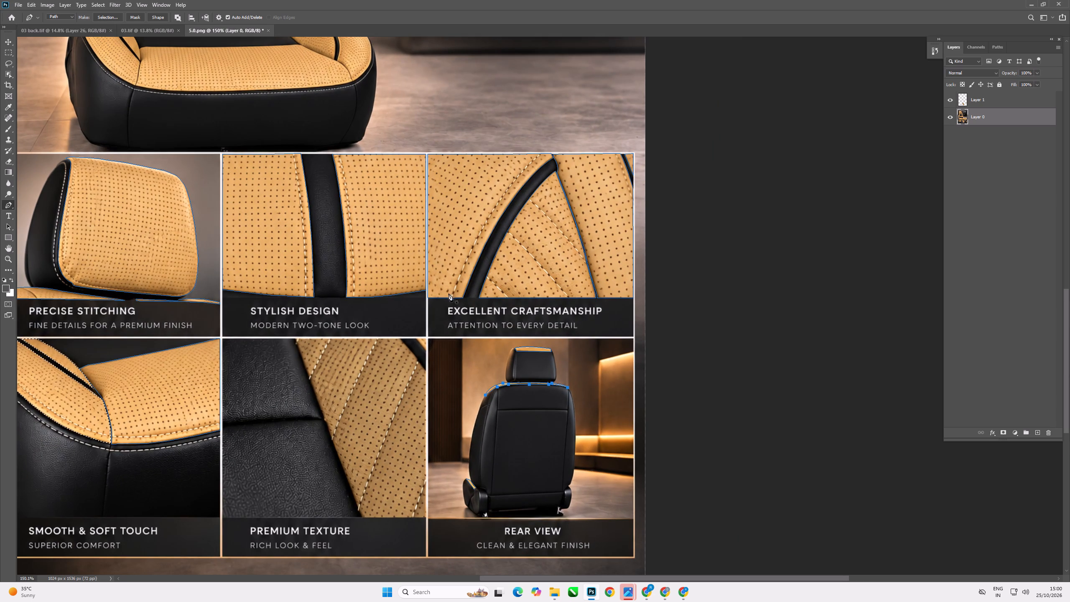
pyautogui.scroll(-7, 487, 366)
pyautogui.scroll(6, 341, 66)
pyautogui.scroll(7, 283, 200)
pyautogui.scroll(6, 156, 292)
pyautogui.scroll(-7, 152, 303)
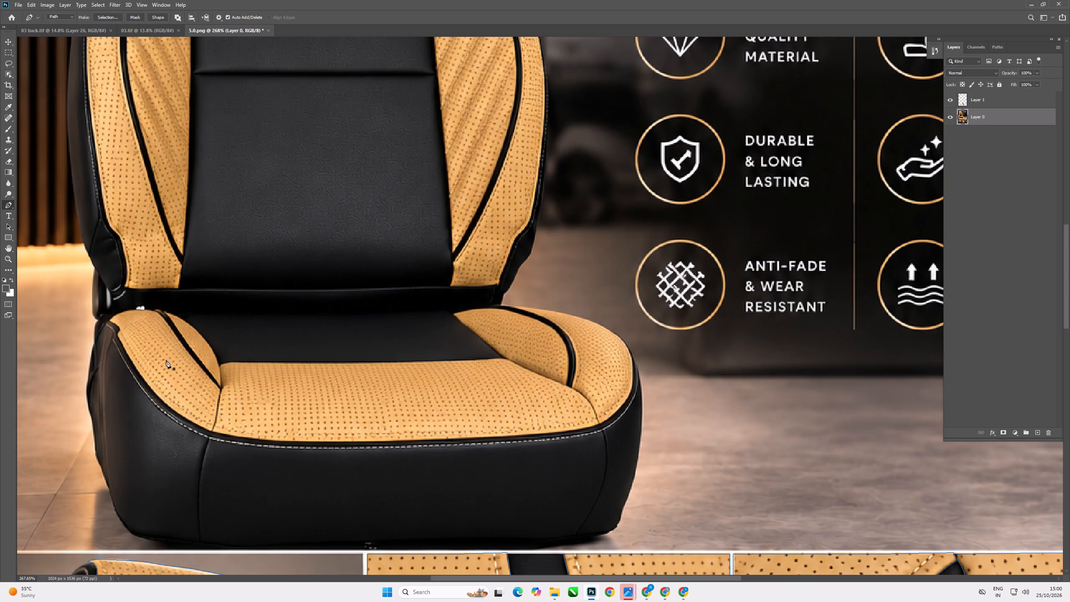
pyautogui.click(109, 321)
pyautogui.scroll(4, 134, 313)
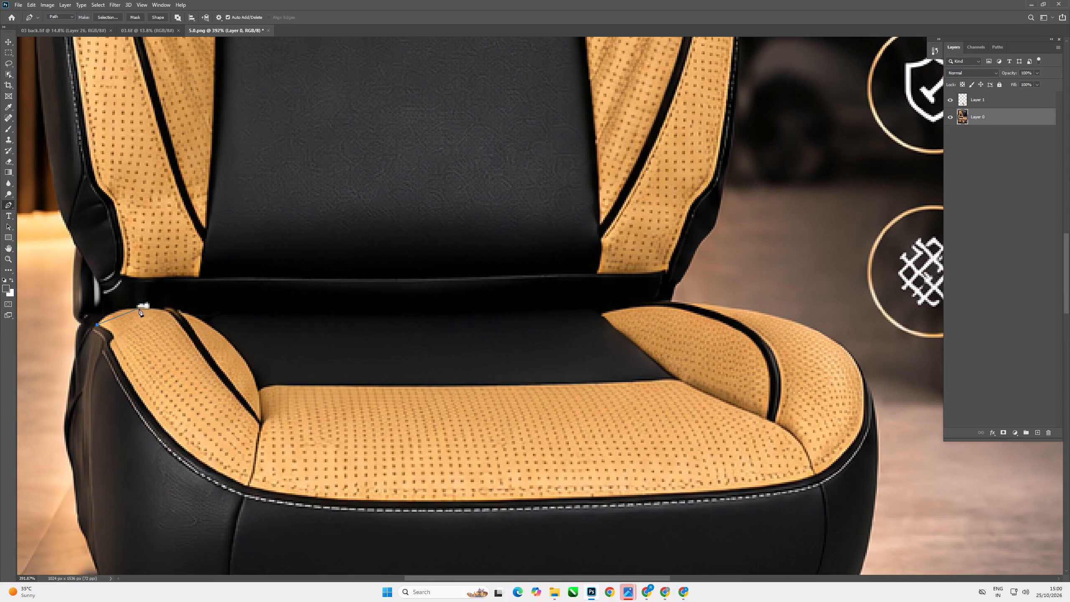
pyautogui.moveTo(139, 309); pyautogui.dragTo(174, 308)
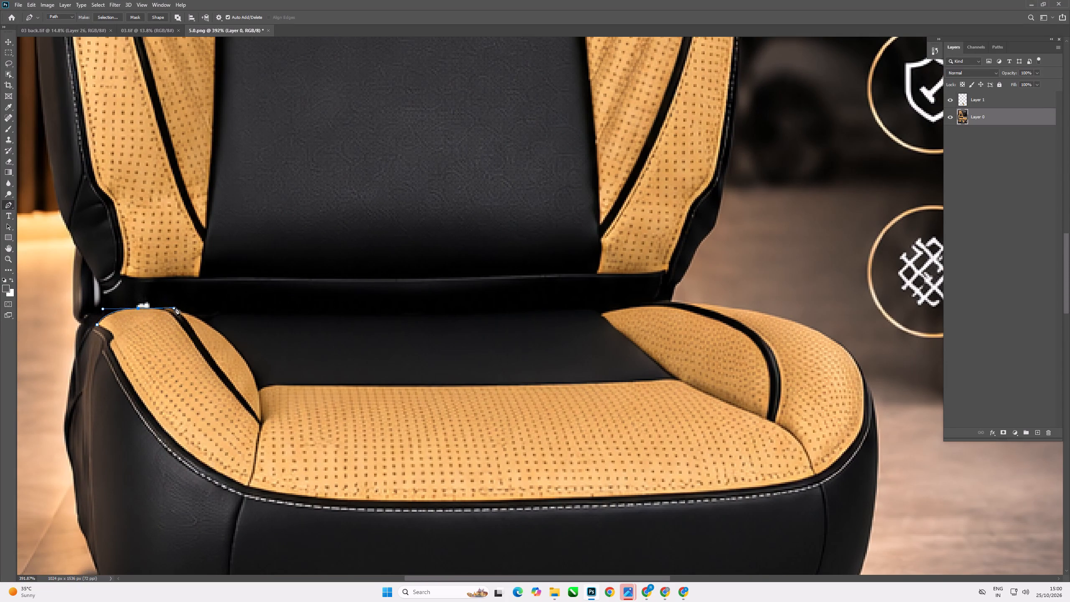
pyautogui.click(176, 309)
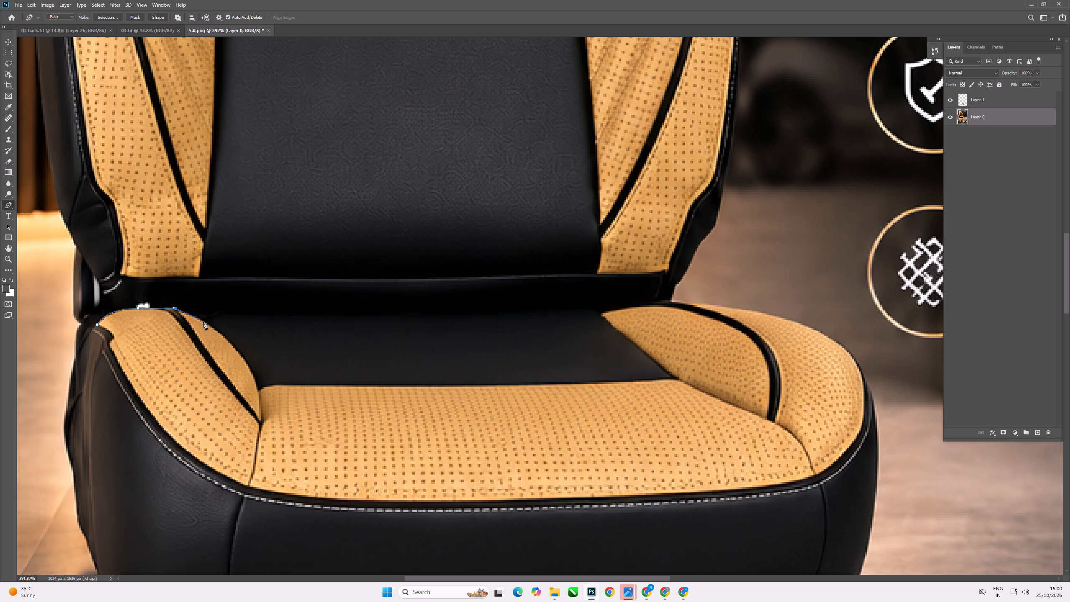
pyautogui.click(203, 321)
pyautogui.click(225, 338)
pyautogui.moveTo(245, 358); pyautogui.dragTo(245, 362)
pyautogui.hotkey('ctrl', 'z')
pyautogui.moveTo(259, 392); pyautogui.dragTo(265, 423)
pyautogui.moveTo(265, 423); pyautogui.dragTo(268, 428)
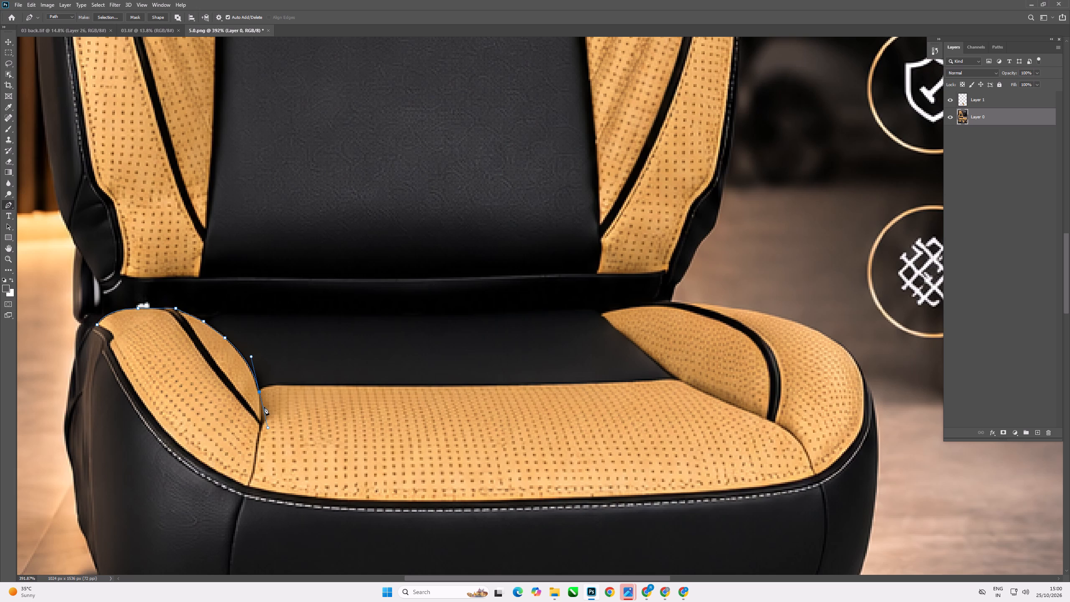
pyautogui.keyDown('alt'); pyautogui.click(260, 392); pyautogui.keyUp('alt')
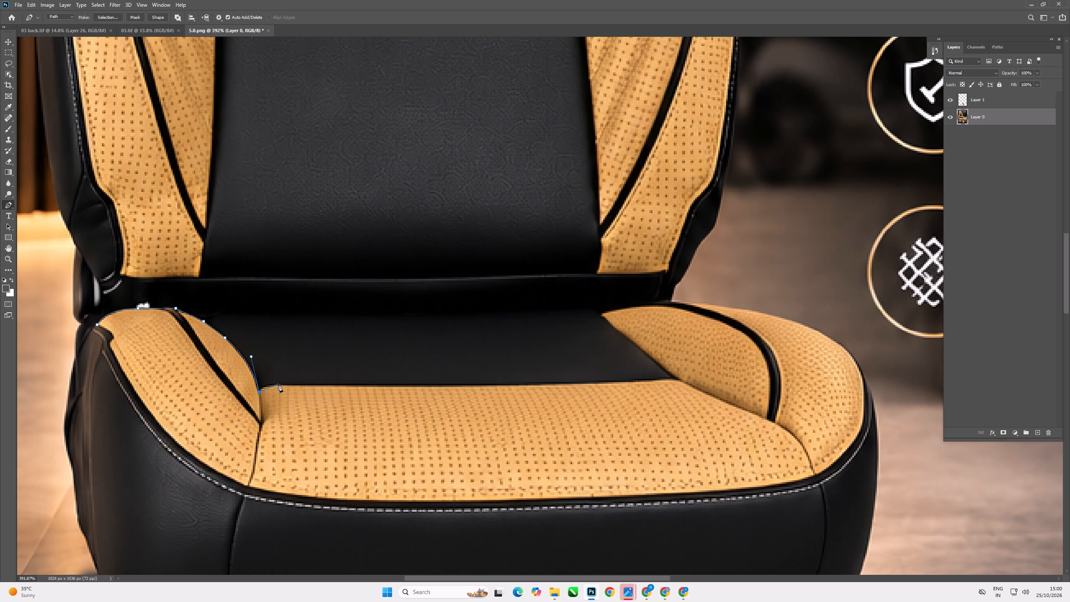
# Run the path along the rear edge of the cushion's tan centre panel to the right bolster's inner corner.
pyautogui.click(266, 386)
pyautogui.click(275, 385)
pyautogui.click(410, 386)
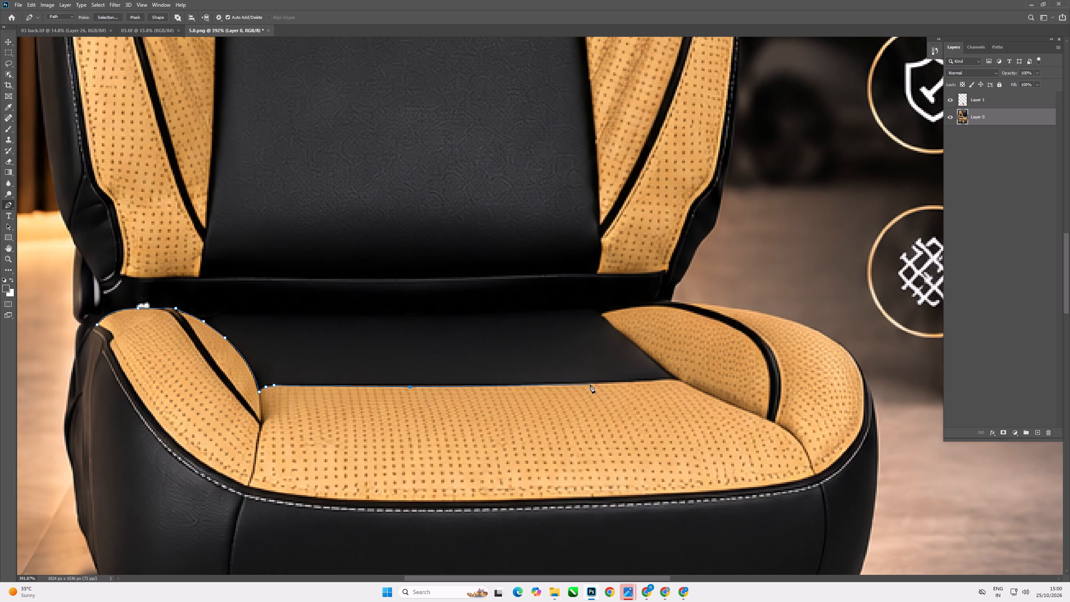
pyautogui.click(588, 384)
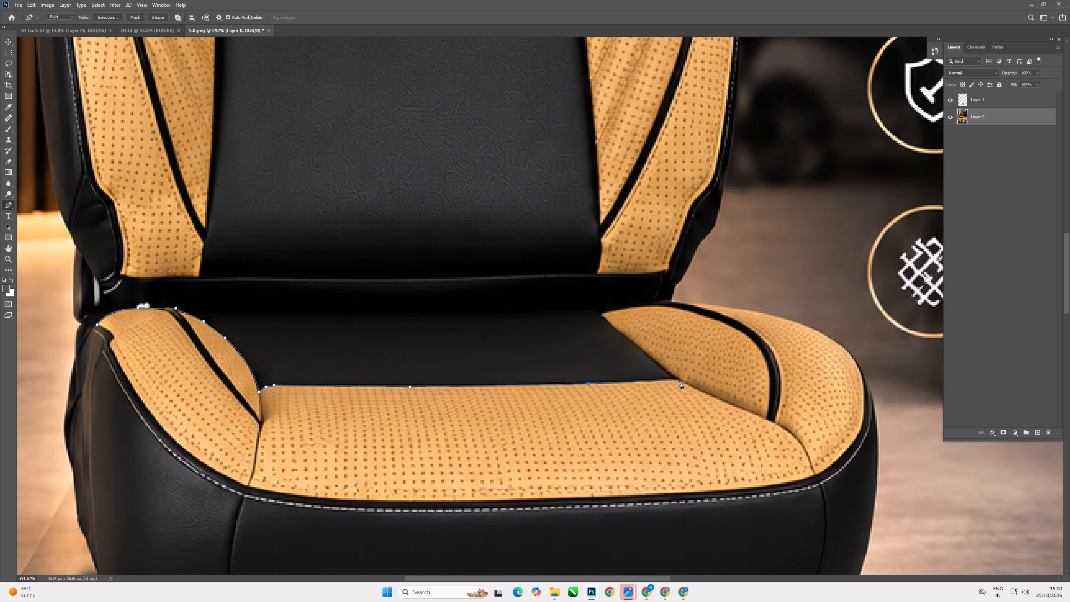
pyautogui.click(680, 380)
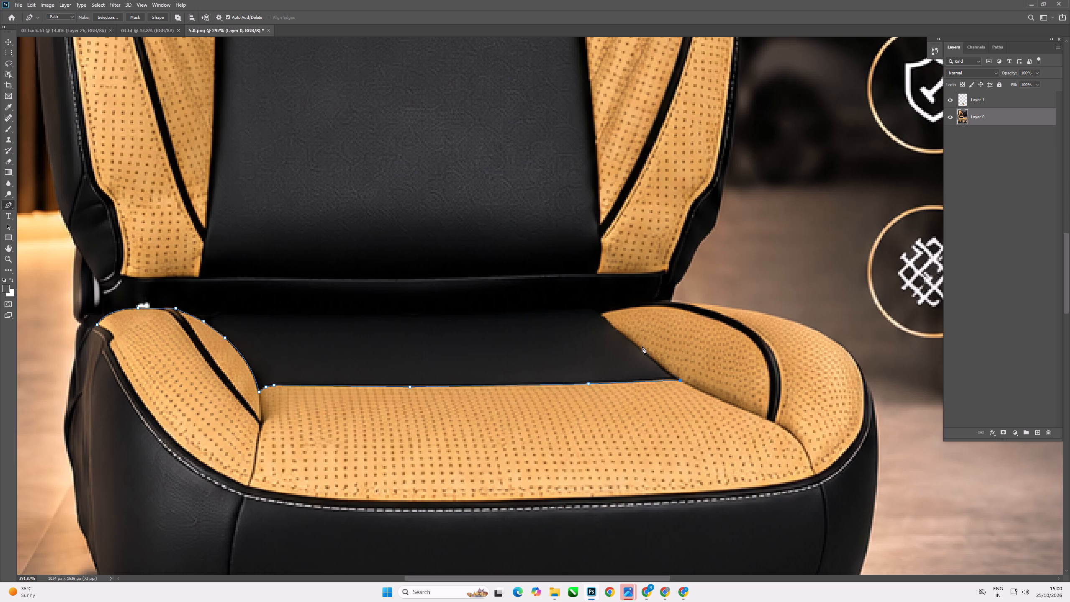
# Continue the path up the right cushion bolster's inner edge to its rear tip, and along its top edge to the black piping.
pyautogui.click(642, 351)
pyautogui.moveTo(618, 331); pyautogui.dragTo(598, 323)
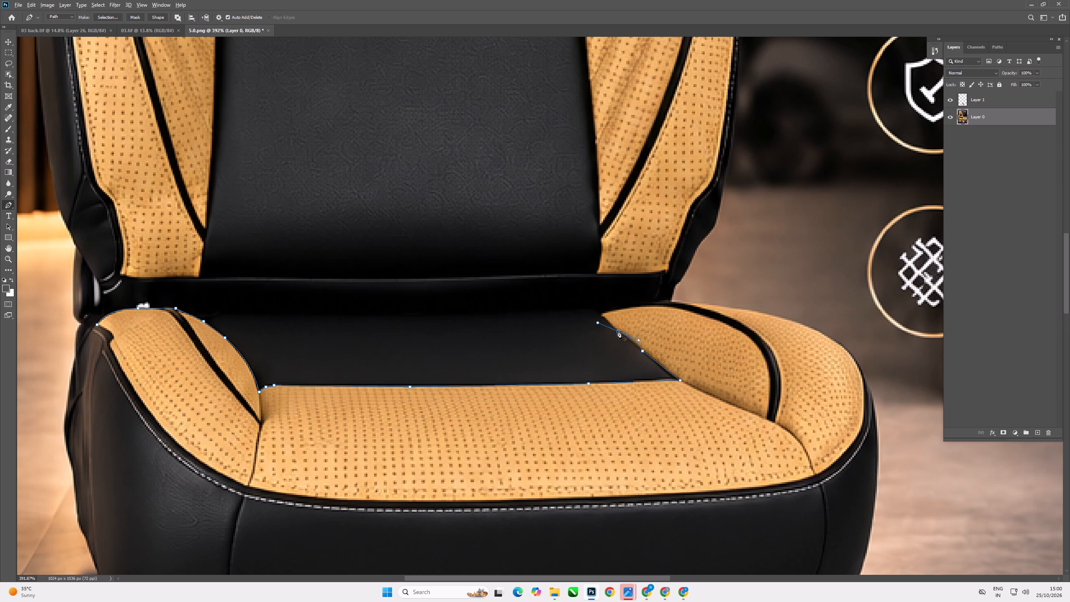
pyautogui.keyDown('alt'); pyautogui.click(617, 332); pyautogui.keyUp('alt')
pyautogui.click(604, 316)
pyautogui.scroll(8, 605, 314)
pyautogui.scroll(-11, 605, 314)
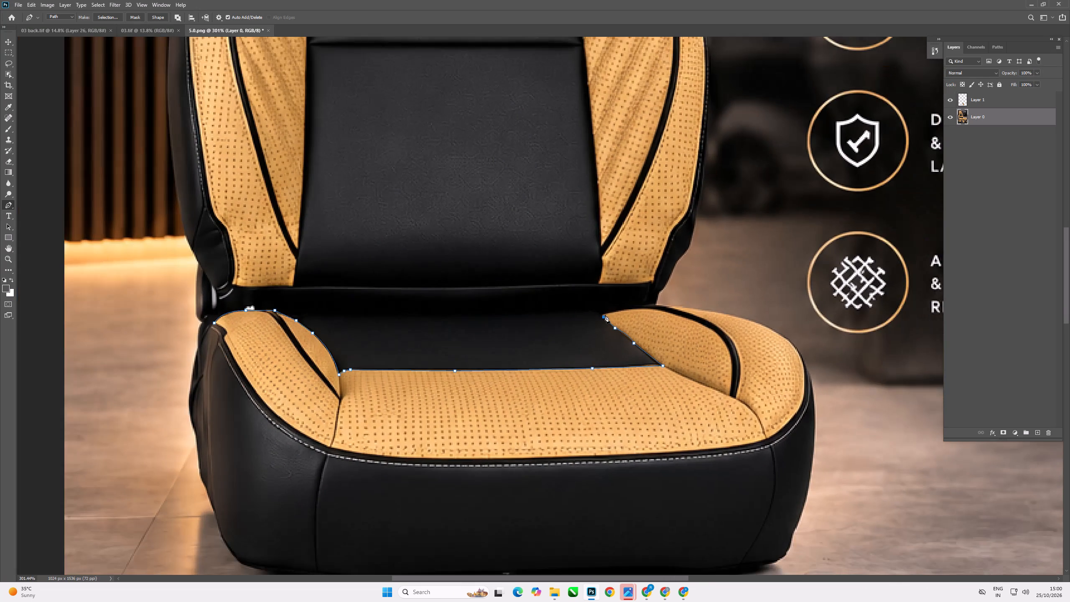
pyautogui.scroll(5, 606, 313)
pyautogui.moveTo(609, 313); pyautogui.dragTo(622, 309)
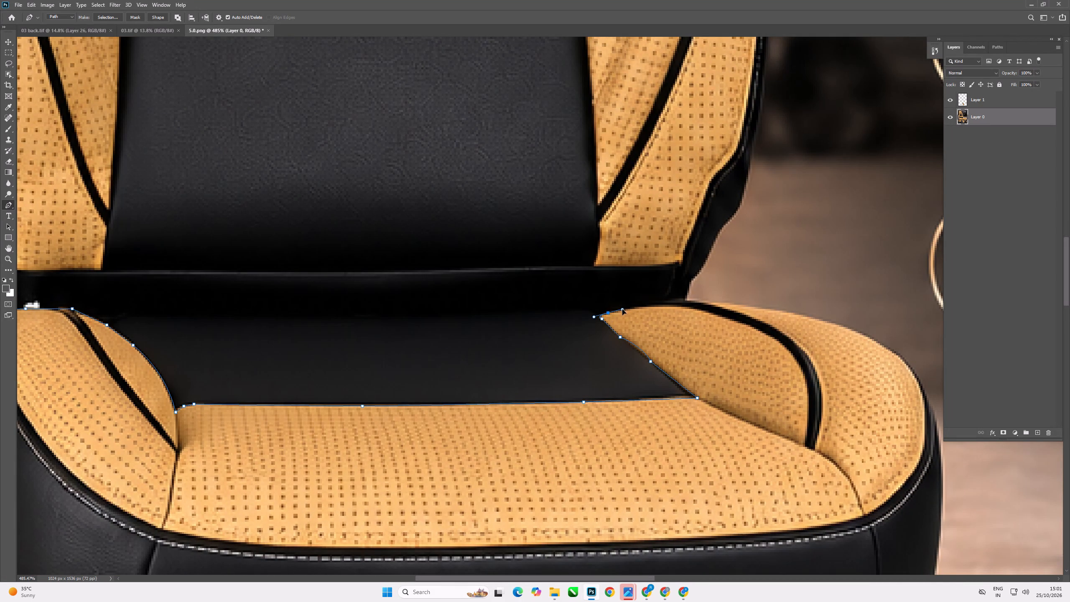
pyautogui.moveTo(622, 309); pyautogui.dragTo(620, 311)
pyautogui.click(644, 307)
pyautogui.scroll(-7, 628, 306)
pyautogui.scroll(7, 652, 319)
pyautogui.click(667, 299)
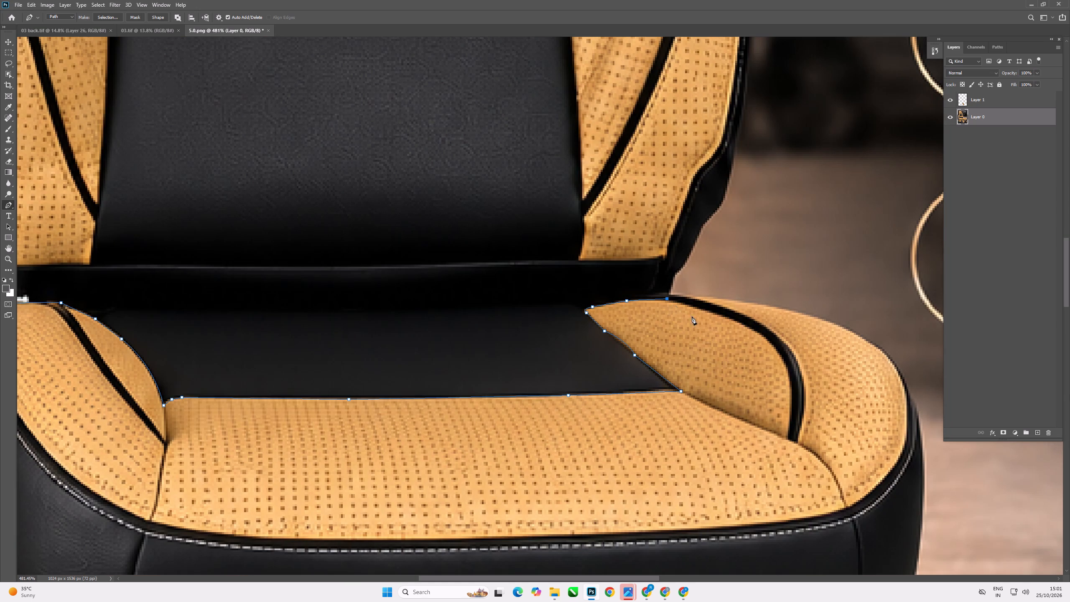
# Curve the path down the inner side of the right bolster's black piping to the piping's front end.
pyautogui.click(705, 311)
pyautogui.click(742, 324)
pyautogui.moveTo(790, 380); pyautogui.dragTo(787, 406)
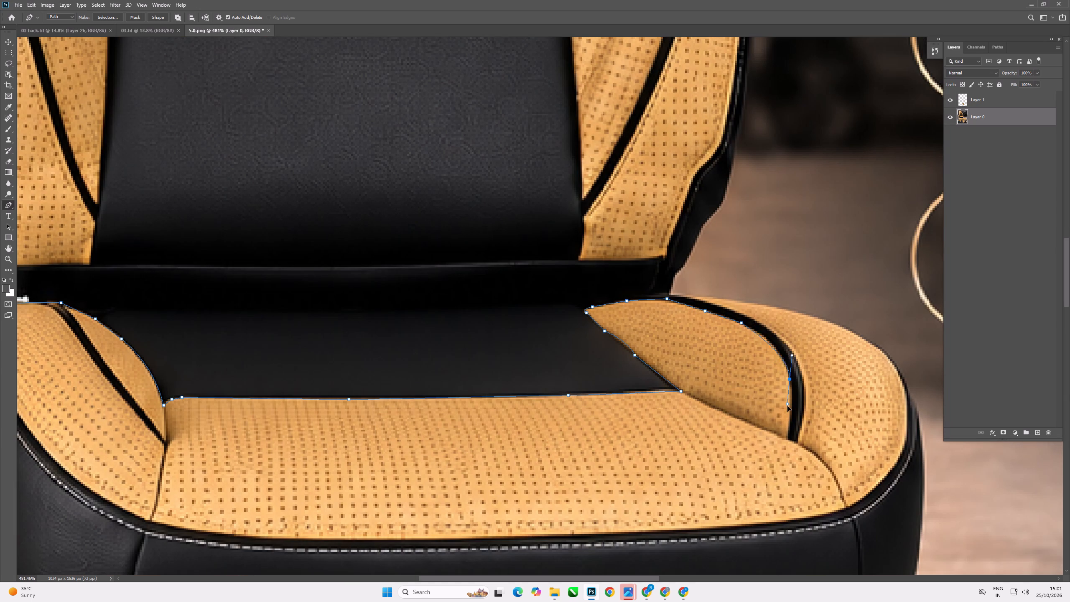
pyautogui.moveTo(787, 406); pyautogui.dragTo(796, 418)
pyautogui.click(787, 439)
# Cross the piping's front end and bring the path back up its outer side to the bolster's rear edge, leaving the black strip out.
pyautogui.scroll(-7, 751, 430)
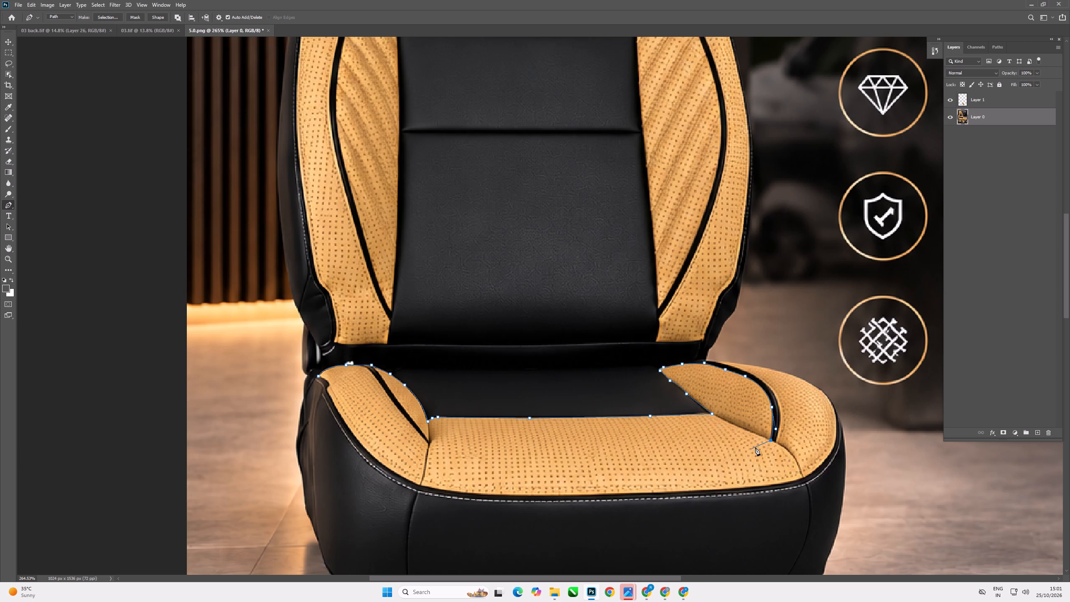
pyautogui.scroll(1, 786, 449)
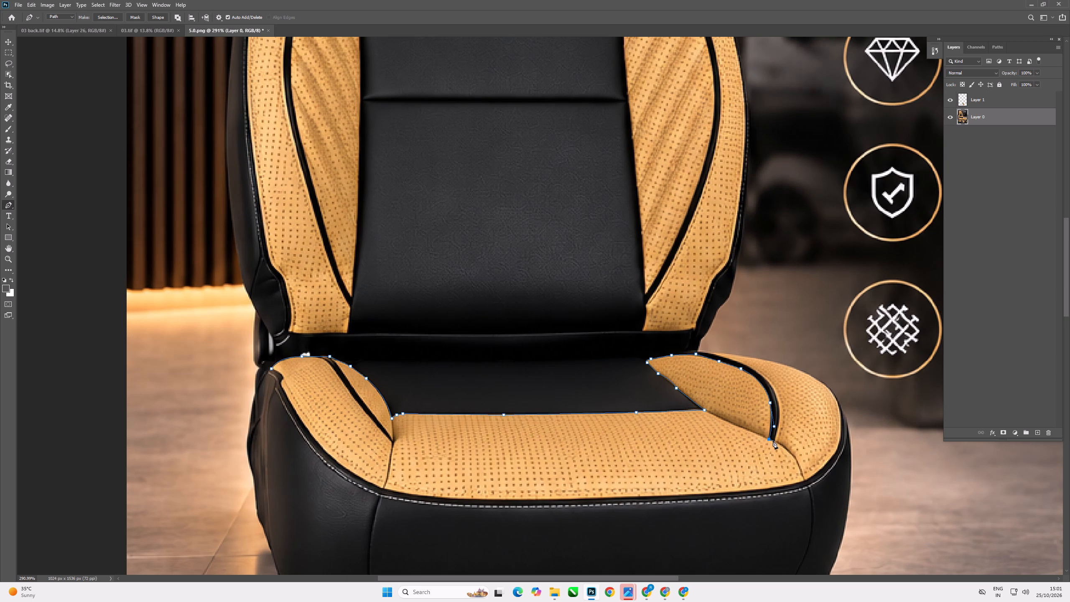
pyautogui.click(773, 441)
pyautogui.scroll(4, 774, 392)
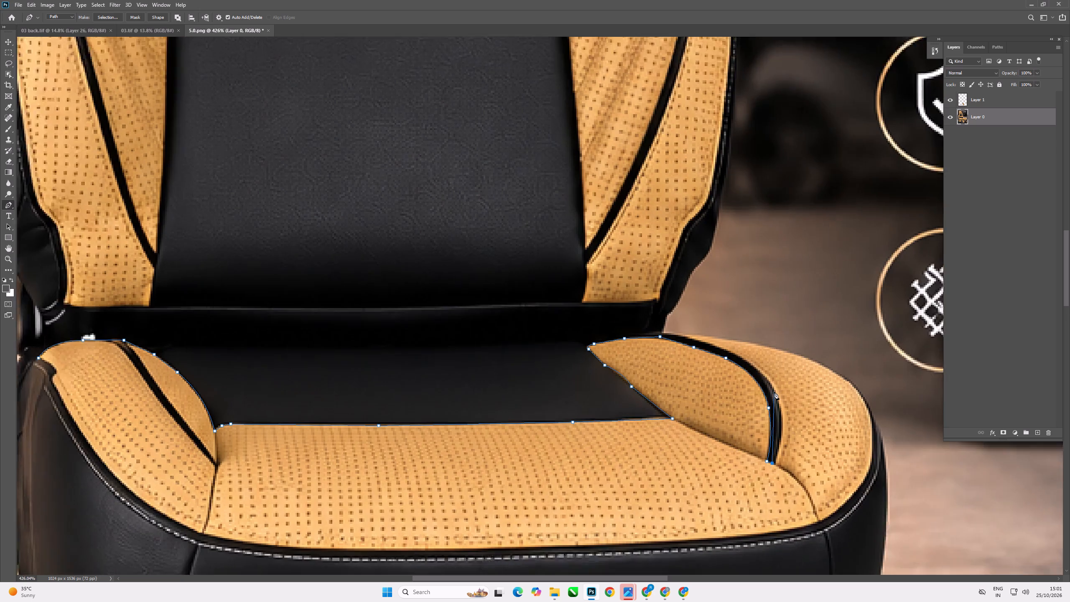
pyautogui.scroll(1, 774, 392)
pyautogui.moveTo(774, 391); pyautogui.dragTo(759, 356)
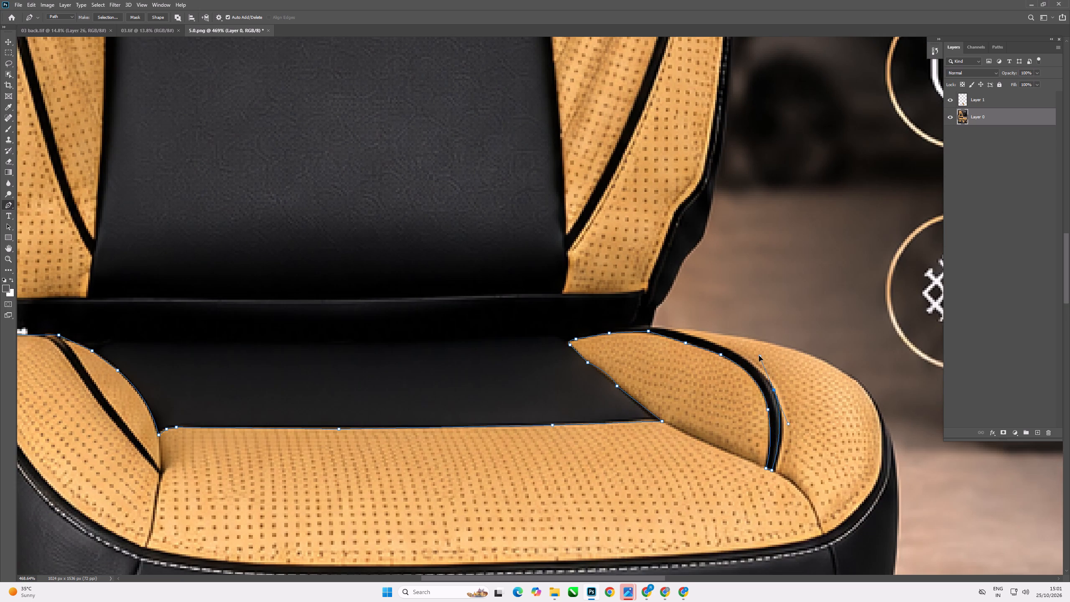
pyautogui.moveTo(759, 356); pyautogui.dragTo(754, 356)
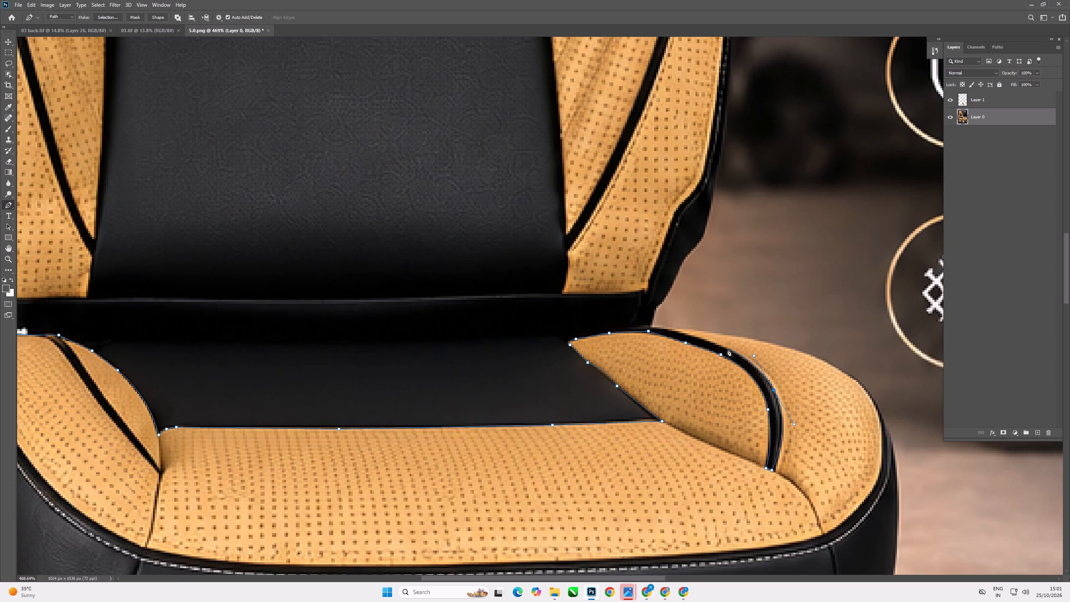
pyautogui.click(727, 349)
pyautogui.moveTo(654, 327); pyautogui.dragTo(637, 325)
pyautogui.moveTo(637, 325); pyautogui.dragTo(621, 323)
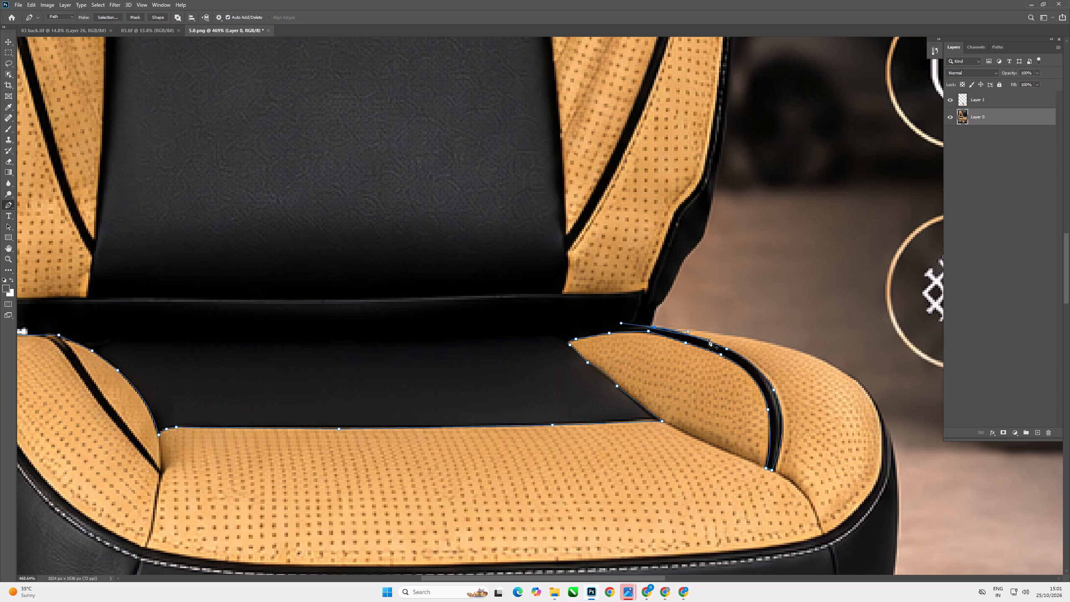
# Run the path along the right bolster's rear outer edge and curve it around onto the outer side.
pyautogui.click(708, 331)
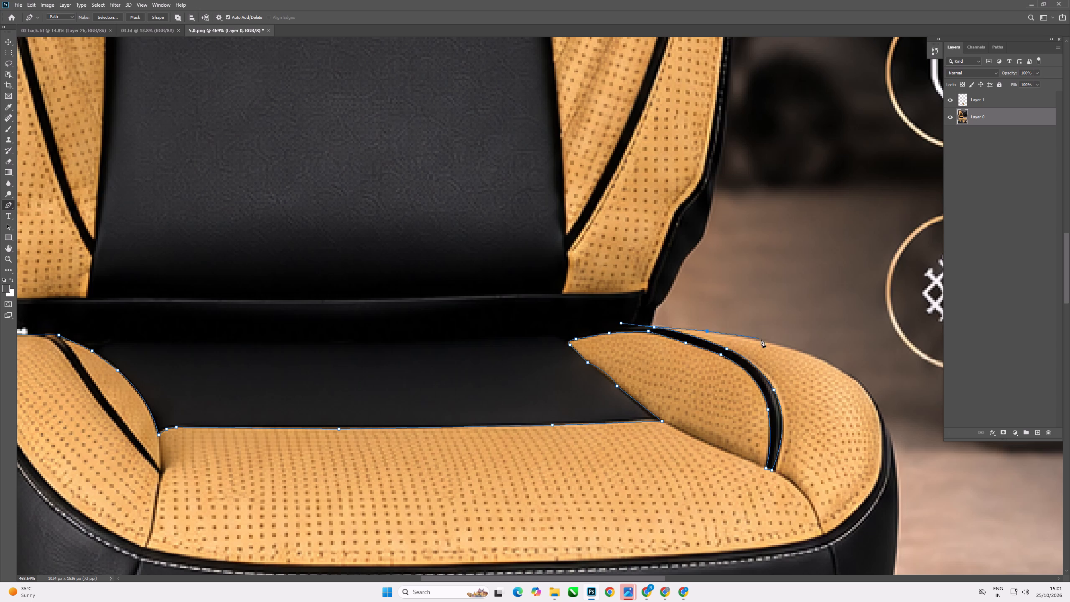
pyautogui.click(768, 342)
pyautogui.hotkey('ctrl', 'z')
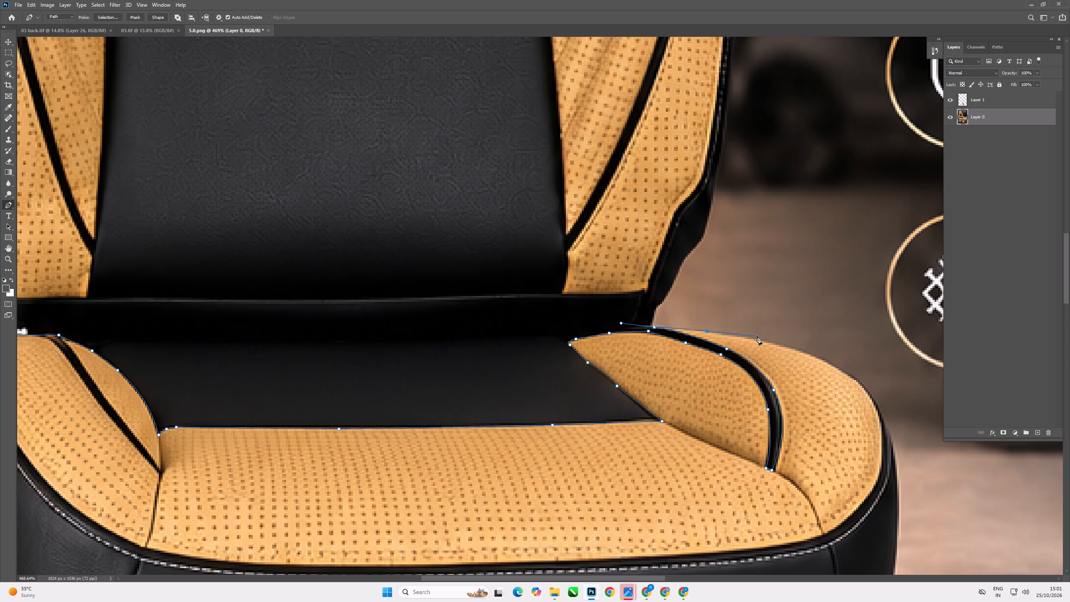
pyautogui.click(754, 338)
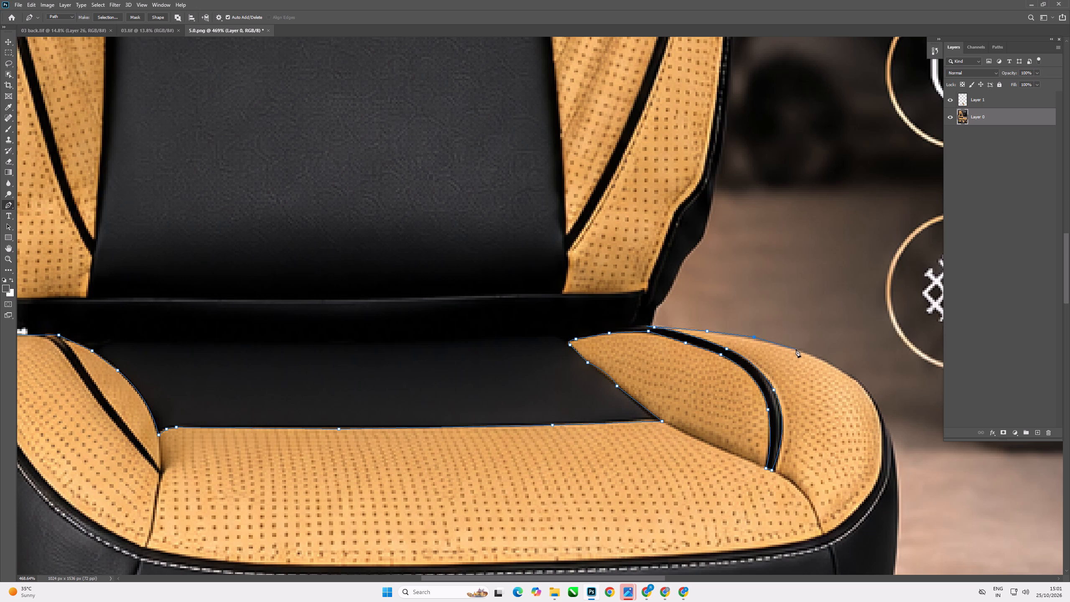
pyautogui.click(796, 348)
pyautogui.click(825, 360)
pyautogui.scroll(4, 878, 438)
pyautogui.moveTo(883, 440); pyautogui.dragTo(886, 491)
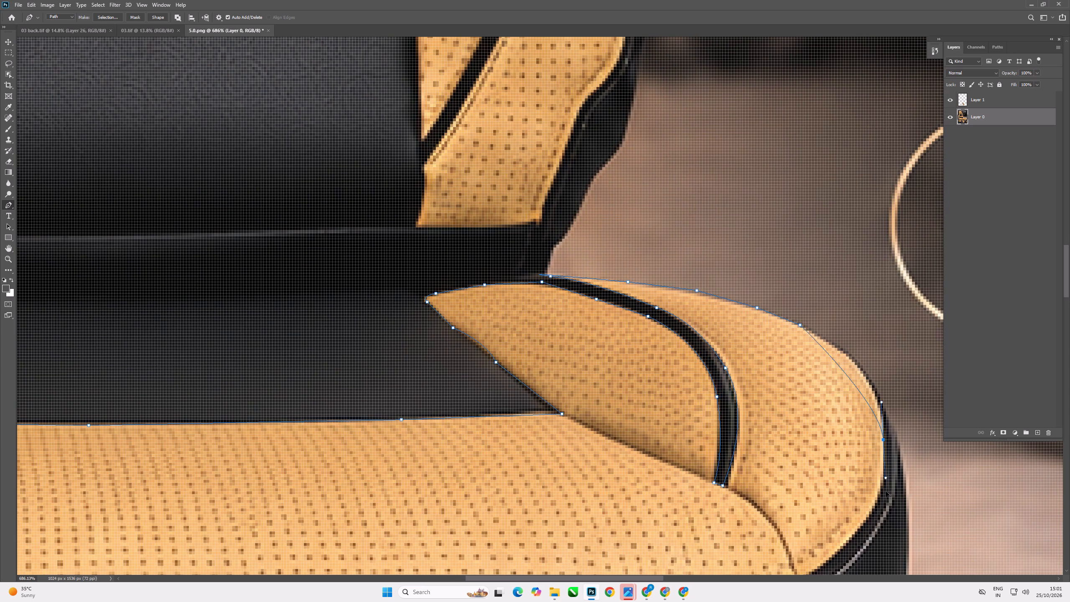
pyautogui.moveTo(886, 491); pyautogui.dragTo(881, 521)
pyautogui.scroll(-6, 858, 479)
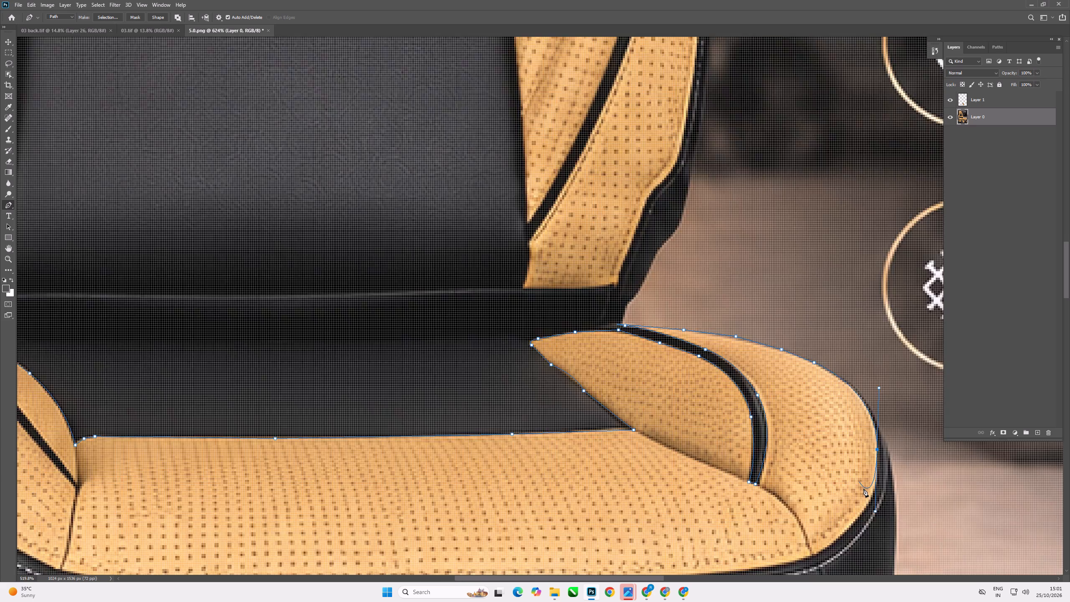
pyautogui.scroll(6, 858, 508)
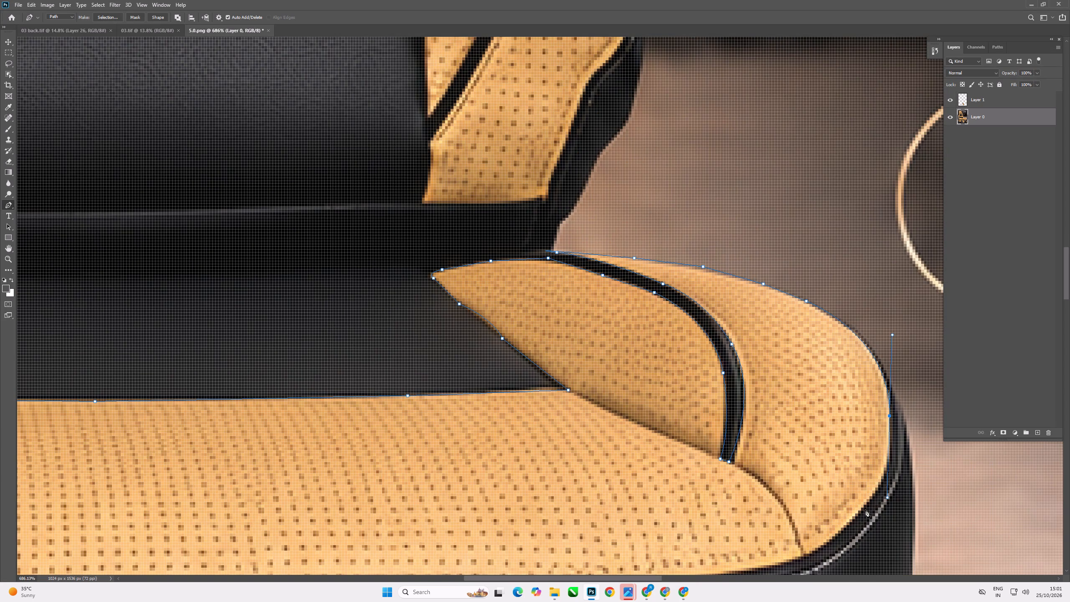
pyautogui.keyDown('alt'); pyautogui.click(890, 416); pyautogui.keyUp('alt')
# Curve the path down the right bolster's outer side to its front corner, keeping the point's outgoing side free of a handle.
pyautogui.scroll(-7, 809, 377)
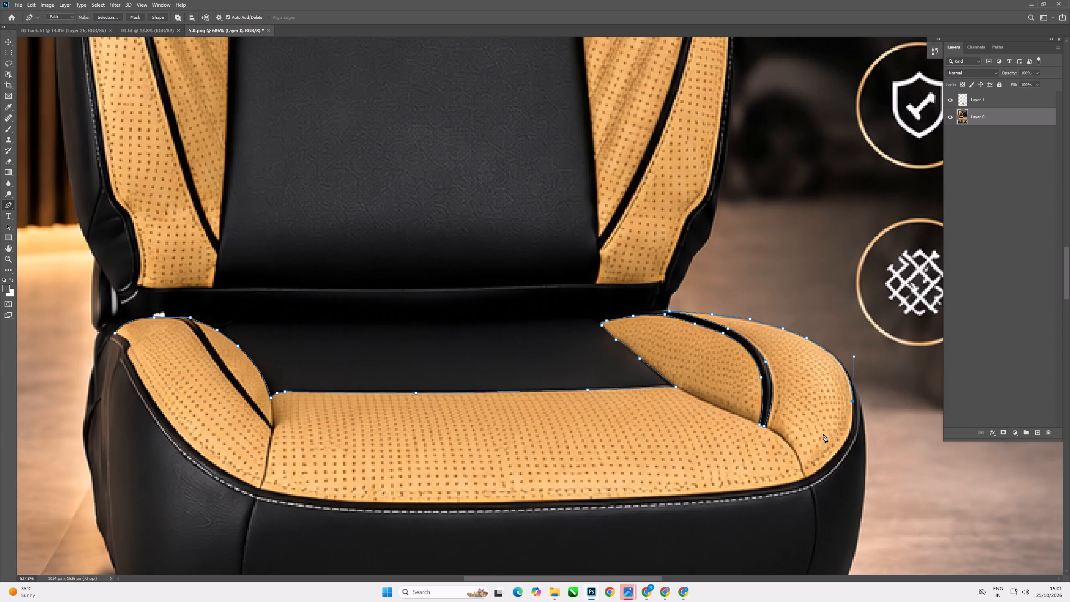
pyautogui.scroll(6, 820, 445)
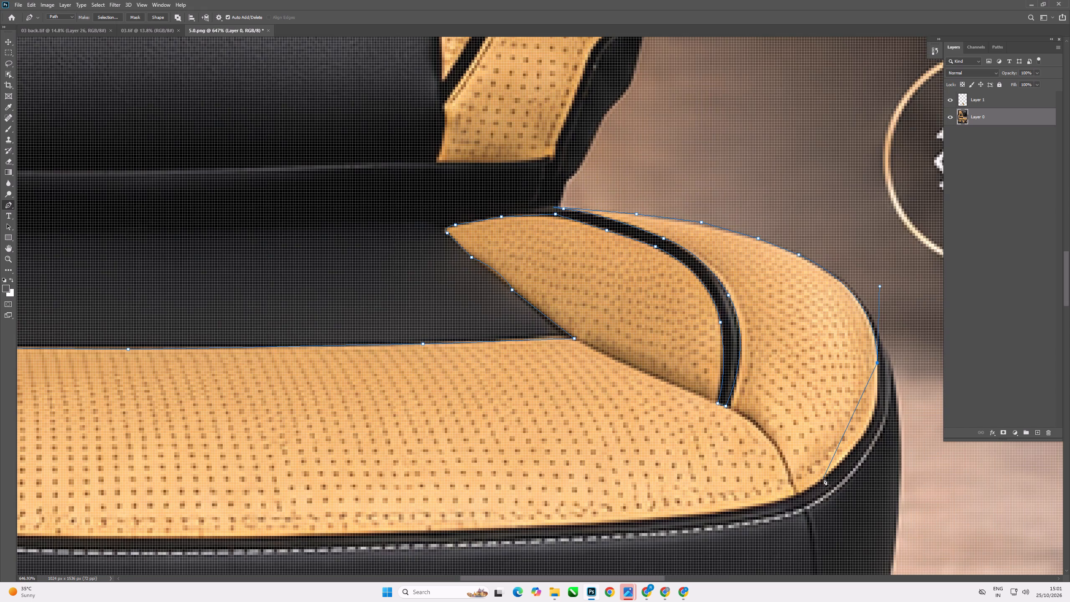
pyautogui.moveTo(823, 478); pyautogui.dragTo(744, 520)
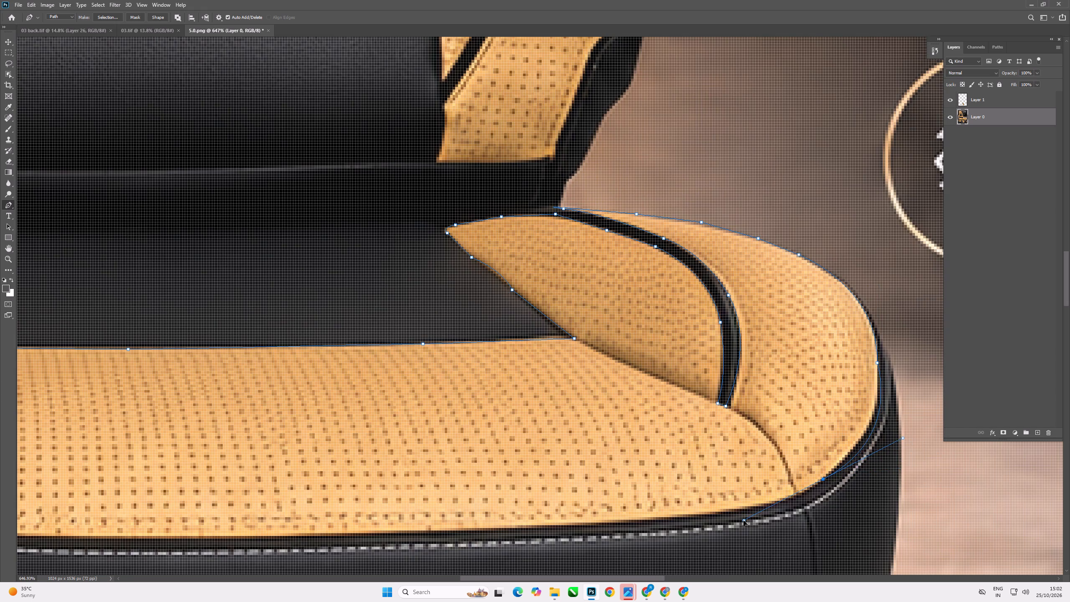
pyautogui.moveTo(744, 520); pyautogui.dragTo(746, 537)
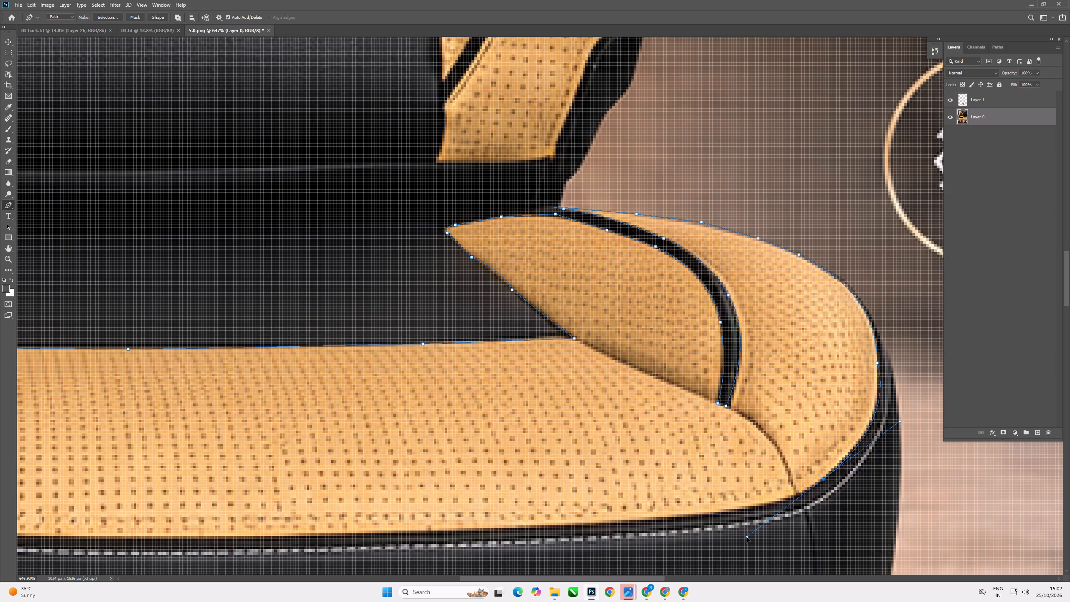
pyautogui.moveTo(746, 537); pyautogui.dragTo(748, 537)
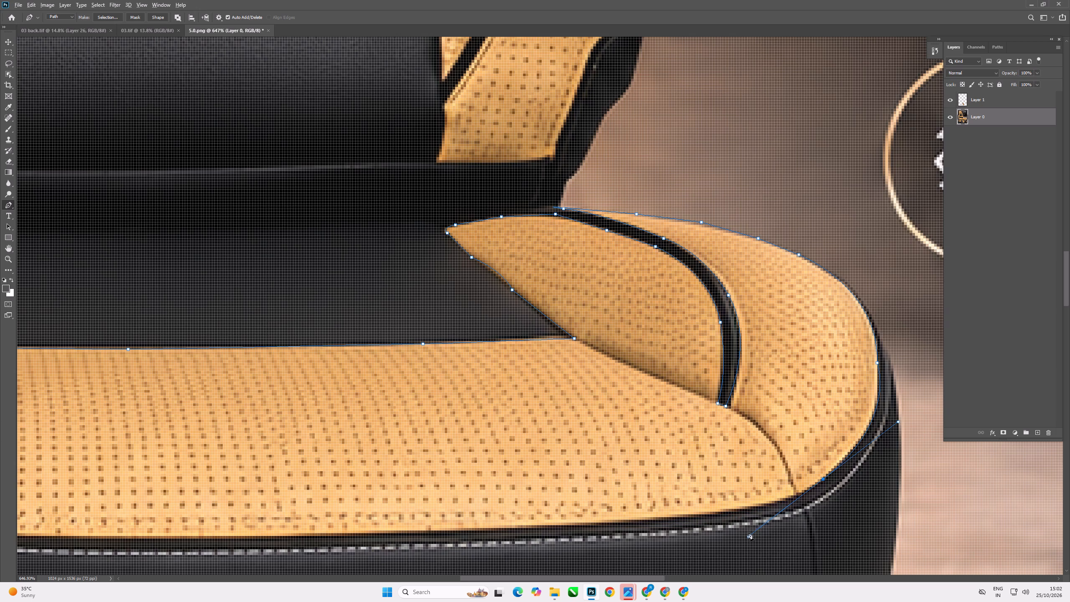
pyautogui.keyDown('alt'); pyautogui.moveTo(749, 536); pyautogui.dragTo(746, 518); pyautogui.keyUp('alt')
pyautogui.keyDown('alt'); pyautogui.click(825, 480); pyautogui.keyUp('alt')
# Run the path along the cushion's front edge, above the white stitching, from the right corner to just past the left bolster's seam.
pyautogui.moveTo(712, 514); pyautogui.dragTo(624, 521)
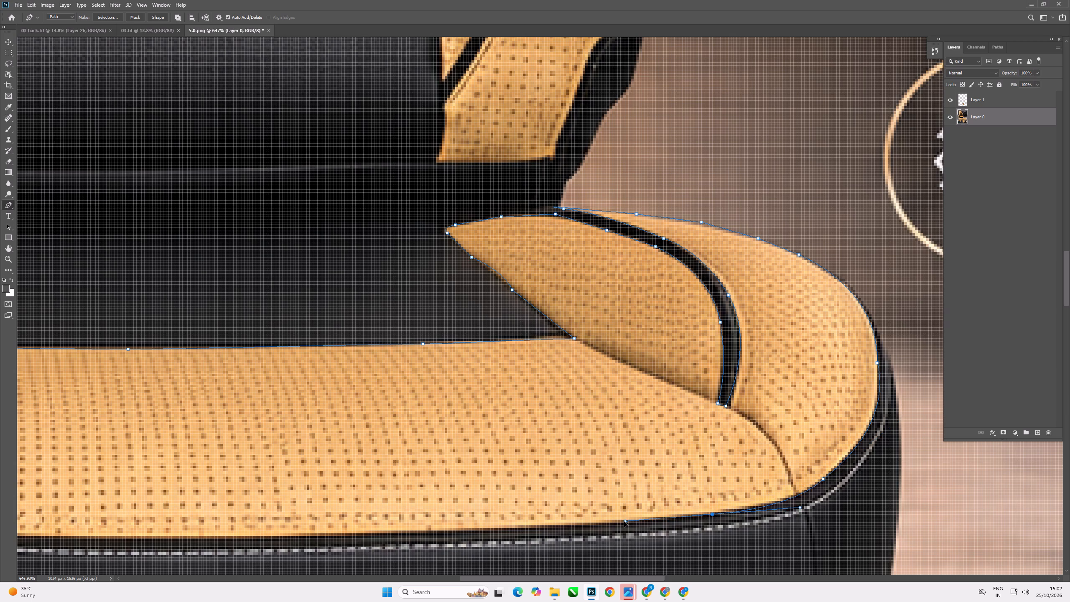
pyautogui.moveTo(624, 521); pyautogui.dragTo(620, 523)
pyautogui.scroll(-5, 759, 516)
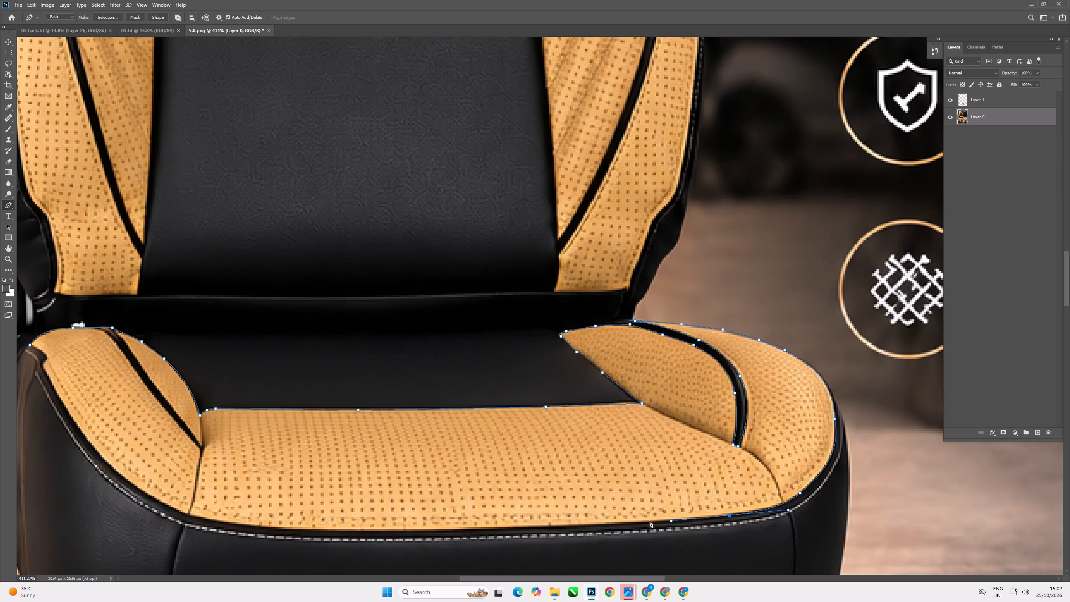
pyautogui.scroll(6, 639, 520)
pyautogui.click(596, 528)
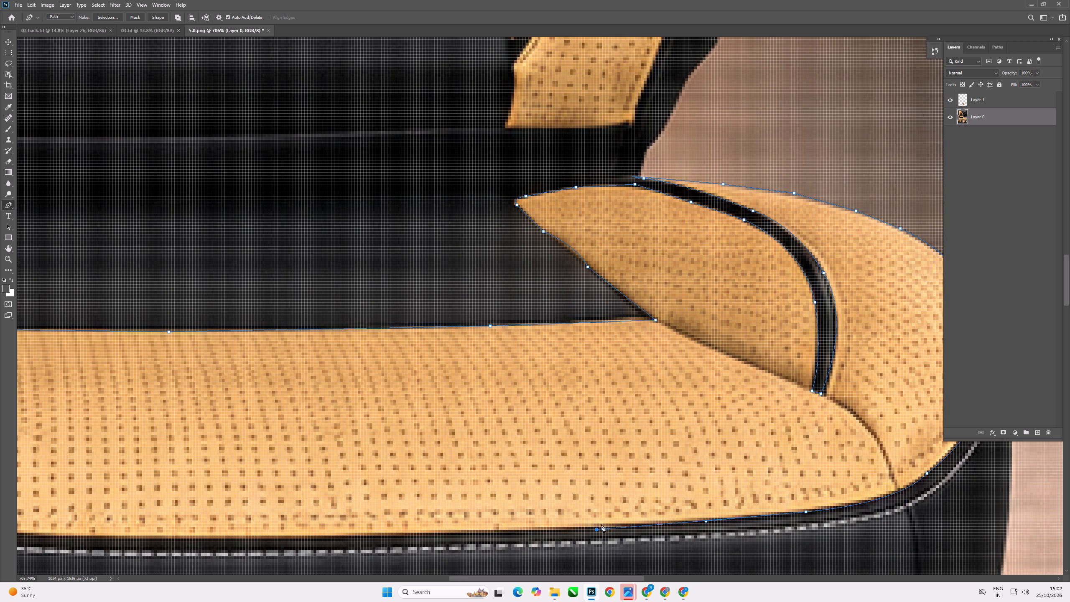
pyautogui.scroll(-6, 718, 500)
pyautogui.hotkey('ctrl', 'z')
pyautogui.click(615, 517)
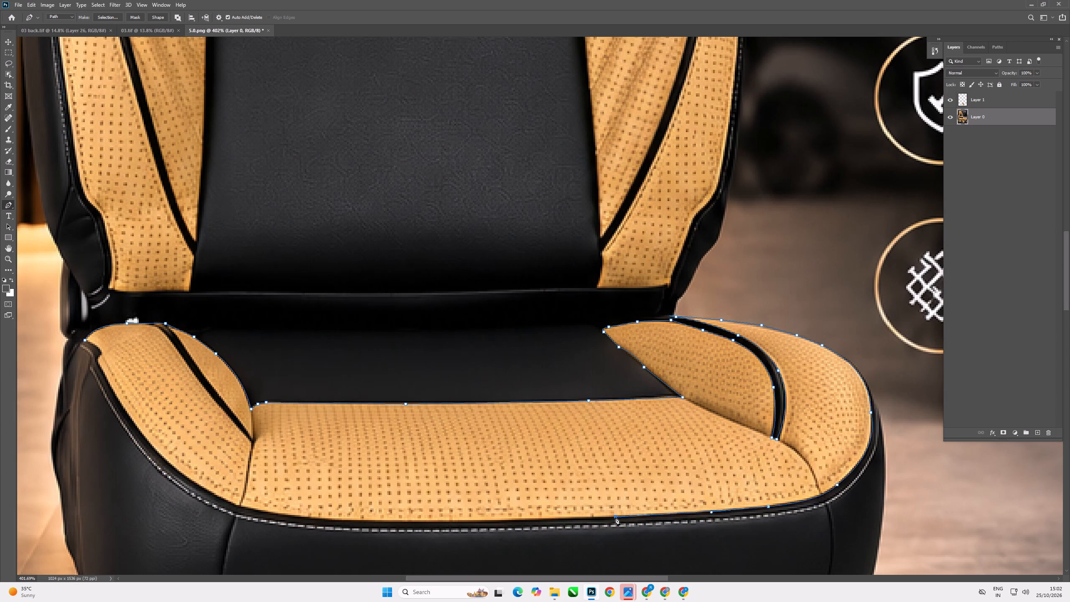
pyautogui.click(491, 522)
pyautogui.scroll(-7, 596, 519)
pyautogui.scroll(7, 435, 521)
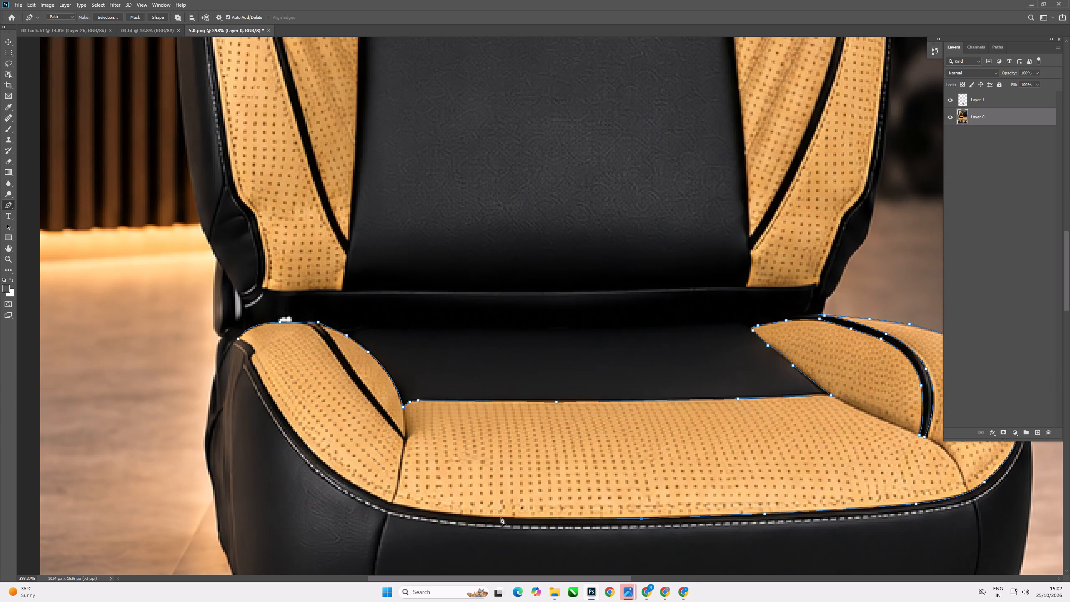
pyautogui.click(501, 518)
pyautogui.click(433, 512)
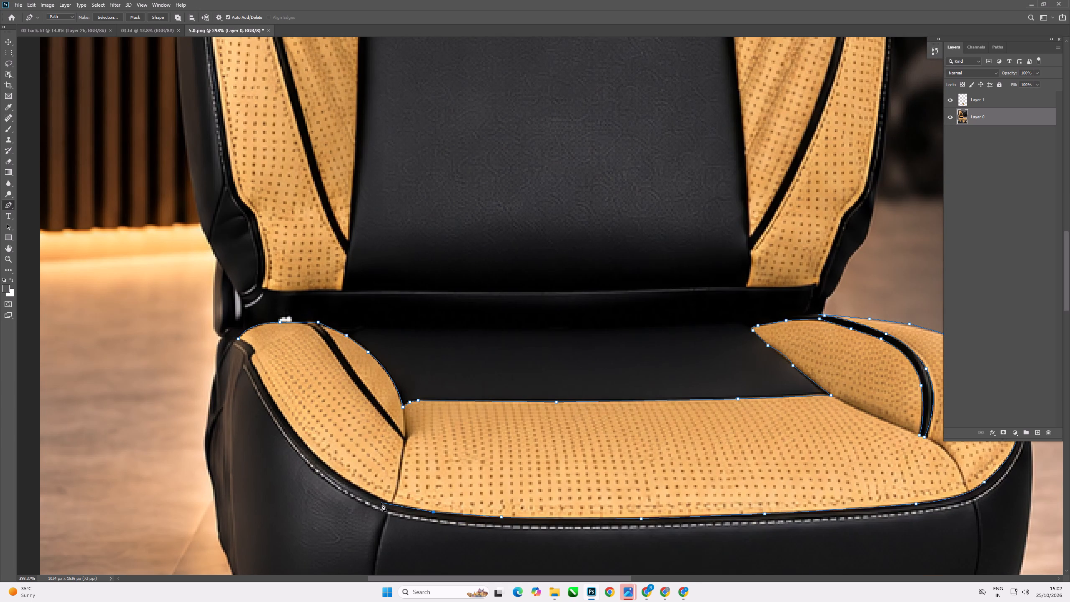
pyautogui.click(382, 503)
# Curve the path up the lower part of the left bolster's outer edge and remove the new point's outgoing handle.
pyautogui.scroll(4, 320, 460)
pyautogui.moveTo(309, 448); pyautogui.dragTo(272, 411)
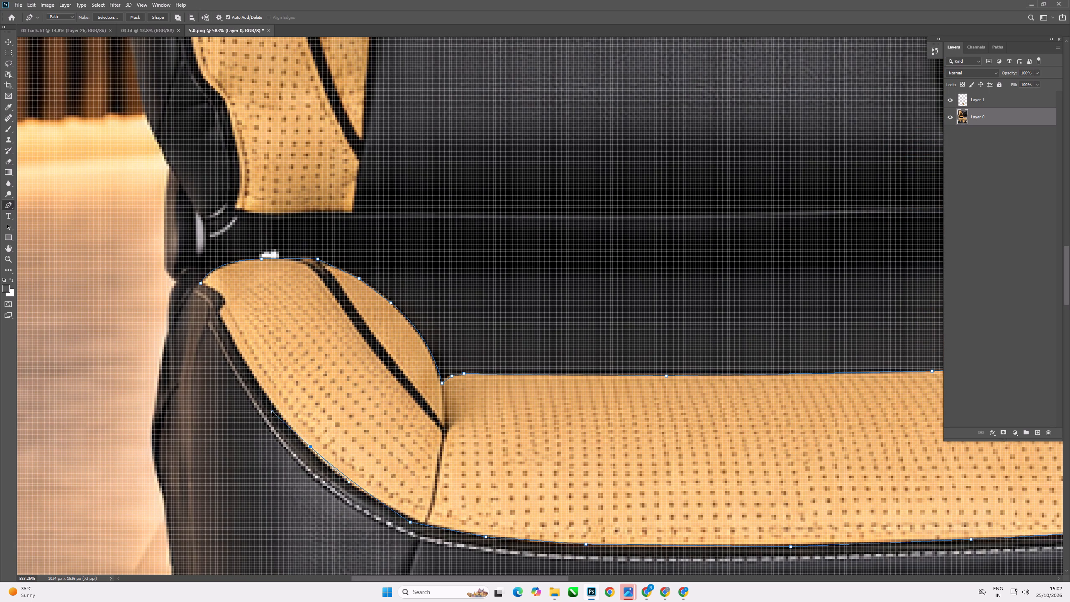
pyautogui.moveTo(272, 411); pyautogui.dragTo(287, 413)
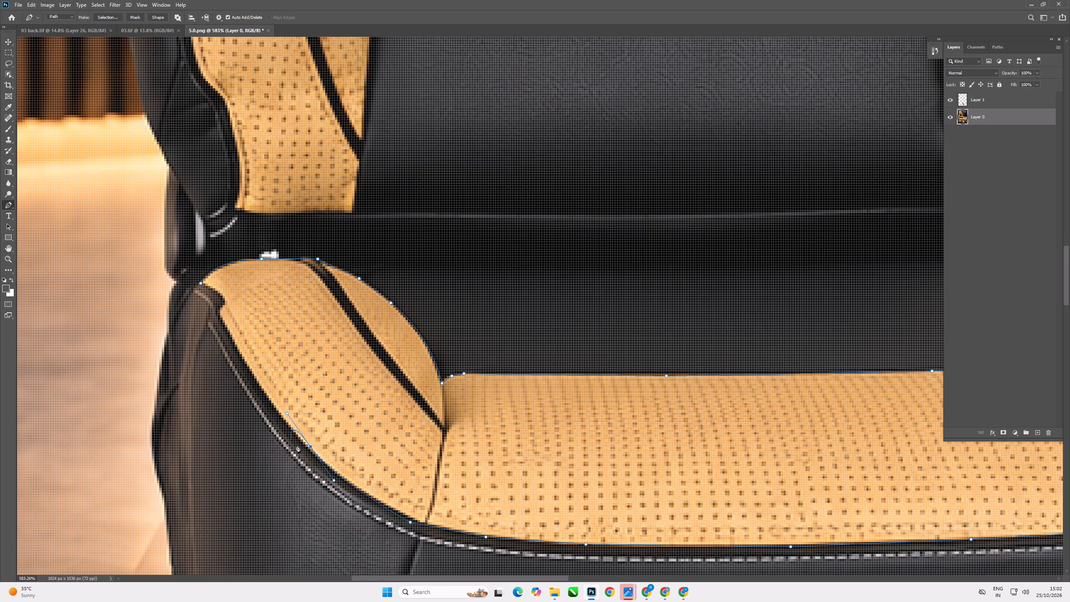
pyautogui.keyDown('alt'); pyautogui.moveTo(287, 414); pyautogui.dragTo(286, 414); pyautogui.keyUp('alt')
pyautogui.keyDown('alt'); pyautogui.moveTo(286, 414); pyautogui.dragTo(279, 417); pyautogui.keyUp('alt')
pyautogui.keyDown('alt'); pyautogui.click(309, 446); pyautogui.keyUp('alt')
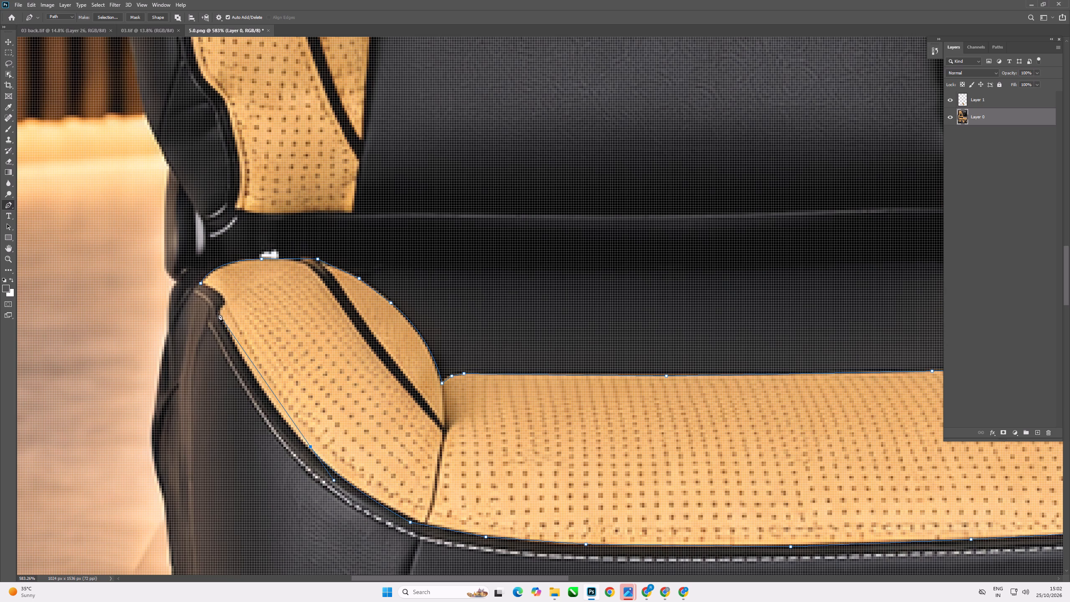
# Continue the path up the left bolster's outer edge, around the small notch near its rear end, and close it at the starting point.
pyautogui.moveTo(219, 314); pyautogui.dragTo(204, 243)
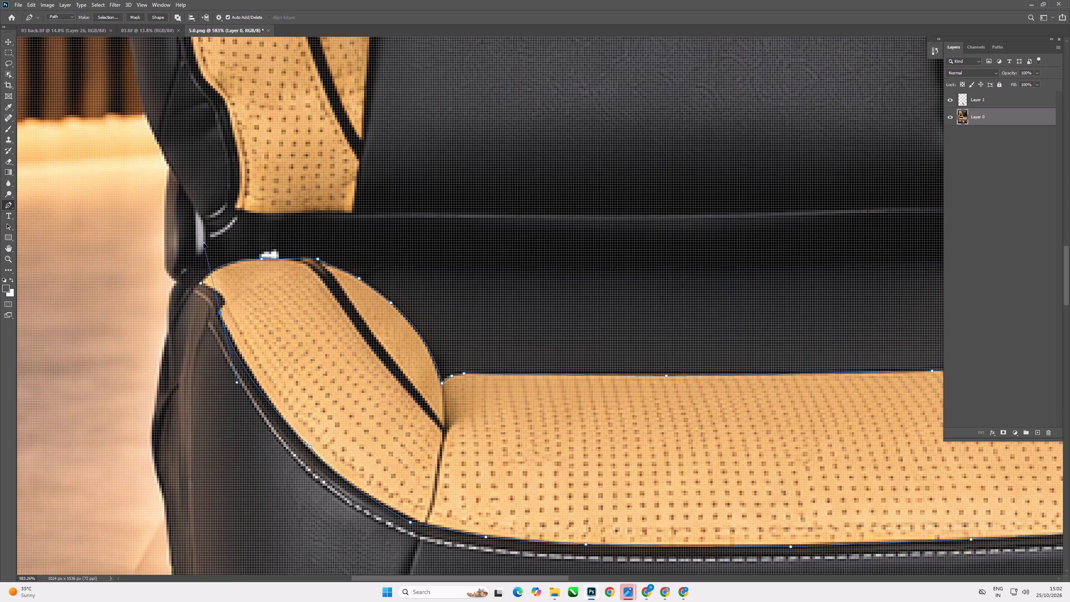
pyautogui.moveTo(204, 243); pyautogui.dragTo(179, 232)
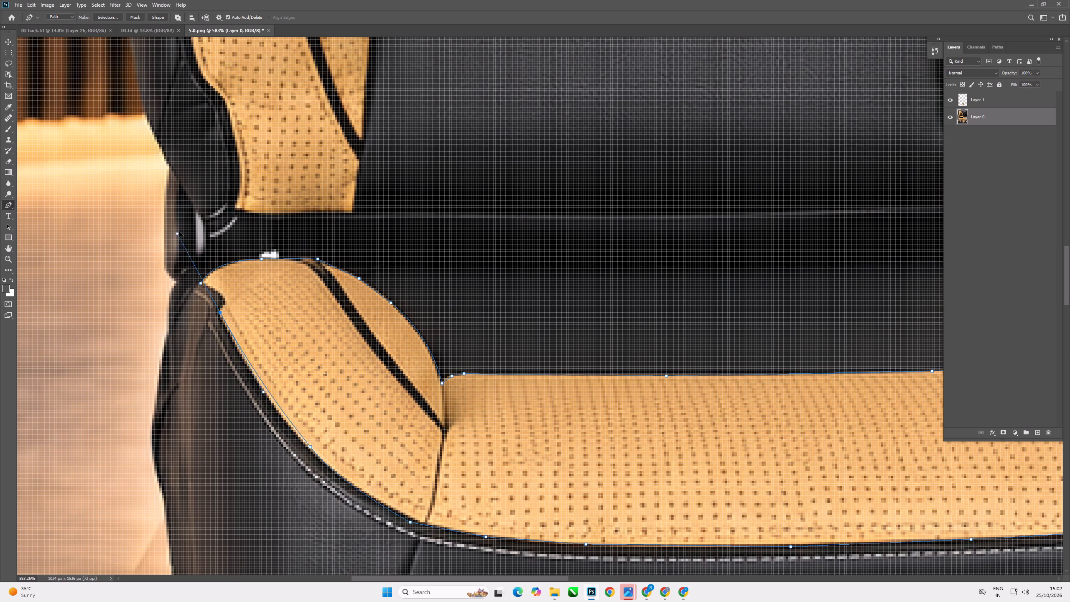
pyautogui.moveTo(179, 232); pyautogui.dragTo(182, 218)
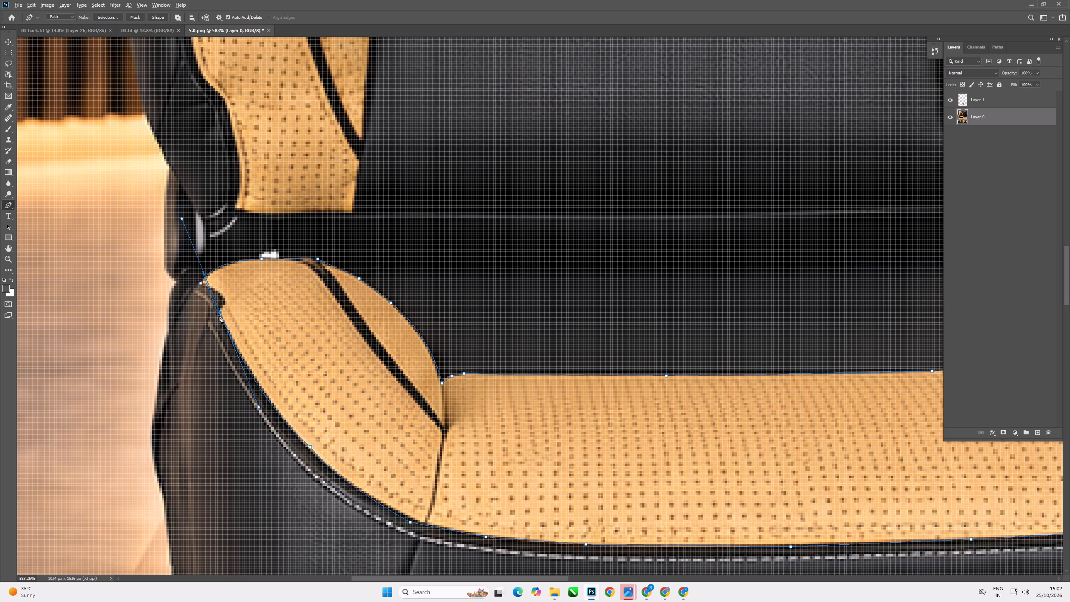
pyautogui.keyDown('alt'); pyautogui.click(220, 312); pyautogui.keyUp('alt')
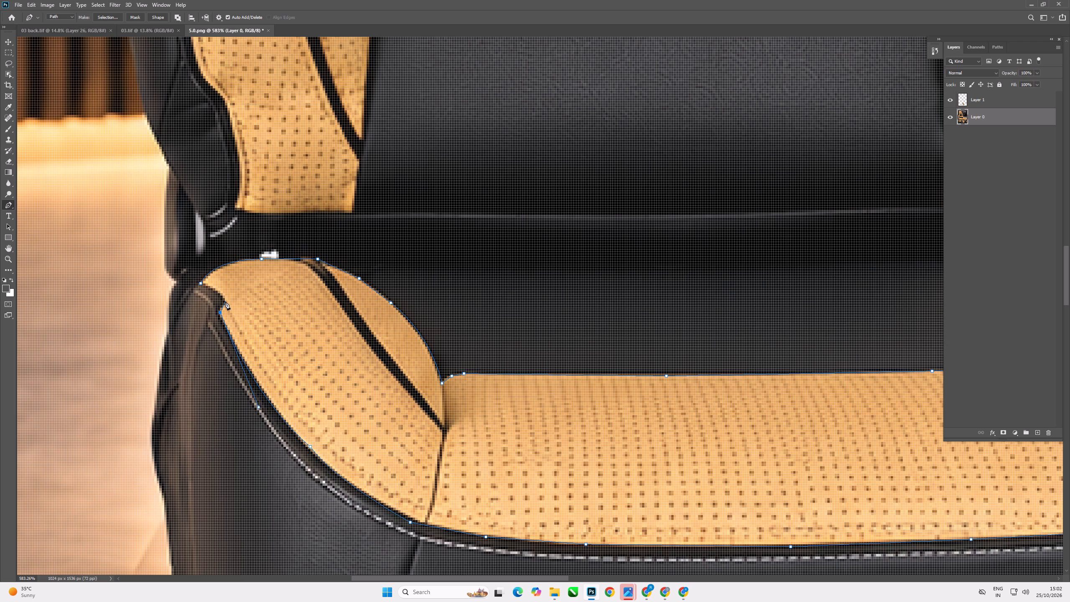
pyautogui.click(226, 300)
pyautogui.moveTo(199, 283); pyautogui.dragTo(186, 278)
pyautogui.moveTo(186, 278); pyautogui.dragTo(185, 278)
# Start a new path on the backrest's left tan panel, running along its bottom edge from the inner corner to the outer corner.
pyautogui.scroll(-15, 356, 434)
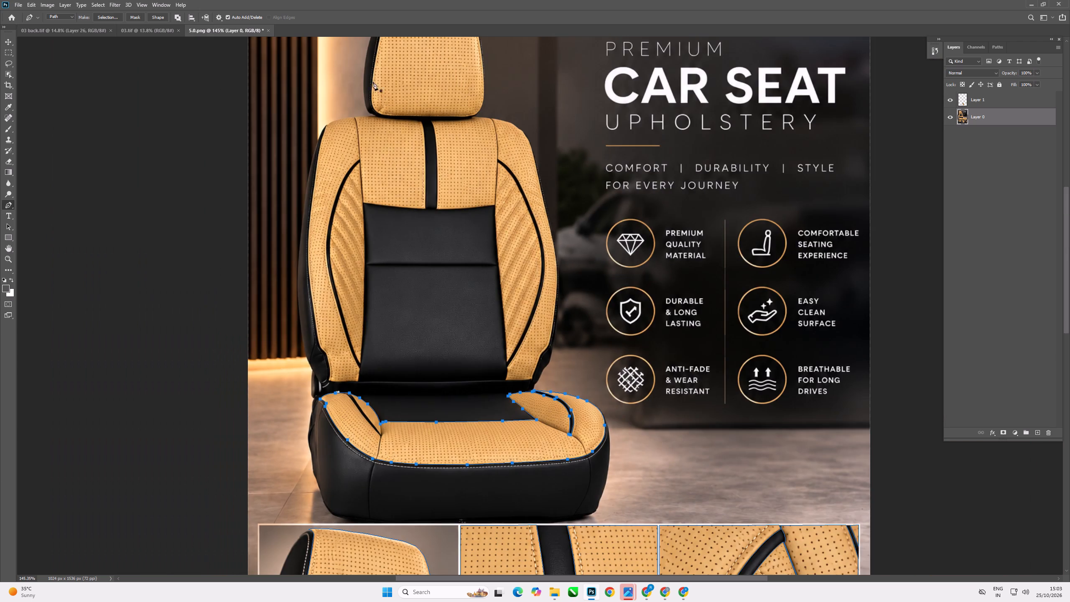
pyautogui.scroll(5, 359, 77)
pyautogui.scroll(-4, 356, 286)
pyautogui.scroll(3, 357, 423)
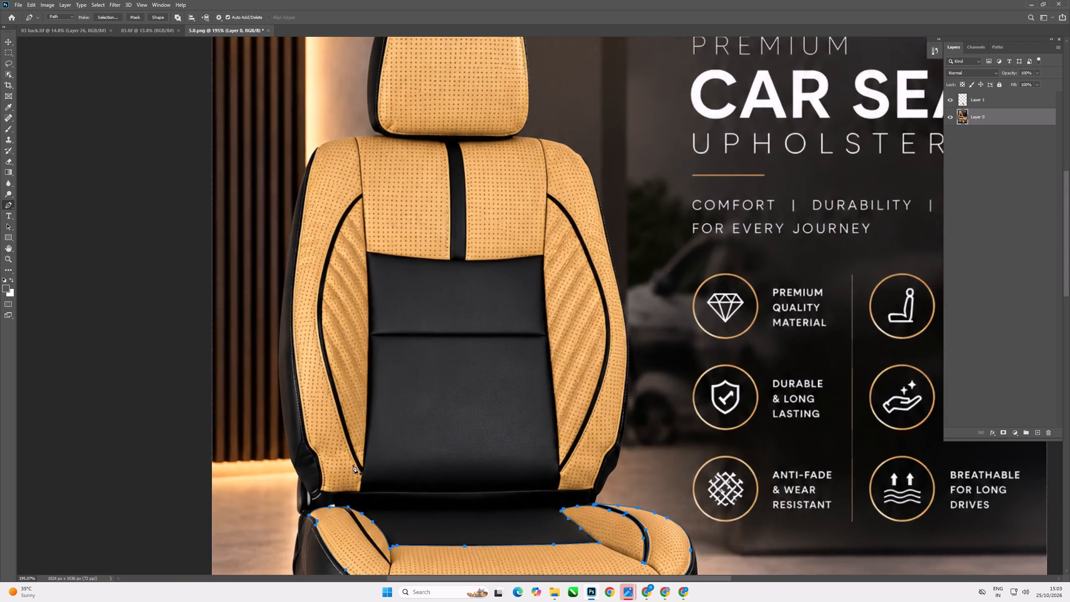
pyautogui.scroll(9, 353, 465)
pyautogui.scroll(-3, 367, 515)
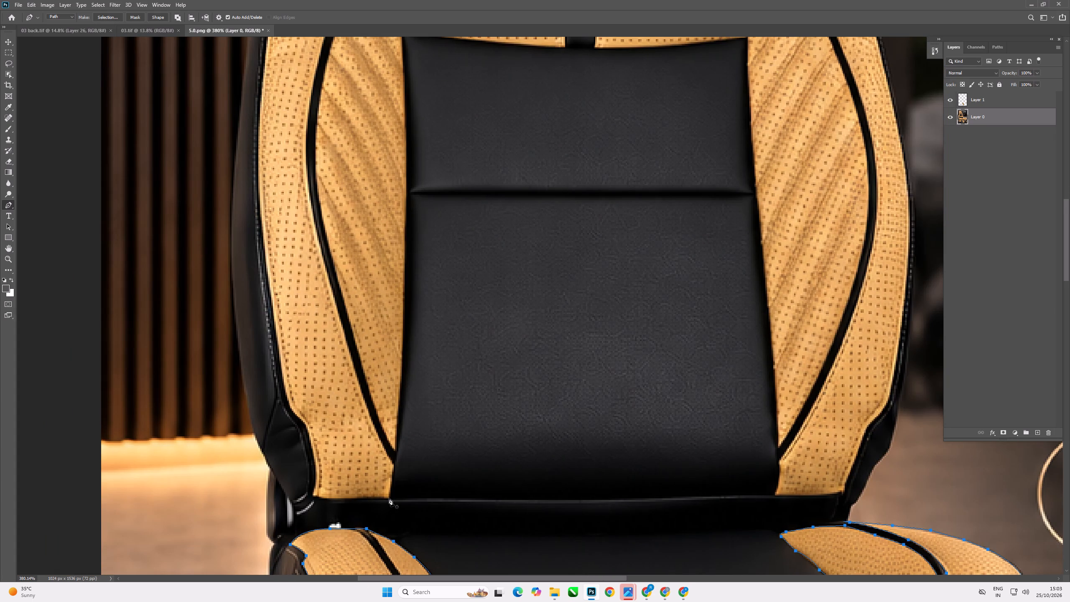
pyautogui.click(389, 498)
pyautogui.click(359, 497)
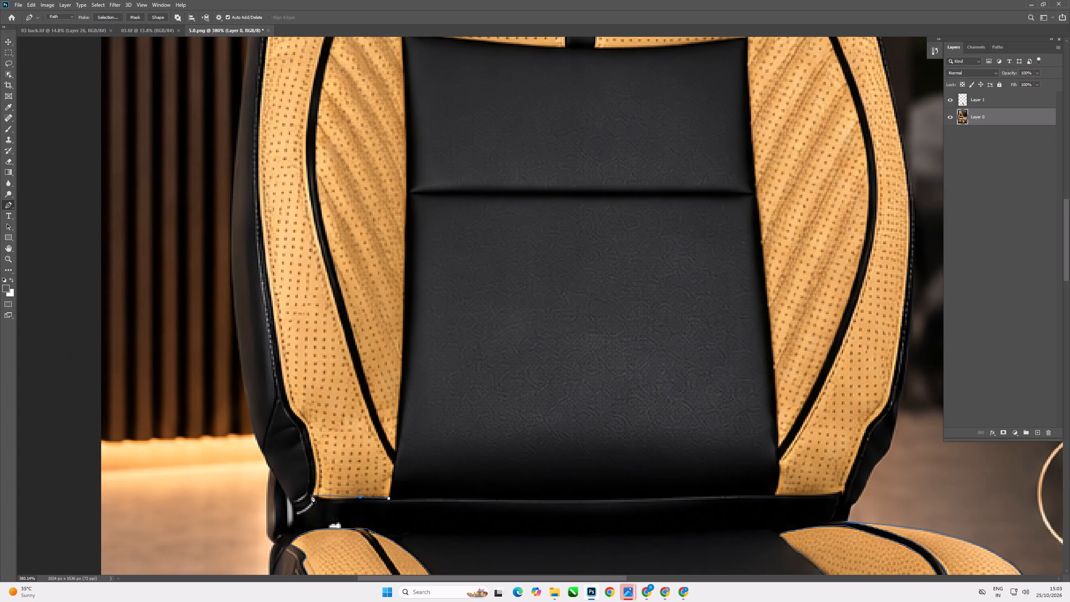
pyautogui.moveTo(313, 495); pyautogui.dragTo(292, 485)
pyautogui.moveTo(292, 485); pyautogui.dragTo(291, 486)
pyautogui.keyDown('alt'); pyautogui.click(312, 496); pyautogui.keyUp('alt')
# Curve the path up the left panel's lower outer edge and around the notch, removing the outgoing handle at the notch's lower point.
pyautogui.moveTo(304, 422); pyautogui.dragTo(298, 362)
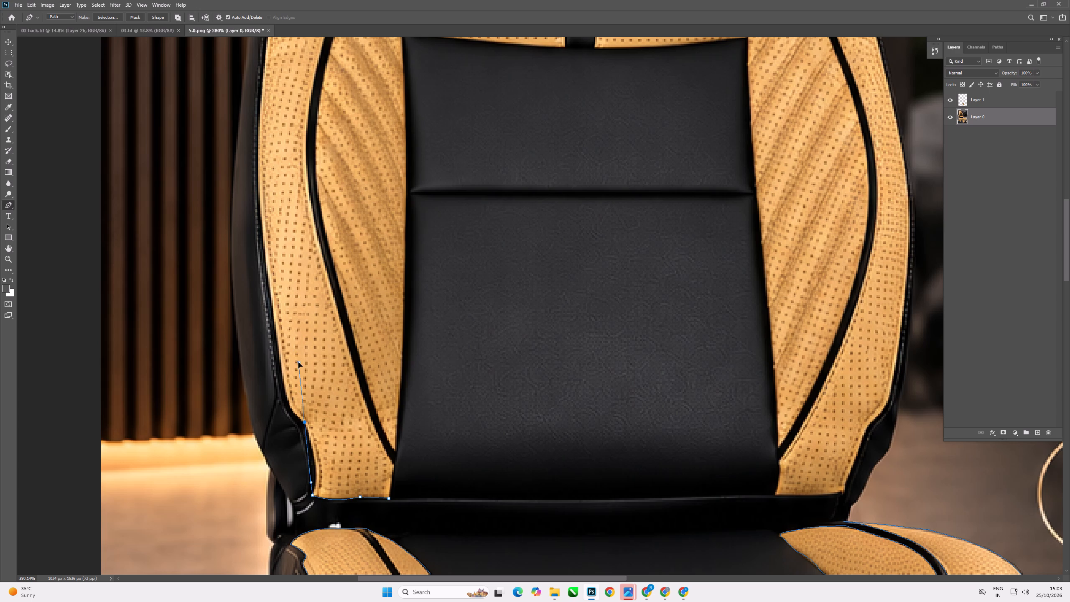
pyautogui.moveTo(298, 362); pyautogui.dragTo(287, 380)
pyautogui.moveTo(287, 380); pyautogui.dragTo(287, 380)
pyautogui.scroll(6, 311, 443)
pyautogui.scroll(-7, 331, 492)
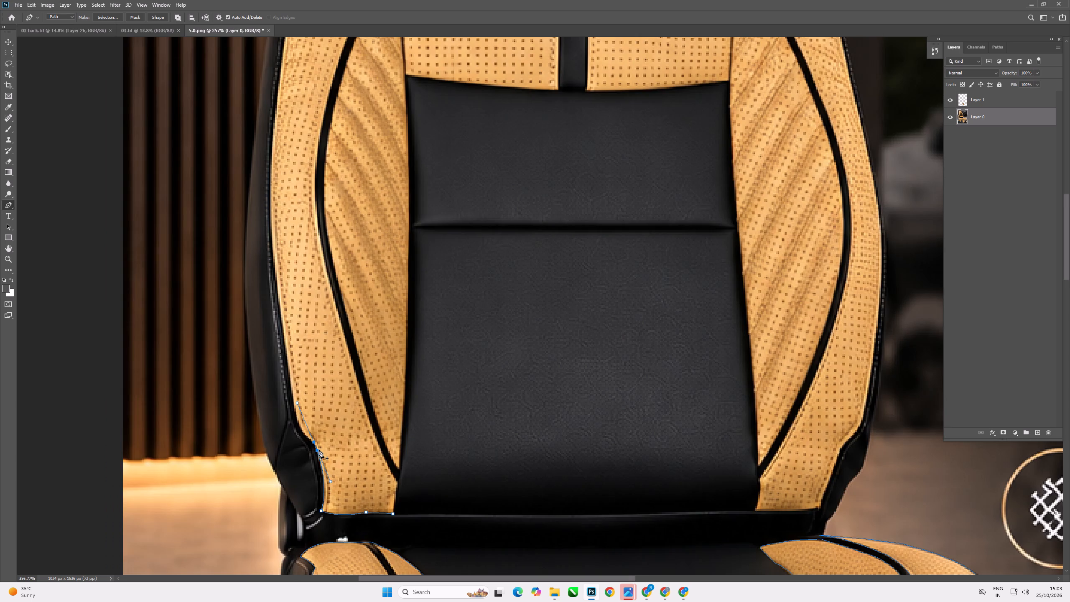
pyautogui.keyDown('alt'); pyautogui.click(314, 442); pyautogui.keyUp('alt')
pyautogui.scroll(1, 298, 406)
pyautogui.moveTo(293, 406); pyautogui.dragTo(294, 381)
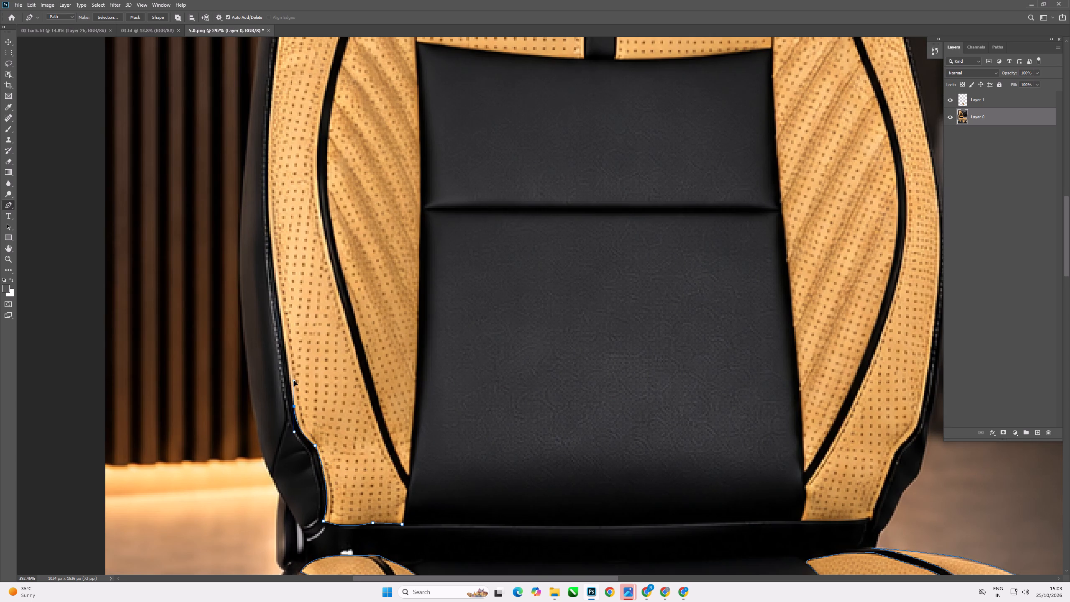
pyautogui.moveTo(294, 381); pyautogui.dragTo(290, 378)
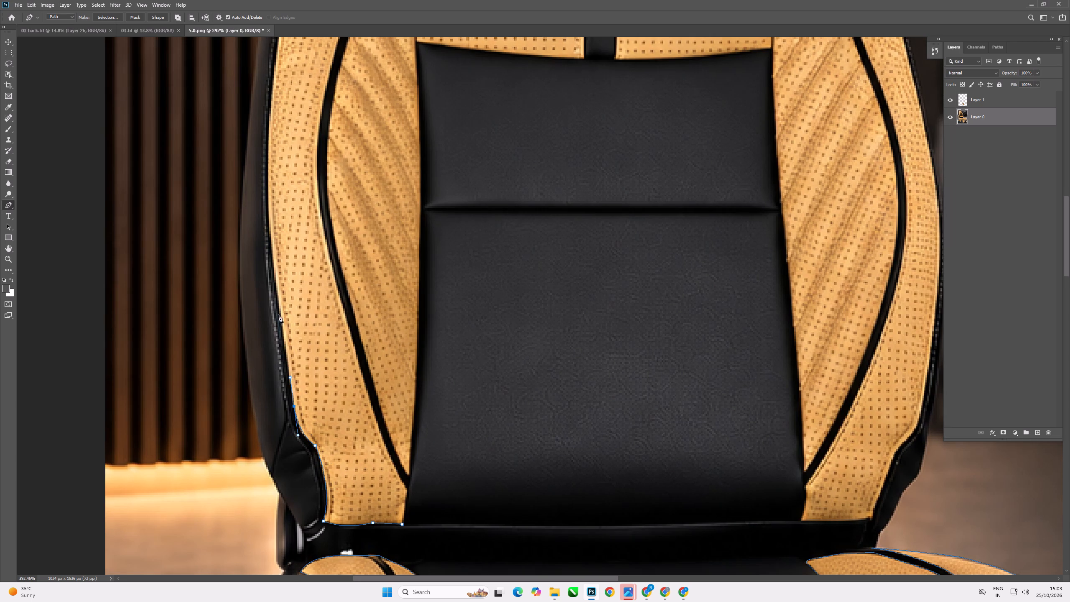
# Continue the path up the backrest's left outer edge, along the black piping, to just below the shoulder.
pyautogui.click(281, 315)
pyautogui.scroll(-8, 339, 459)
pyautogui.scroll(6, 289, 334)
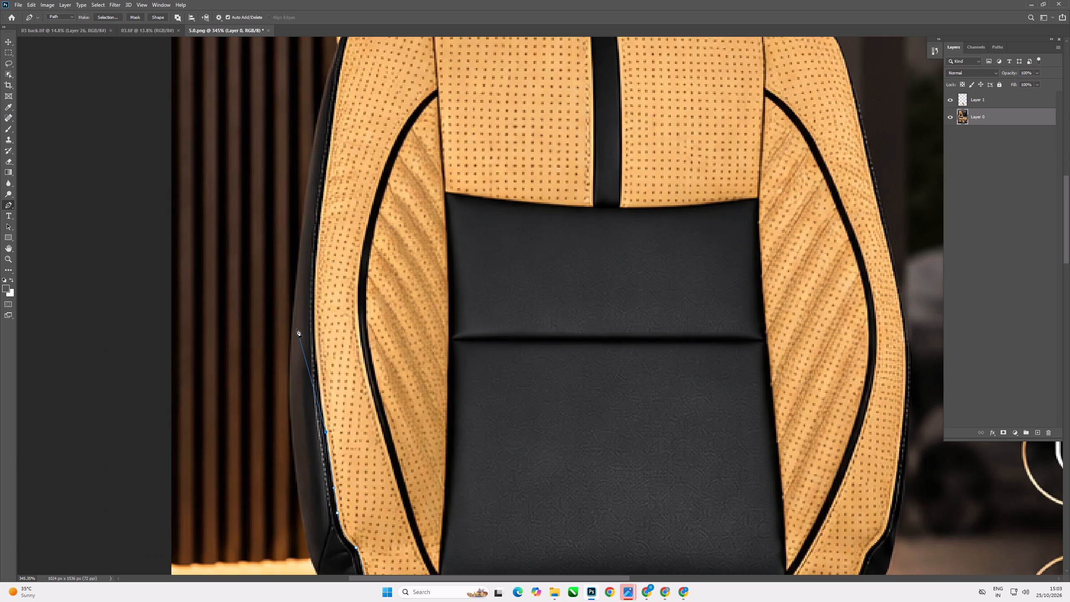
pyautogui.scroll(5, 298, 332)
pyautogui.scroll(-6, 313, 348)
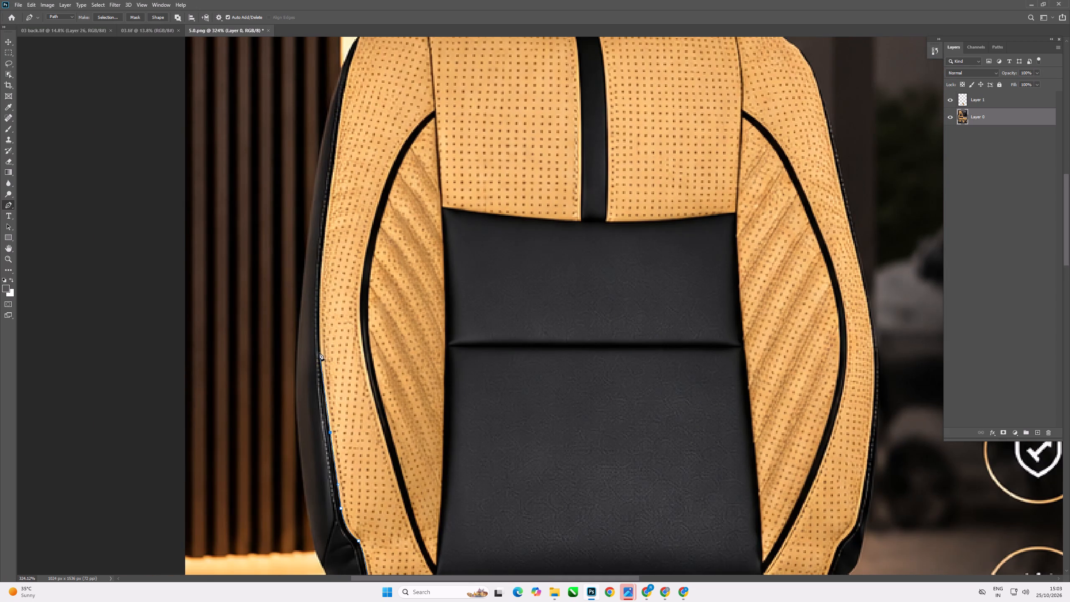
pyautogui.click(319, 352)
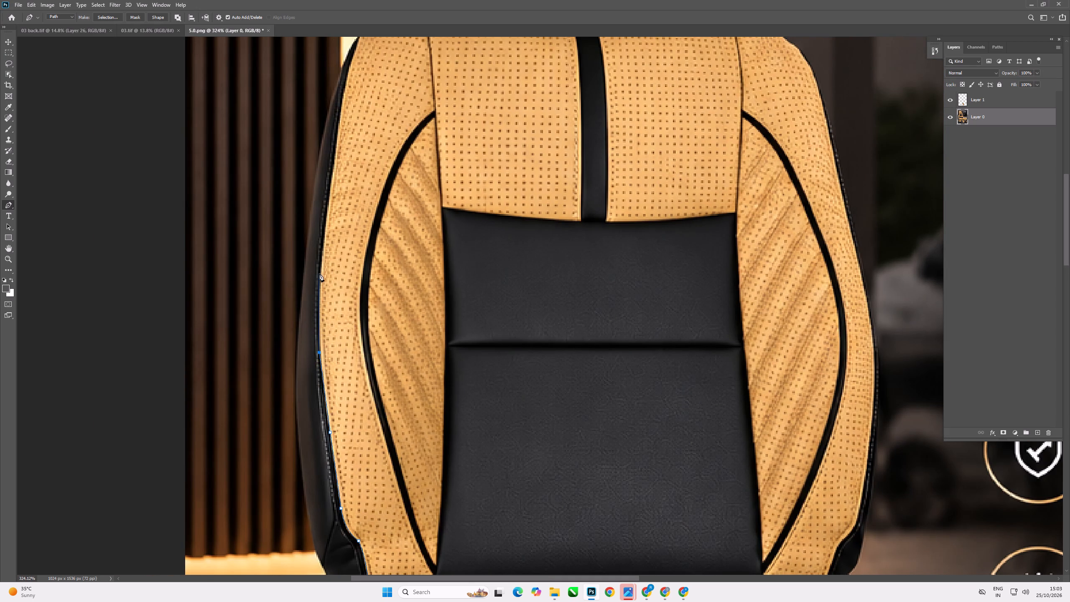
pyautogui.click(319, 273)
pyautogui.scroll(-7, 317, 318)
pyautogui.scroll(8, 345, 239)
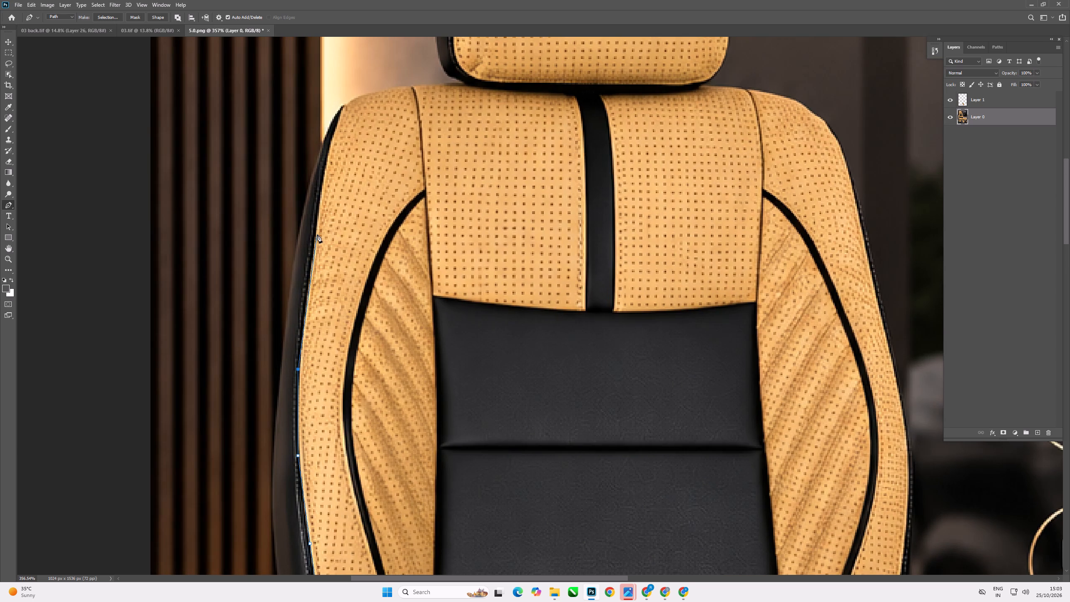
pyautogui.click(316, 236)
pyautogui.click(325, 168)
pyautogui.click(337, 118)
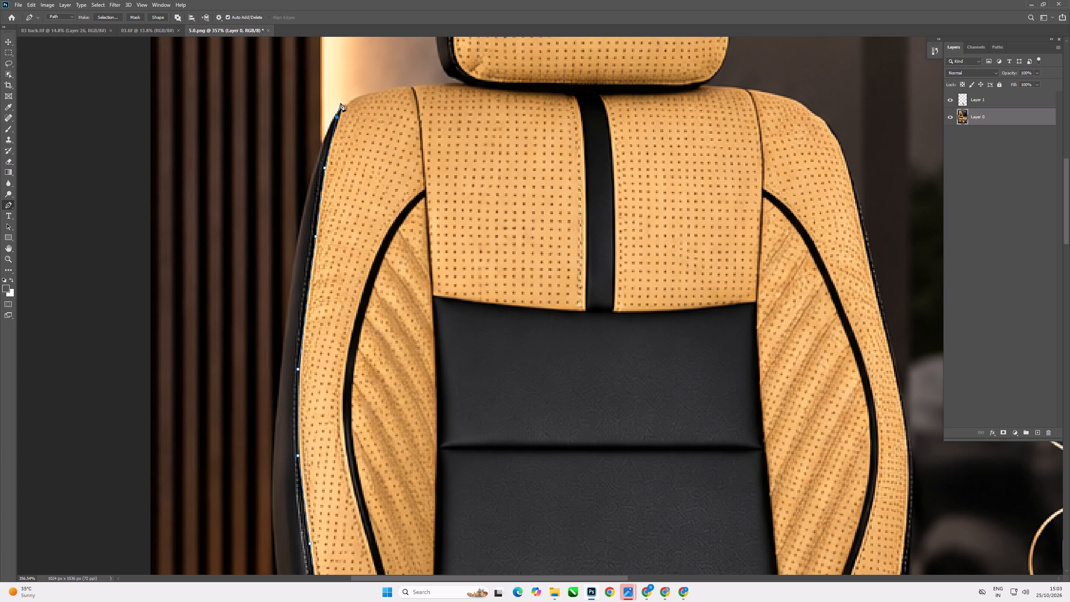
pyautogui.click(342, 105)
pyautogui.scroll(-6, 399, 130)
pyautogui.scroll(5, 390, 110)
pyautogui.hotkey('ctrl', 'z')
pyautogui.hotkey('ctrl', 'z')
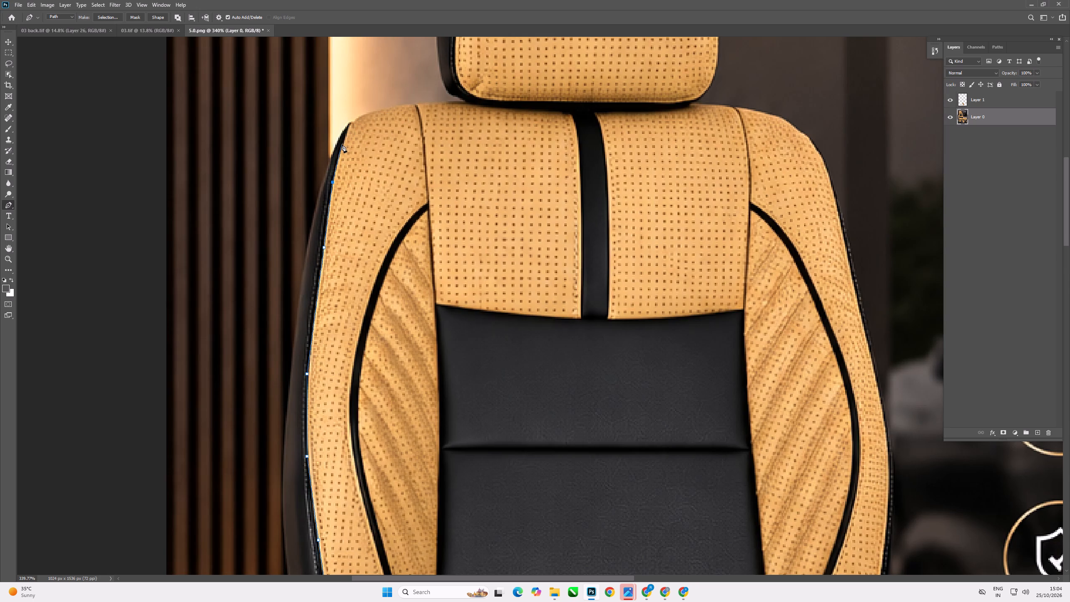
# Extend the path along the last bend of the black piping and place its end point at the left shoulder's tip.
pyautogui.click(341, 145)
pyautogui.click(351, 121)
pyautogui.scroll(4, 372, 108)
pyautogui.scroll(-6, 373, 122)
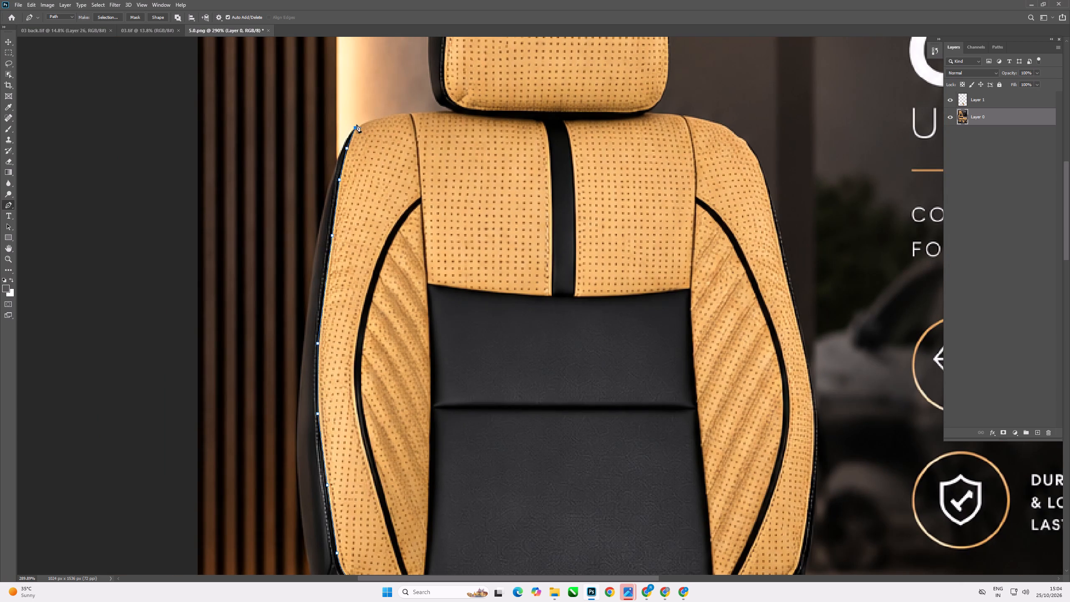
pyautogui.hotkey('ctrl', 'z')
pyautogui.scroll(4, 356, 126)
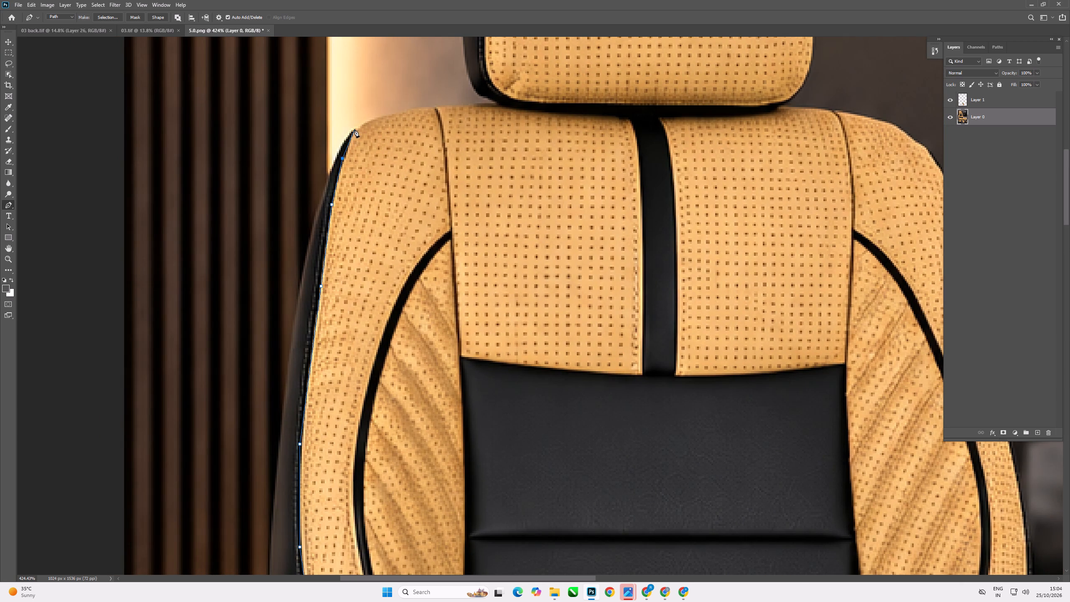
pyautogui.click(354, 129)
# Curve the path over the left shoulder and along the backrest's top edge, under the headrest, to the black centre strip.
pyautogui.moveTo(402, 112); pyautogui.dragTo(433, 112)
pyautogui.moveTo(433, 112); pyautogui.dragTo(428, 112)
pyautogui.keyDown('alt'); pyautogui.click(402, 112); pyautogui.keyUp('alt')
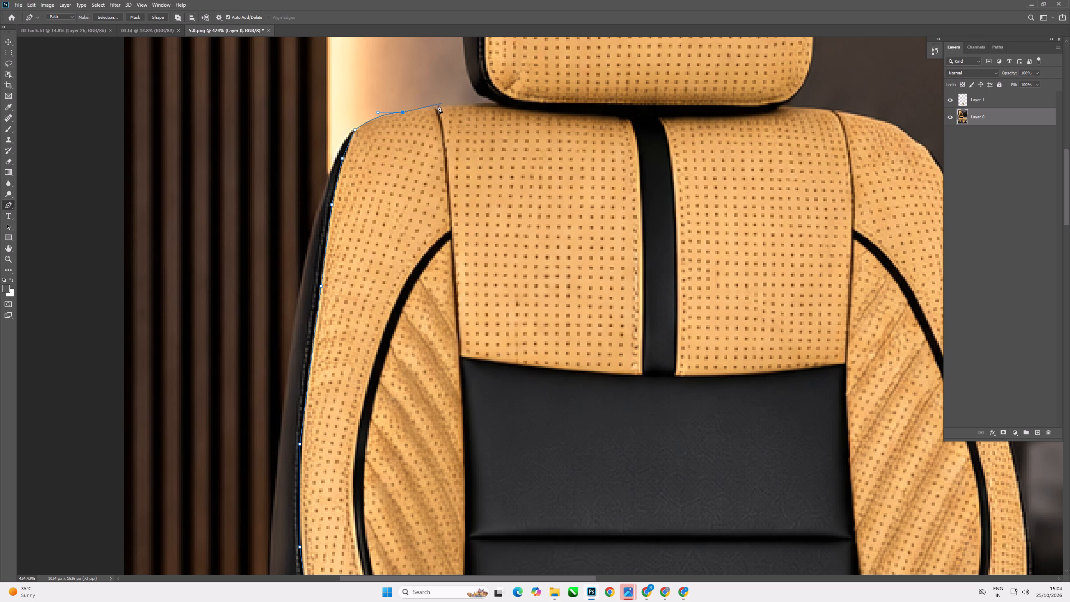
pyautogui.click(414, 108)
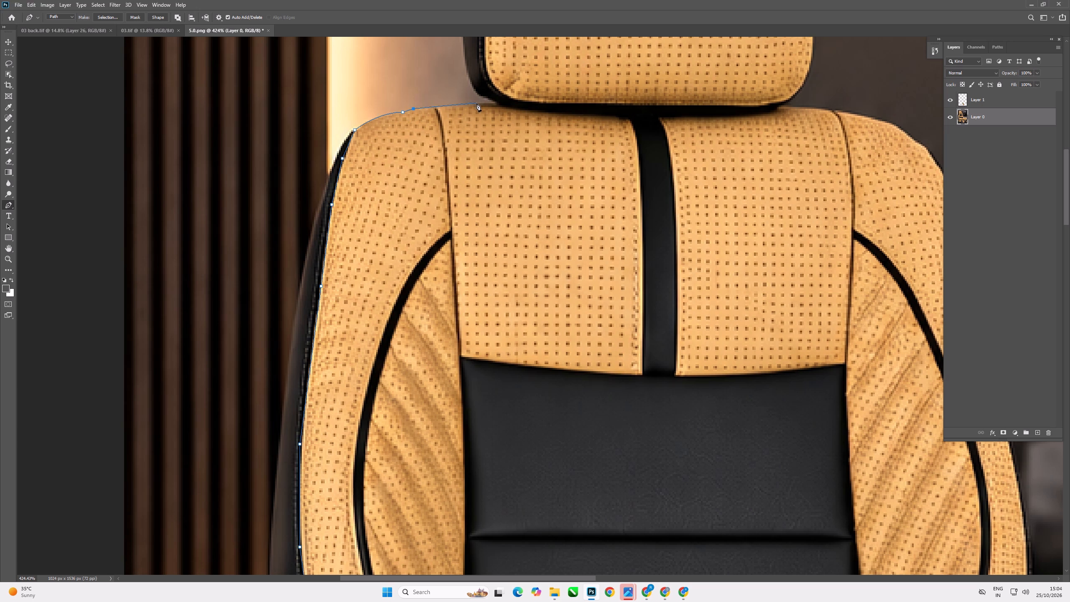
pyautogui.click(476, 103)
pyautogui.hotkey('ctrl', '0')
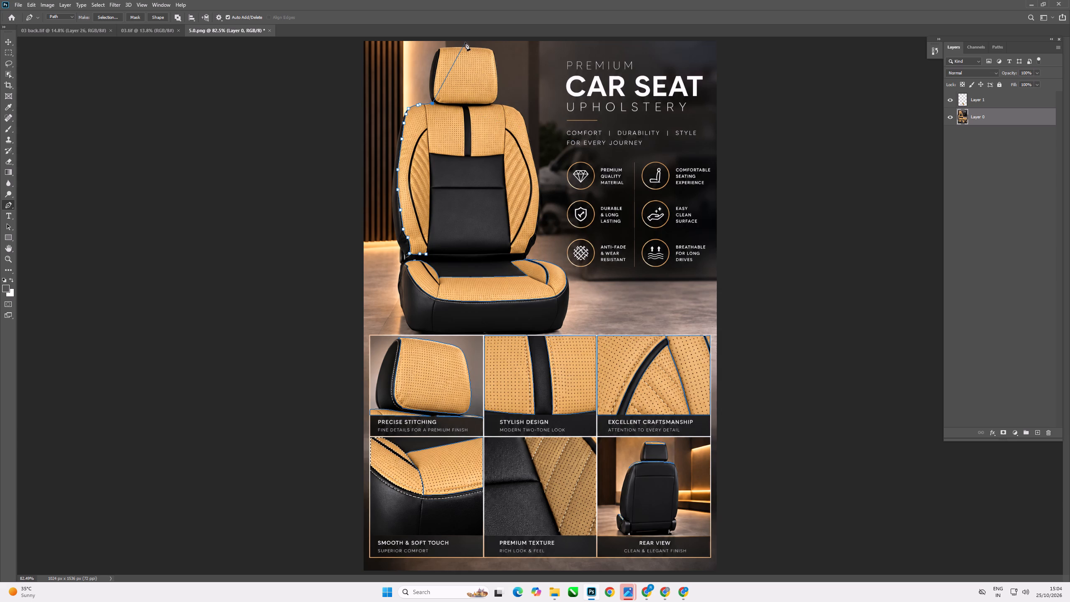
pyautogui.scroll(12, 465, 43)
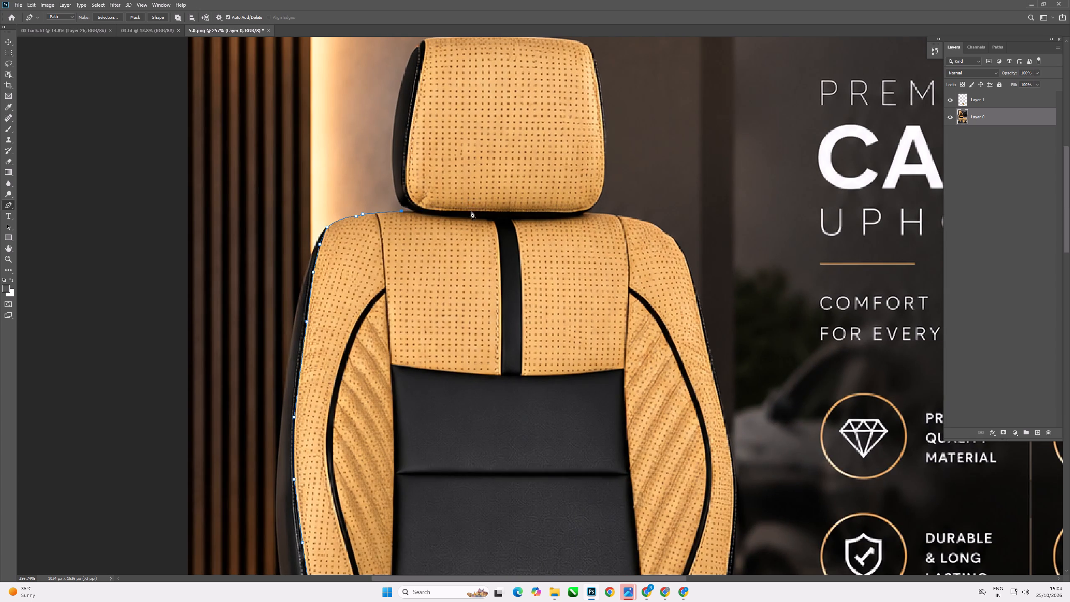
pyautogui.scroll(6, 466, 212)
pyautogui.scroll(6, 397, 214)
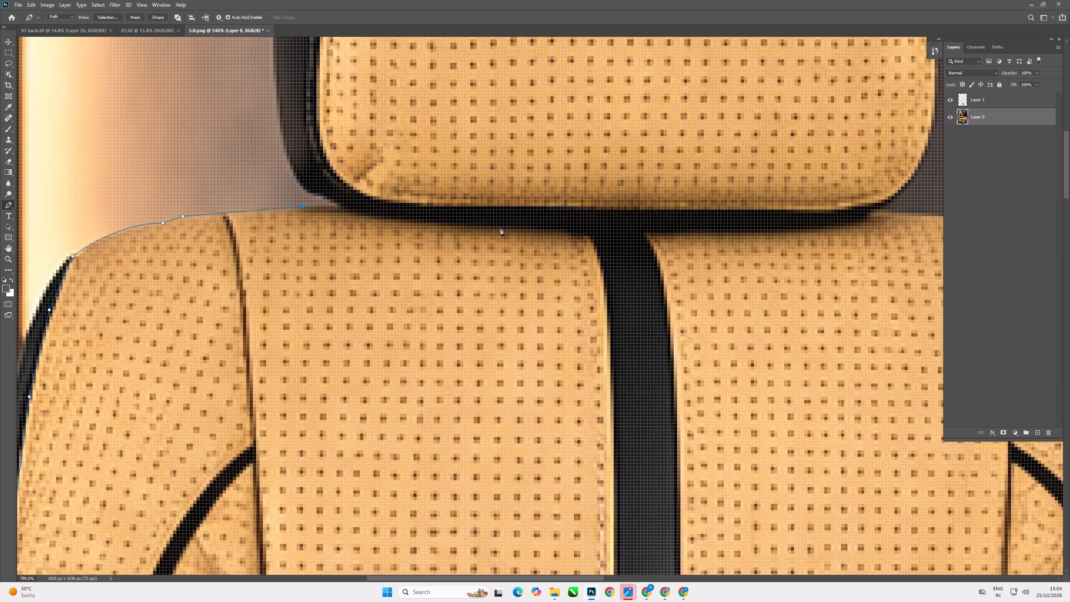
pyautogui.scroll(-6, 492, 228)
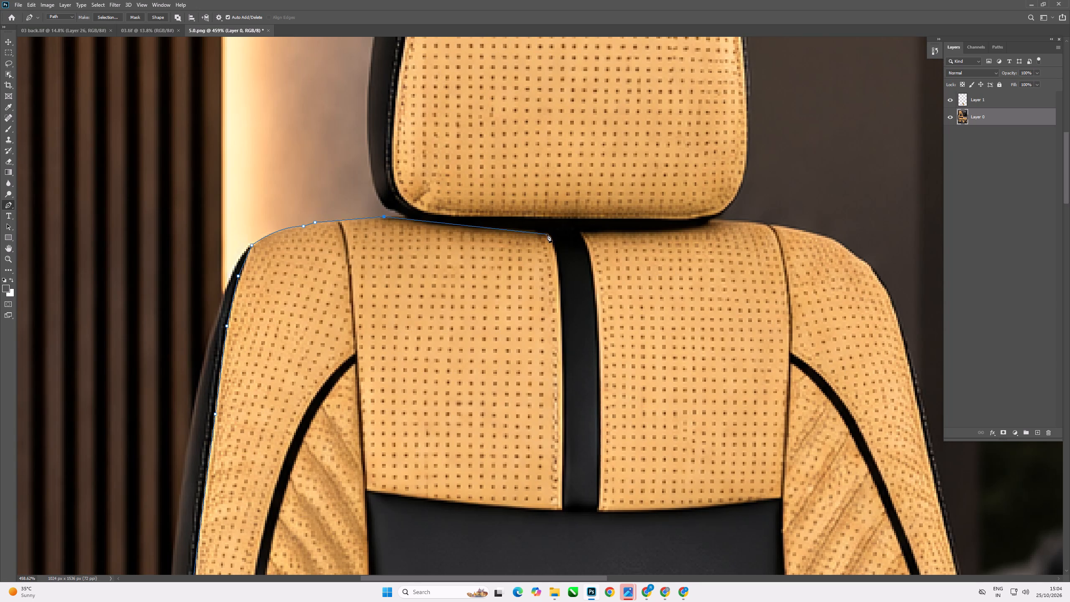
pyautogui.click(548, 234)
# Run the path down the left edge of the black centre strip to the upper tan panel's bottom corner.
pyautogui.scroll(-9, 538, 209)
pyautogui.scroll(-8, 619, 105)
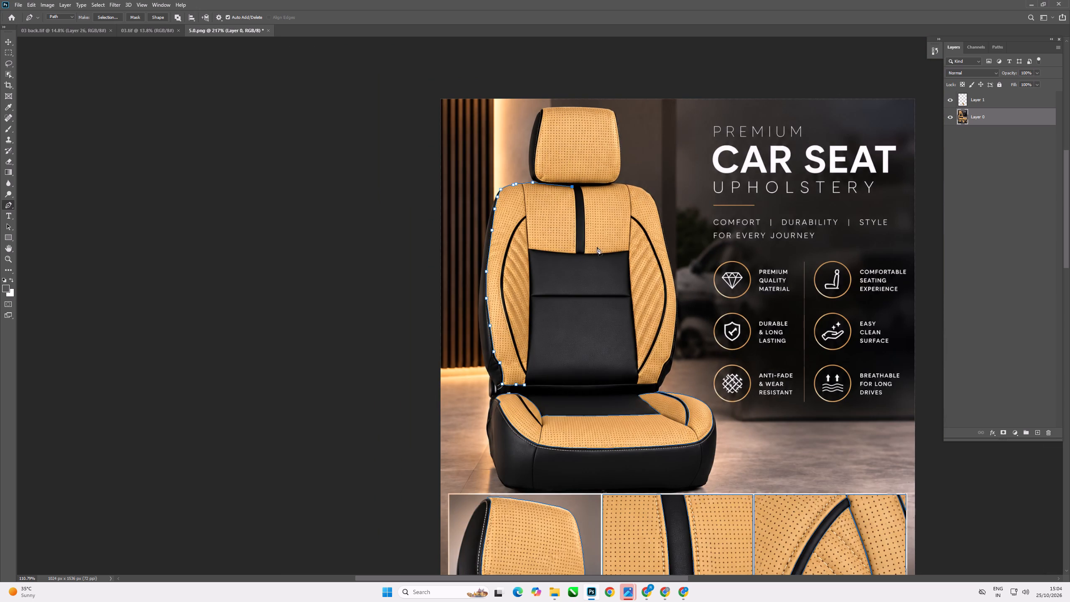
pyautogui.scroll(12, 583, 198)
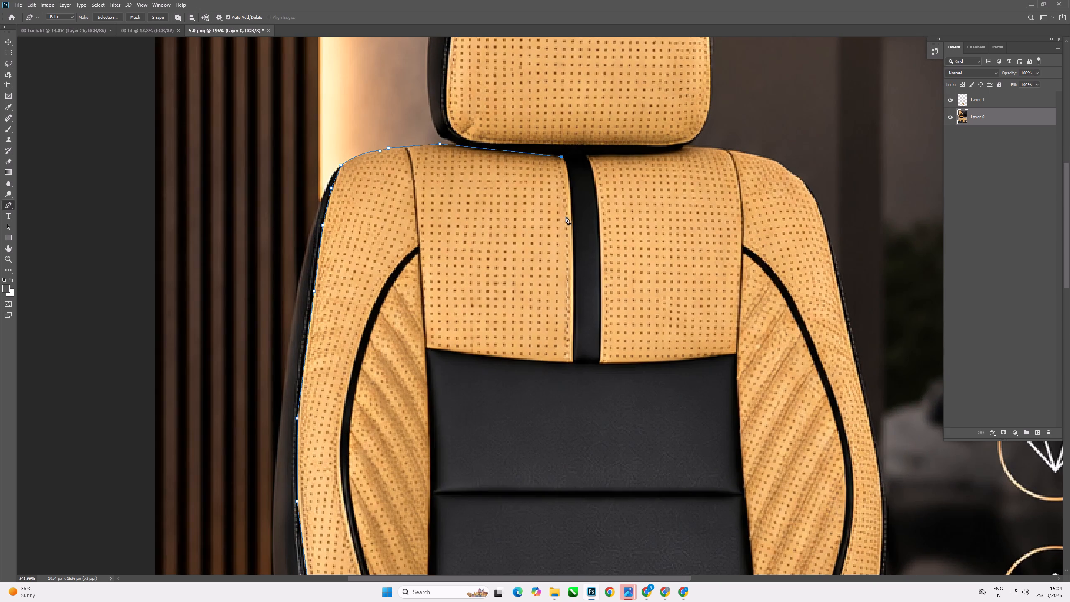
pyautogui.scroll(2, 563, 173)
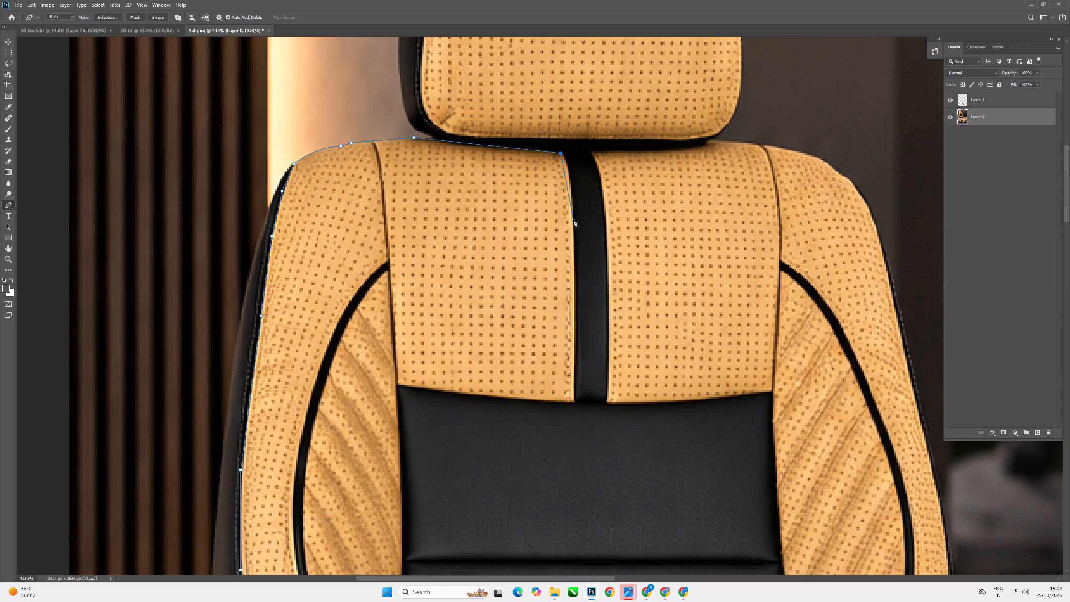
pyautogui.moveTo(573, 219); pyautogui.dragTo(570, 276)
pyautogui.moveTo(570, 276); pyautogui.dragTo(573, 276)
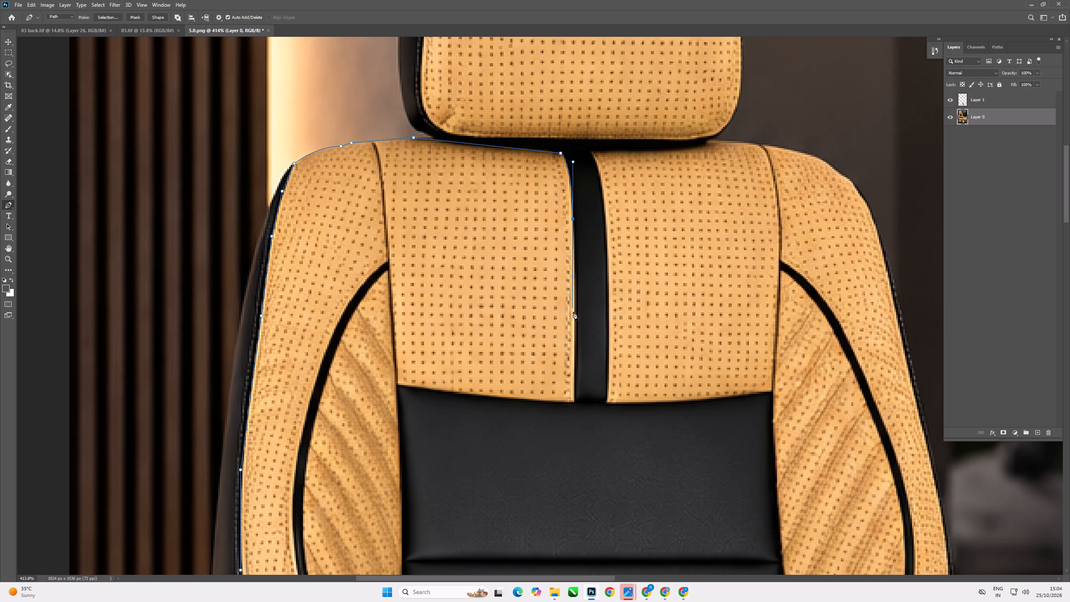
pyautogui.keyDown('alt'); pyautogui.click(572, 276); pyautogui.keyUp('alt')
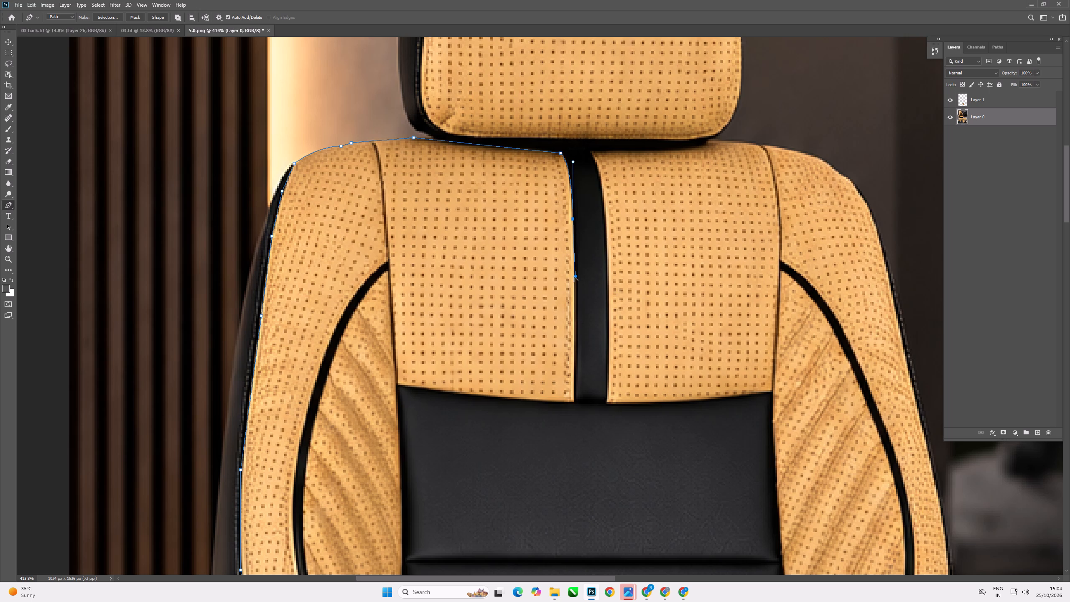
pyautogui.keyDown('alt'); pyautogui.click(576, 277); pyautogui.keyUp('alt')
pyautogui.click(575, 347)
pyautogui.scroll(5, 569, 408)
pyautogui.click(578, 400)
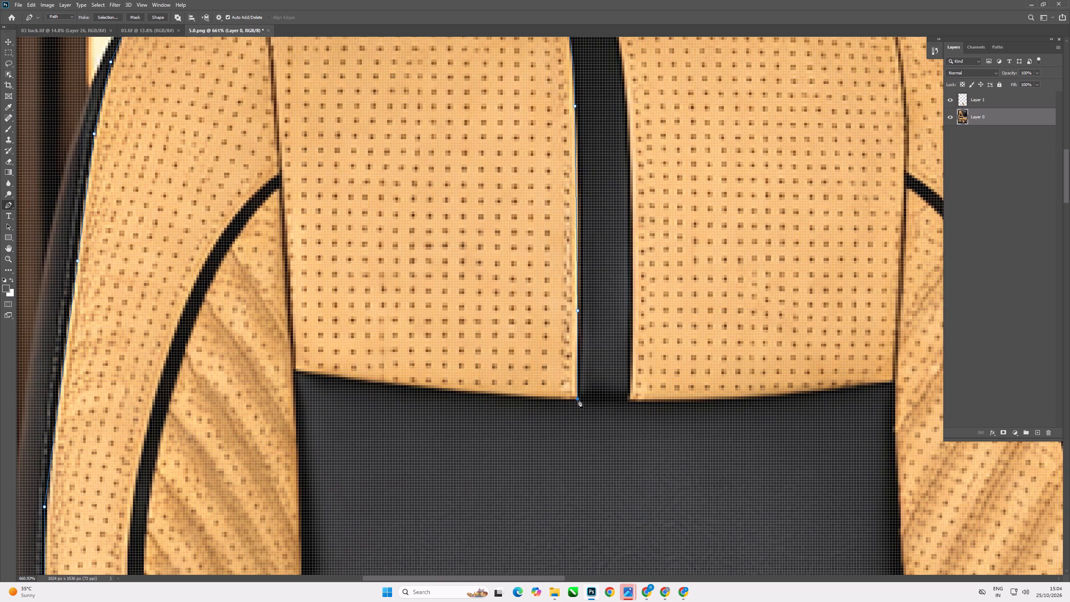
# Run the path along the bottom edge of the left upper tan panel to its outer corner at the black insert, ending in a corner point.
pyautogui.scroll(-6, 476, 397)
pyautogui.click(484, 396)
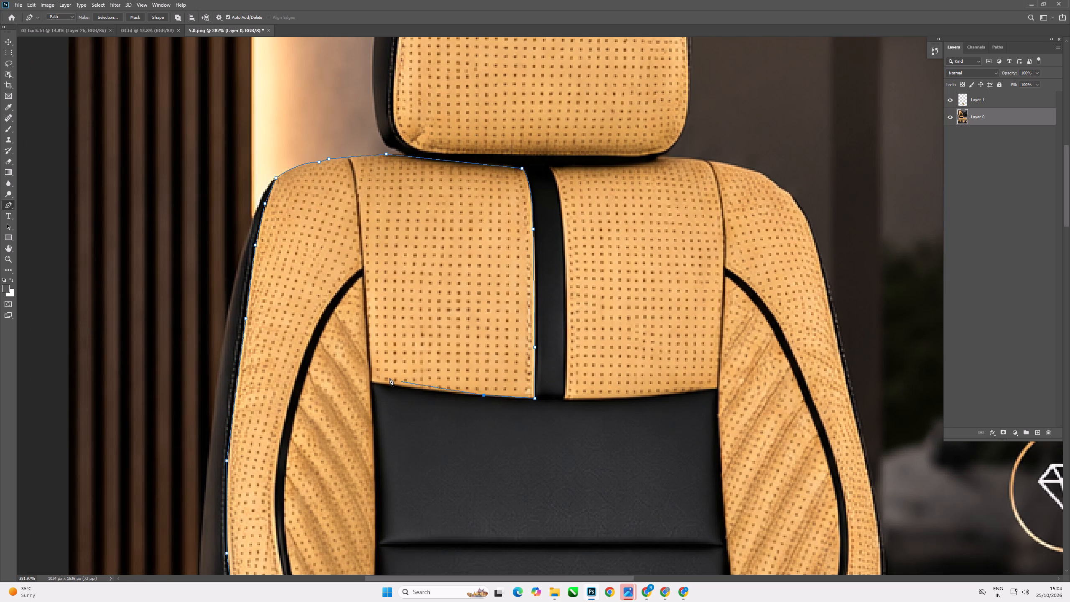
pyautogui.moveTo(371, 381); pyautogui.dragTo(341, 373)
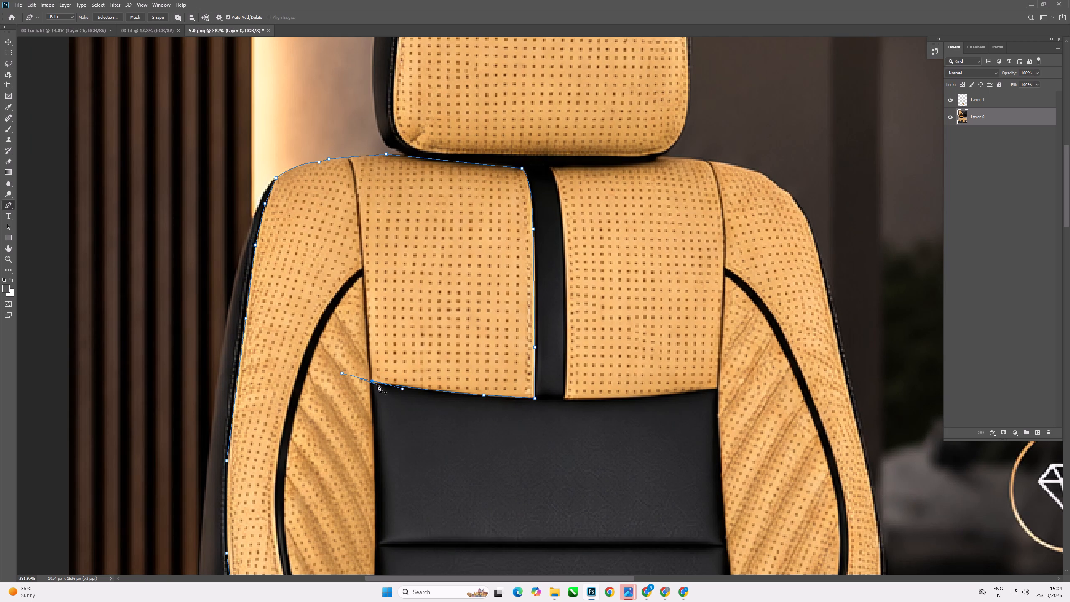
pyautogui.keyDown('alt'); pyautogui.click(371, 381); pyautogui.keyUp('alt')
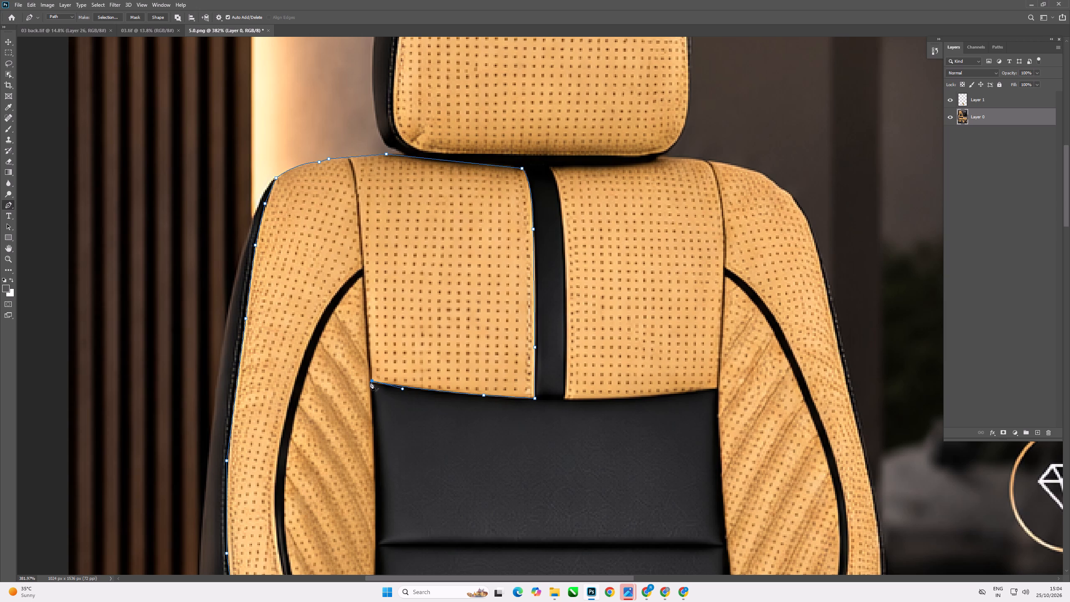
pyautogui.click(370, 382)
# Continue the path down the left edge of the black backrest insert to below its horizontal seam.
pyautogui.scroll(-7, 369, 442)
pyautogui.scroll(8, 369, 442)
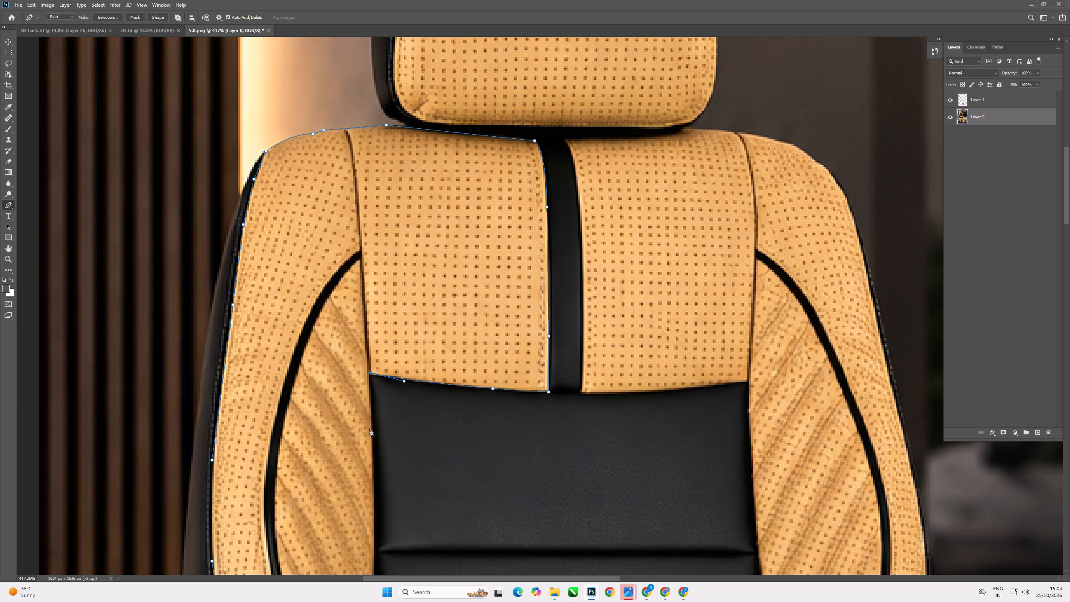
pyautogui.click(371, 415)
pyautogui.scroll(-7, 380, 252)
pyautogui.scroll(7, 418, 453)
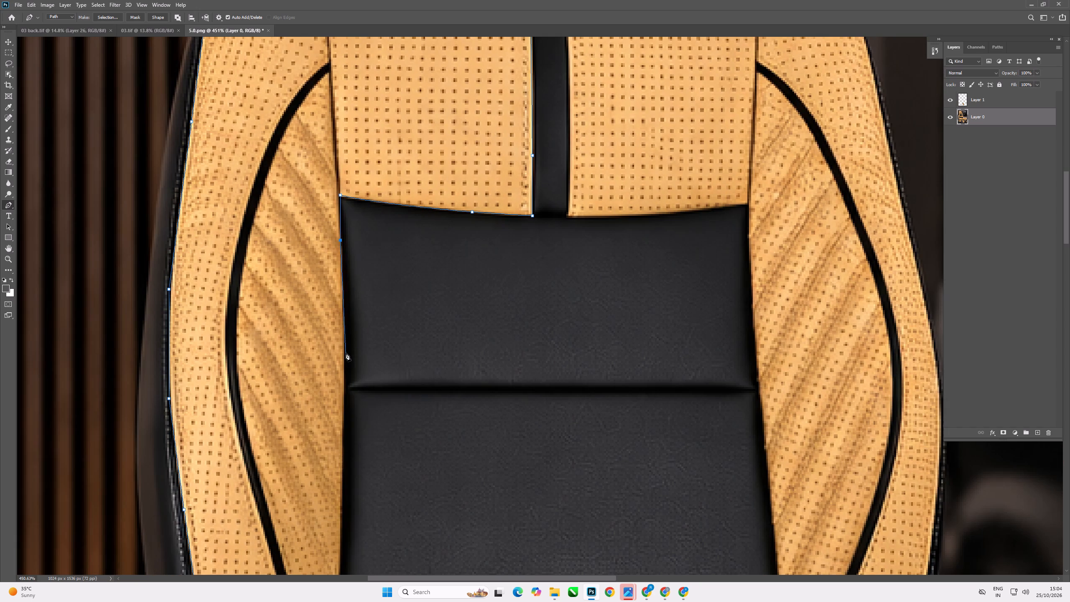
pyautogui.click(344, 341)
pyautogui.scroll(-6, 353, 316)
pyautogui.scroll(7, 344, 408)
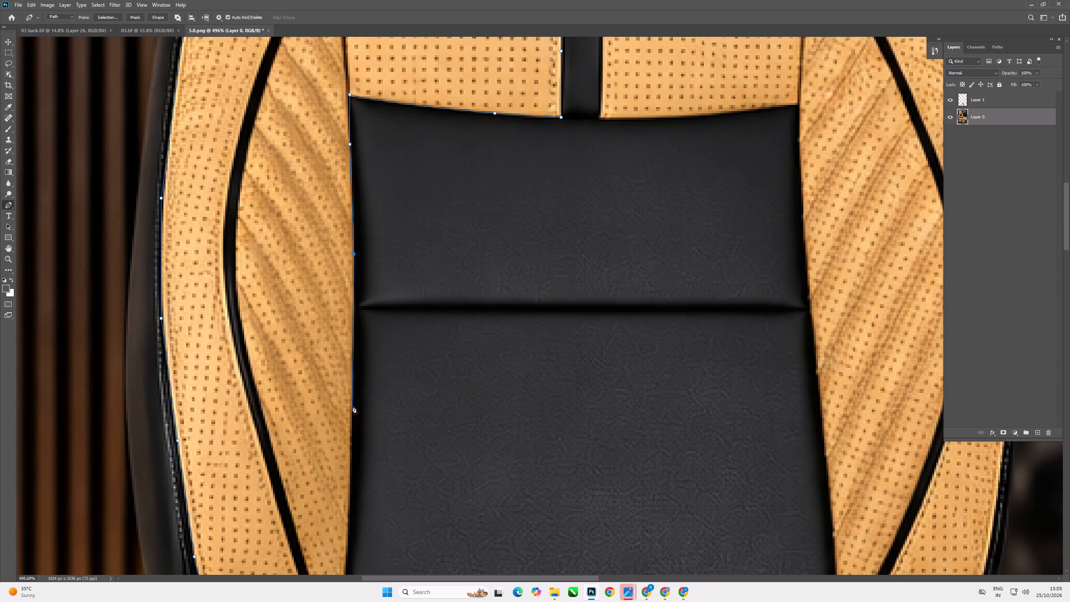
pyautogui.click(352, 406)
# Follow the black insert's left edge to the backrest's bottom and close the path at its starting point.
pyautogui.scroll(-7, 376, 248)
pyautogui.scroll(7, 344, 417)
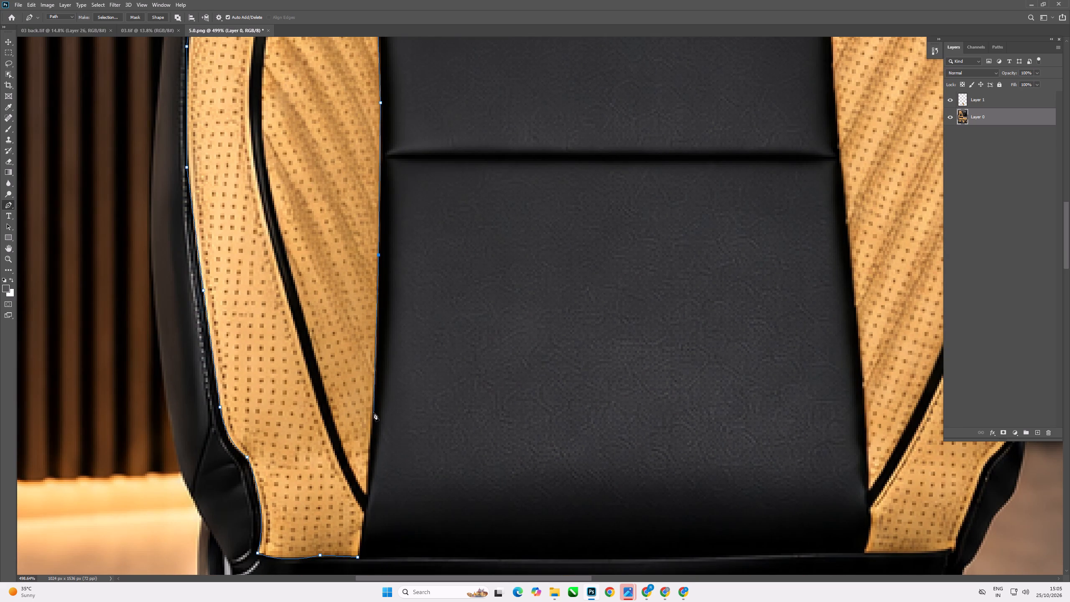
pyautogui.click(374, 413)
pyautogui.scroll(-7, 377, 254)
pyautogui.scroll(7, 338, 432)
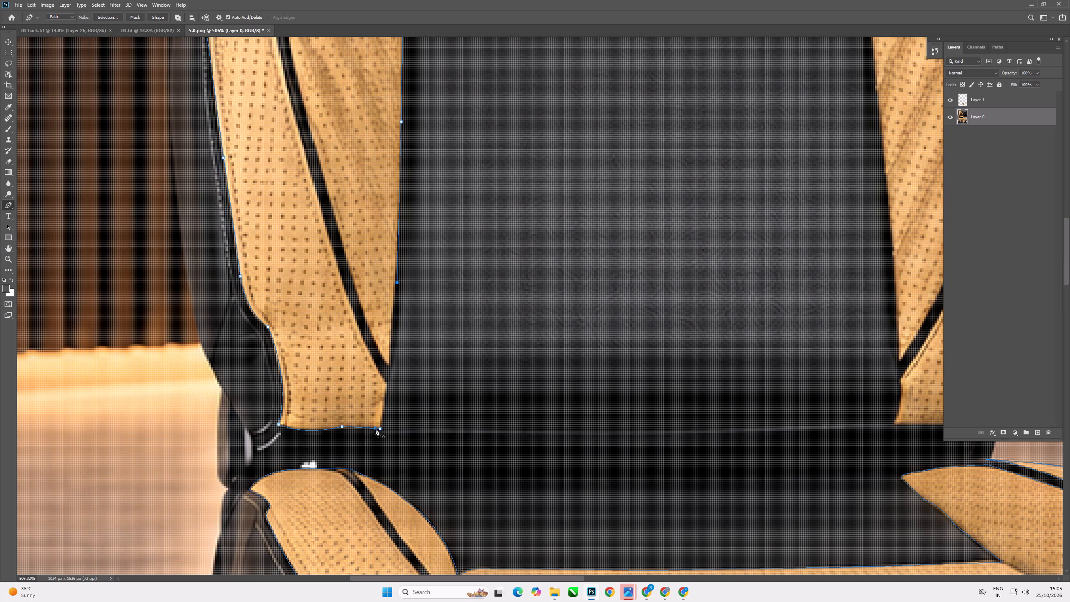
pyautogui.moveTo(379, 428); pyautogui.dragTo(372, 437)
pyautogui.moveTo(372, 437); pyautogui.dragTo(372, 438)
# Start a new path for the backrest's right half at the top of the black centre strip and curve it down the strip's upper right edge.
pyautogui.scroll(-16, 384, 413)
pyautogui.scroll(7, 582, 220)
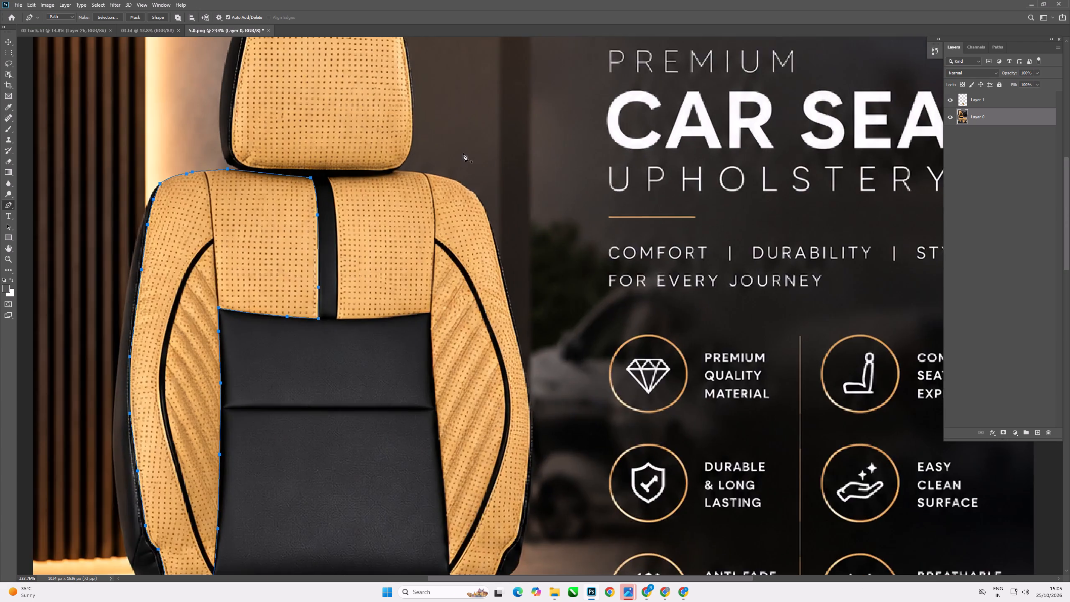
pyautogui.scroll(7, 425, 176)
pyautogui.scroll(6, 198, 161)
pyautogui.click(265, 184)
pyautogui.scroll(-7, 283, 220)
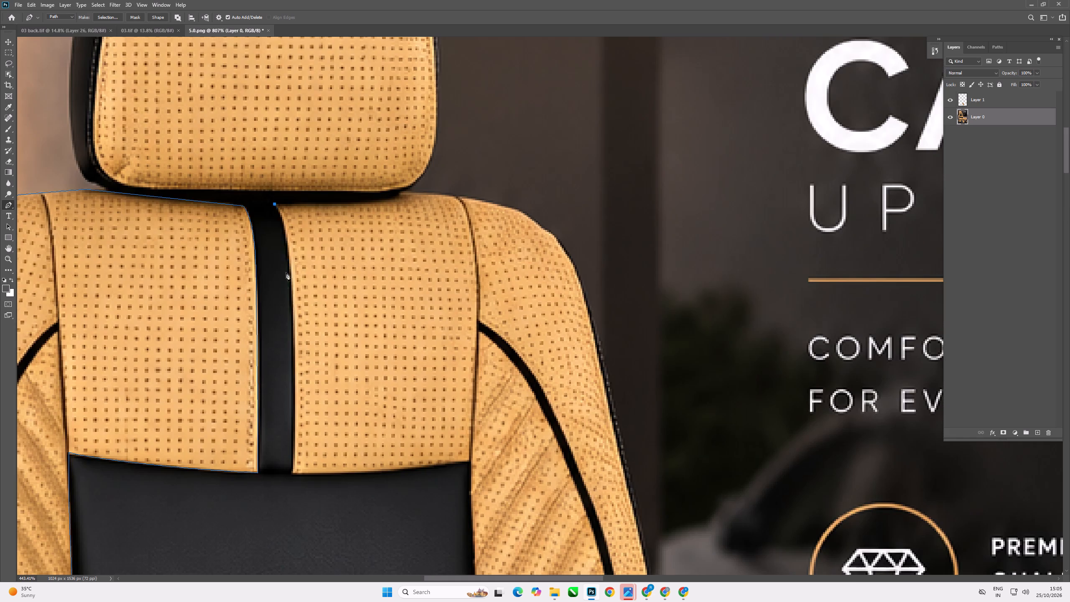
pyautogui.moveTo(290, 263); pyautogui.dragTo(287, 301)
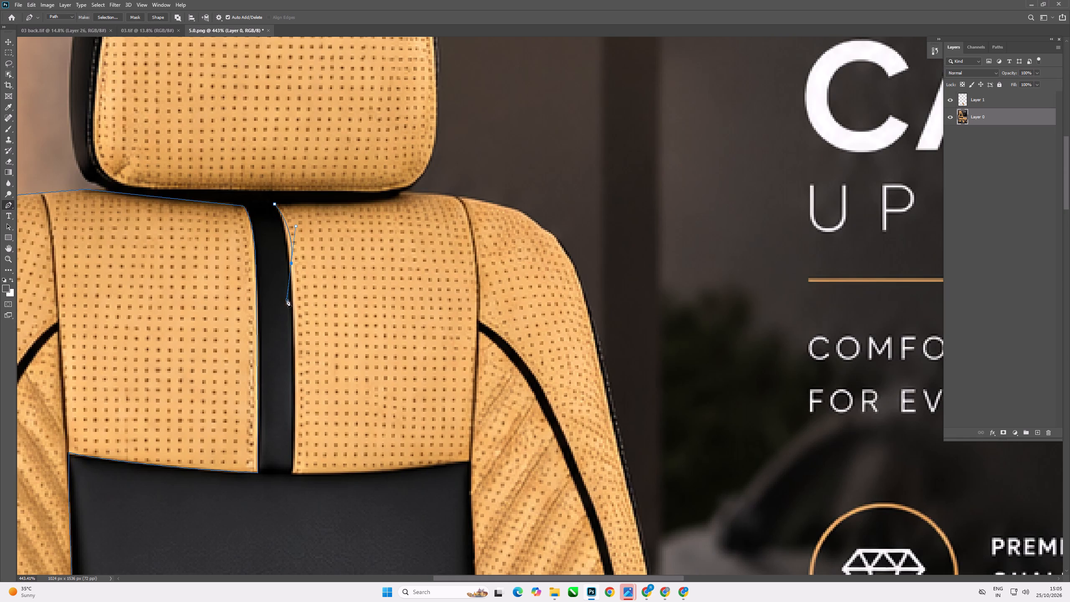
pyautogui.hotkey('ctrl', 'z')
pyautogui.scroll(1, 271, 247)
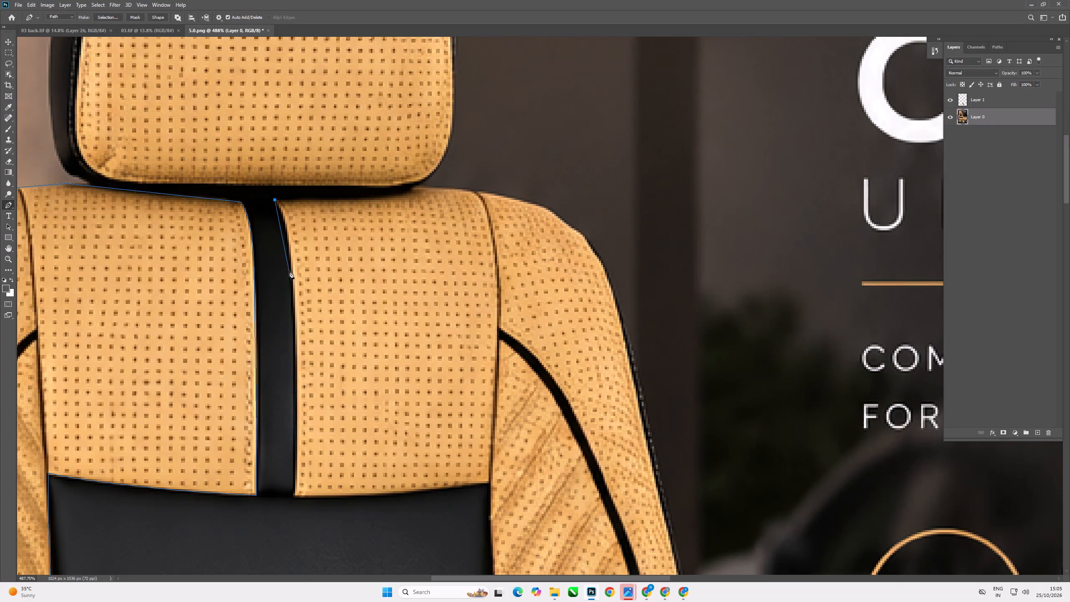
pyautogui.moveTo(291, 274); pyautogui.dragTo(289, 323)
pyautogui.moveTo(289, 323); pyautogui.dragTo(291, 329)
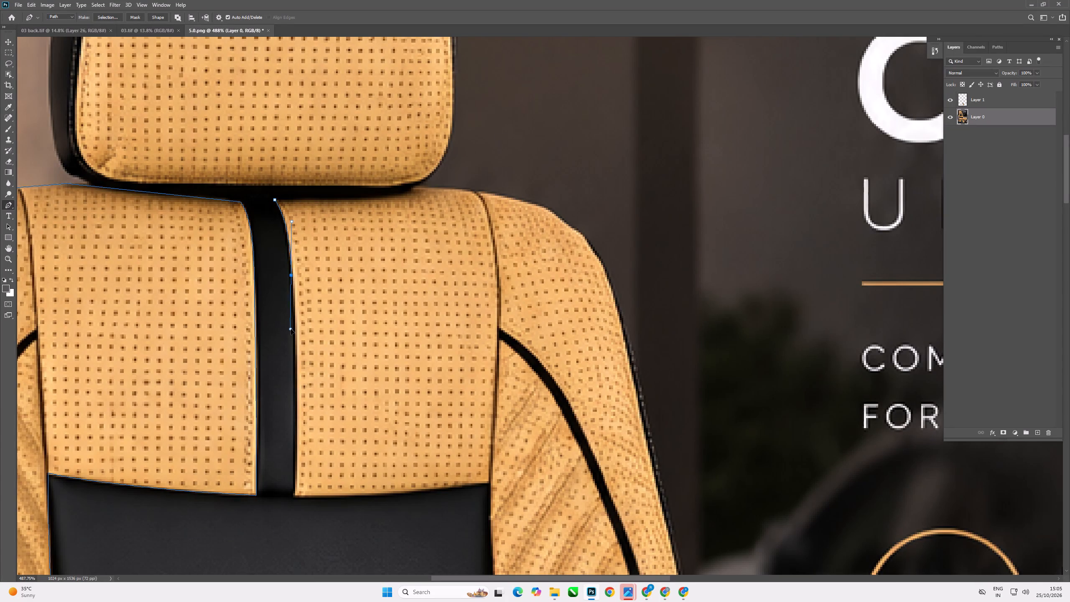
pyautogui.moveTo(291, 329); pyautogui.dragTo(287, 315)
pyautogui.moveTo(287, 315); pyautogui.dragTo(288, 316)
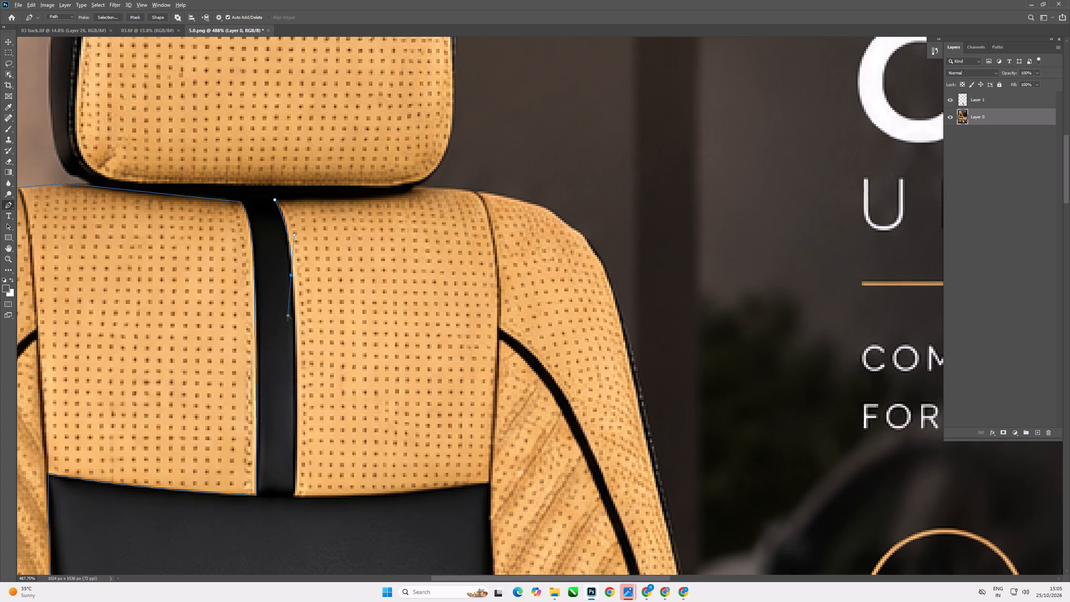
pyautogui.keyDown('alt'); pyautogui.moveTo(288, 315); pyautogui.dragTo(292, 316); pyautogui.keyUp('alt')
pyautogui.keyDown('alt'); pyautogui.click(293, 316); pyautogui.keyUp('alt')
# Extend the path down the centre strip's right edge, round the right upper tan panel's bottom corner, and onto its bottom edge.
pyautogui.click(297, 401)
pyautogui.scroll(-7, 300, 288)
pyautogui.scroll(7, 294, 374)
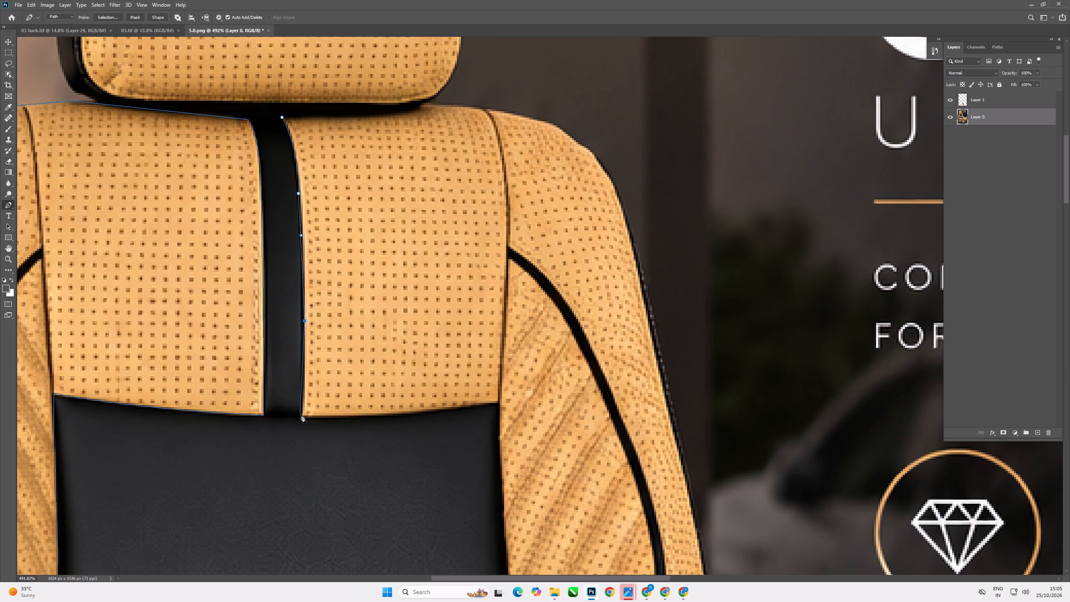
pyautogui.click(301, 417)
pyautogui.click(405, 415)
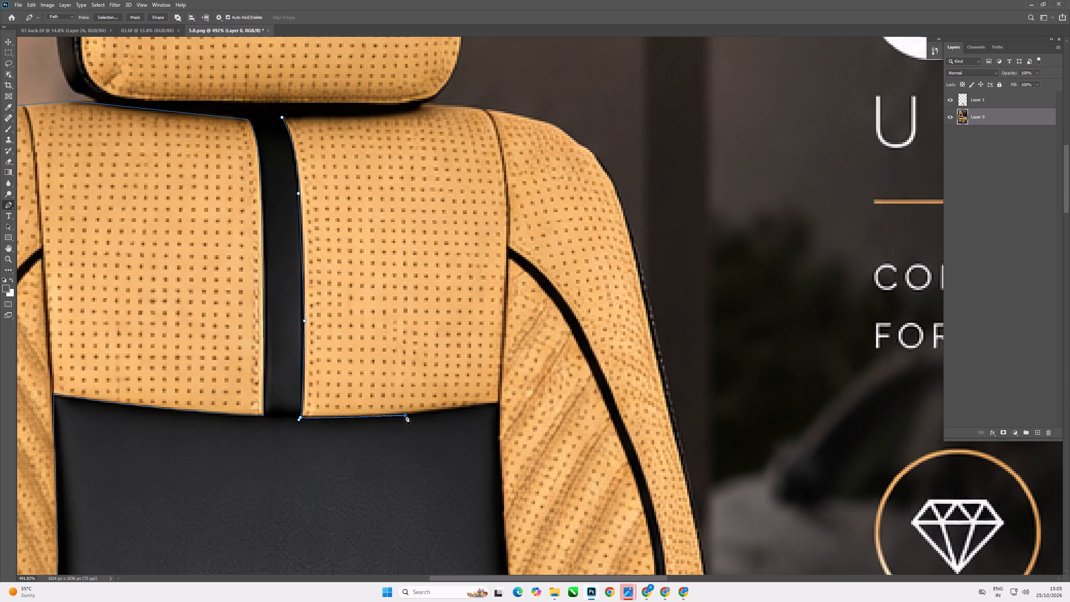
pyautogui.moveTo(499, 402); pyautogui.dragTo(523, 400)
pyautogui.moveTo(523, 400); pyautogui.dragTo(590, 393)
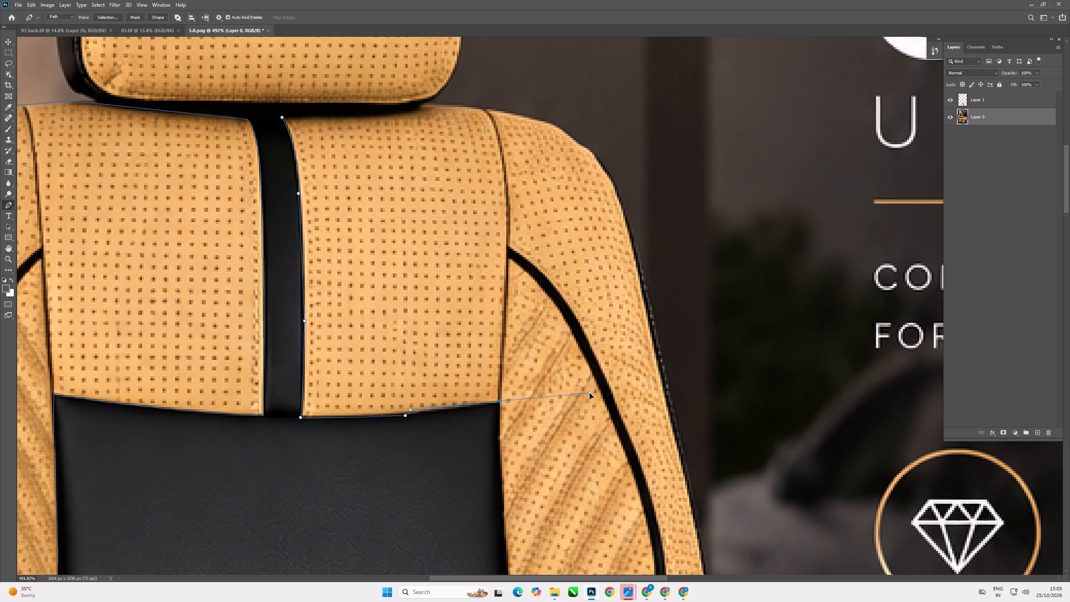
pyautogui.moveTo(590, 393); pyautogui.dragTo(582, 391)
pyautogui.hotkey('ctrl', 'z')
# Continue the path along the right upper tan panel's bottom edge and finish with a corner point at its outer corner.
pyautogui.click(441, 411)
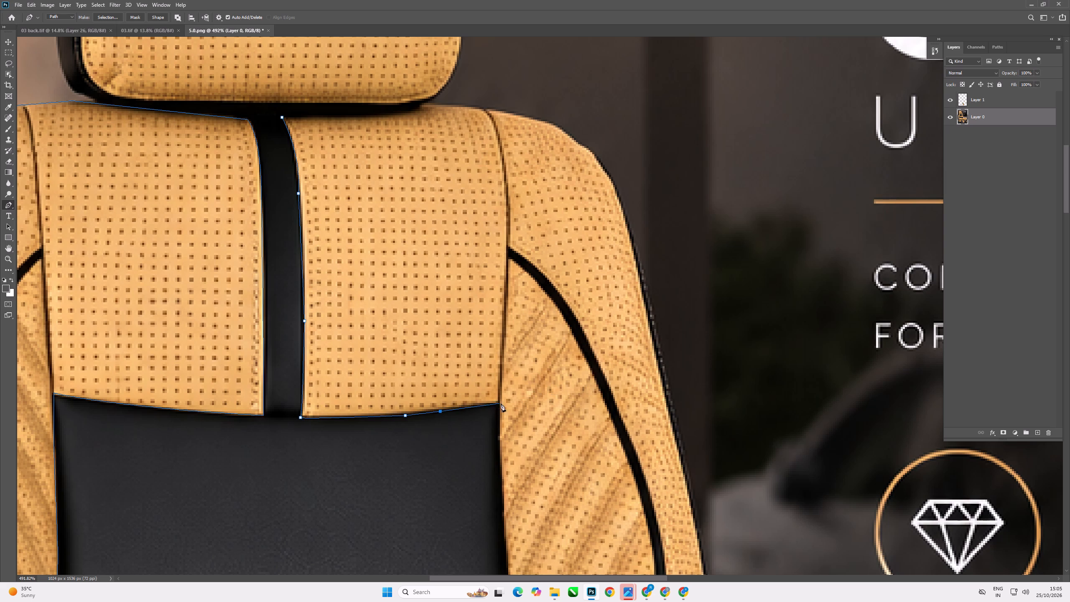
pyautogui.scroll(4, 498, 405)
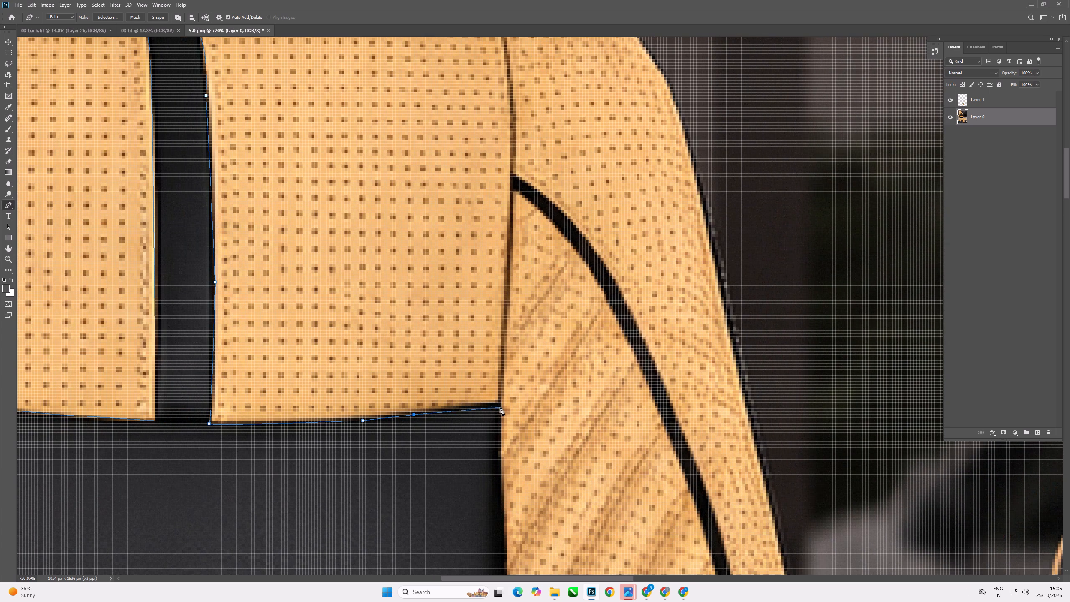
pyautogui.moveTo(502, 403); pyautogui.dragTo(528, 403)
pyautogui.scroll(-8, 476, 275)
pyautogui.scroll(5, 505, 466)
pyautogui.scroll(-6, 472, 389)
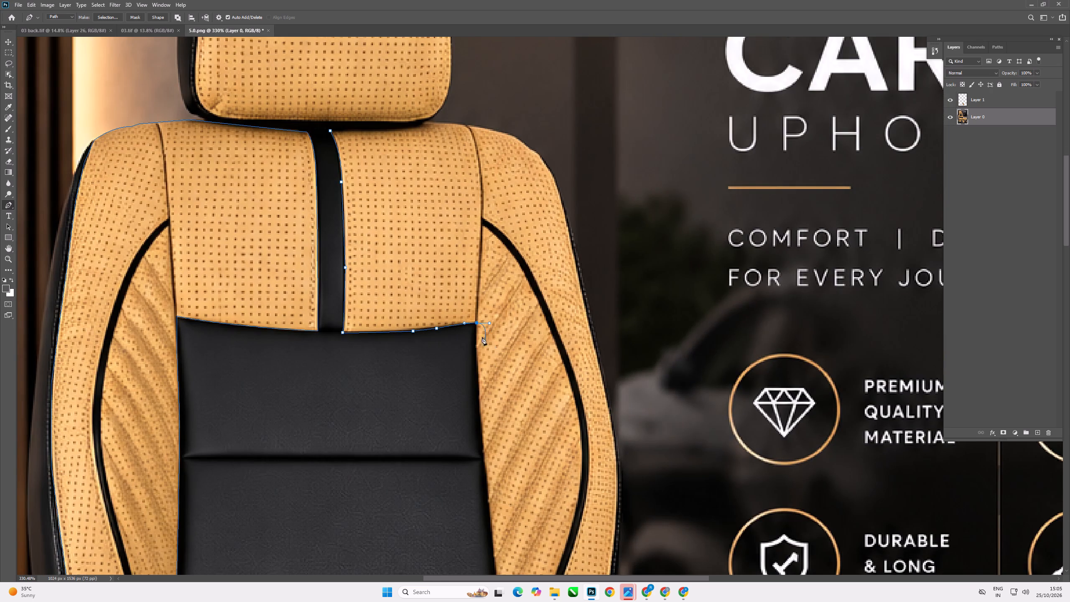
pyautogui.keyDown('alt'); pyautogui.click(476, 323); pyautogui.keyUp('alt')
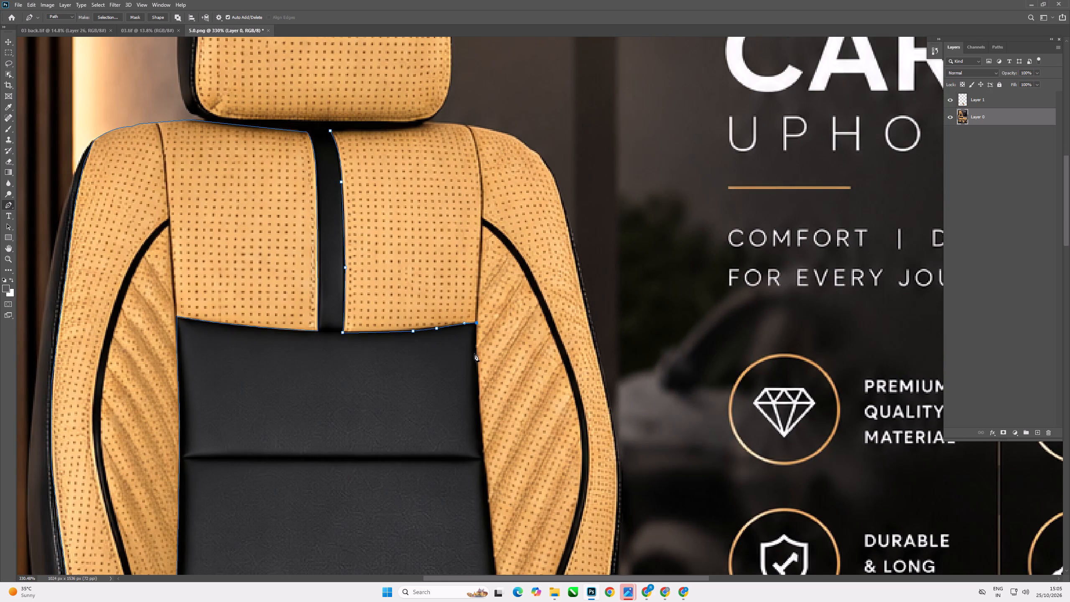
# Extend the open Pen path down the black insert's right edge to just below its horizontal seam.
pyautogui.click(476, 350)
pyautogui.scroll(1, 476, 401)
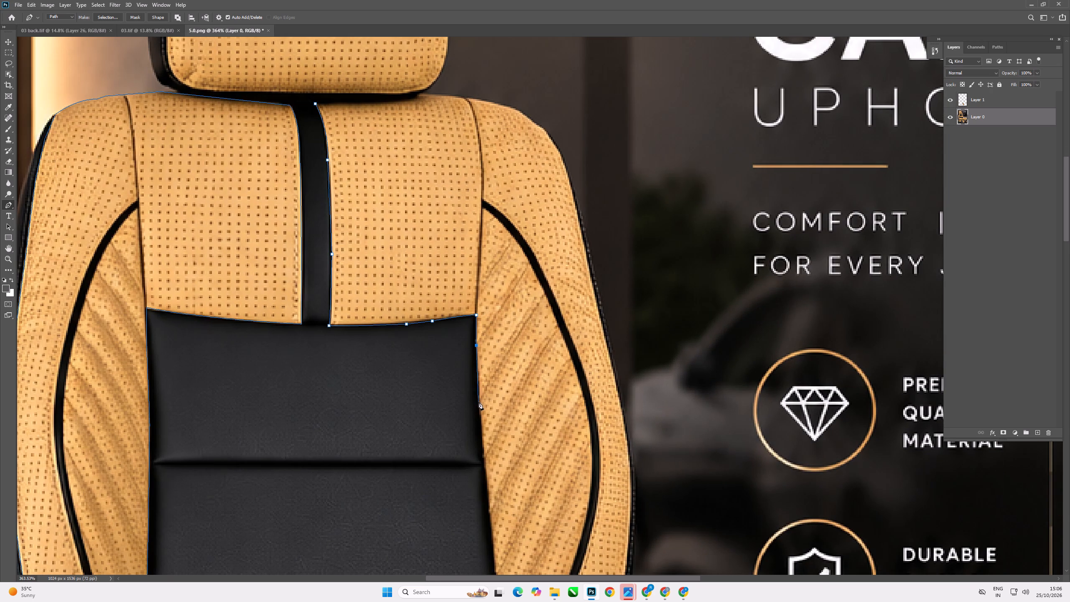
pyautogui.click(478, 402)
pyautogui.scroll(-6, 474, 288)
pyautogui.scroll(8, 485, 402)
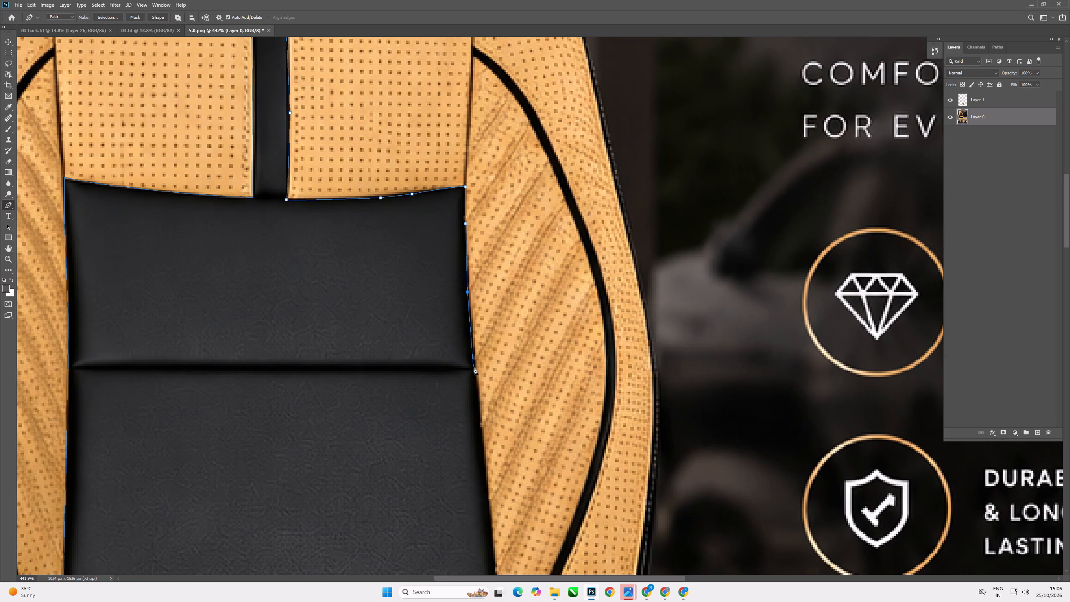
pyautogui.click(475, 367)
pyautogui.click(481, 423)
# Continue the path down the black insert's lower right edge to the inner bottom corner of the backrest's right tan panel.
pyautogui.scroll(-6, 472, 305)
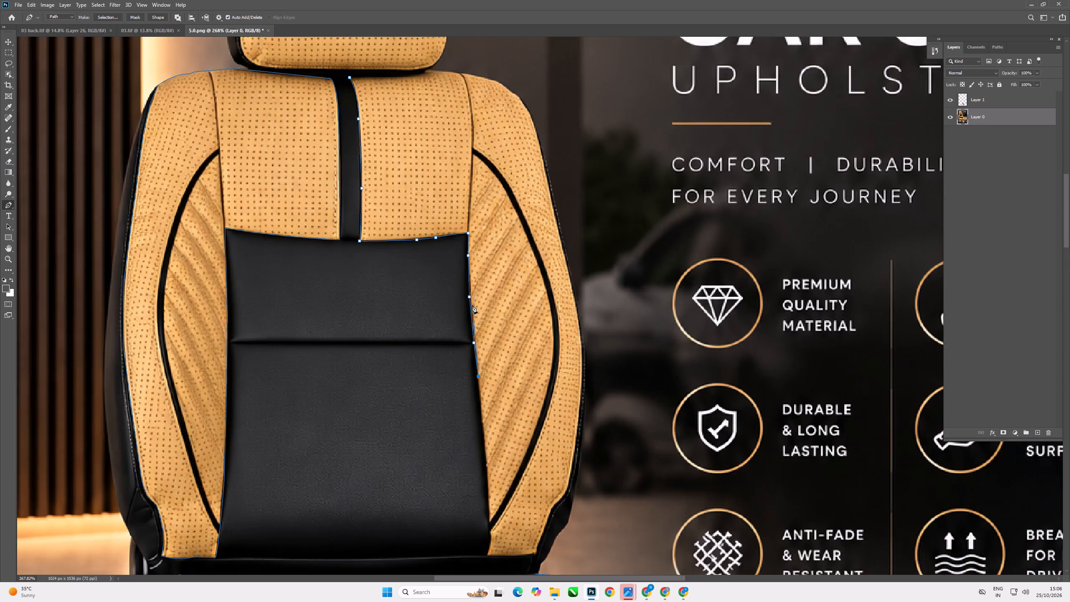
pyautogui.scroll(7, 472, 385)
pyautogui.click(491, 440)
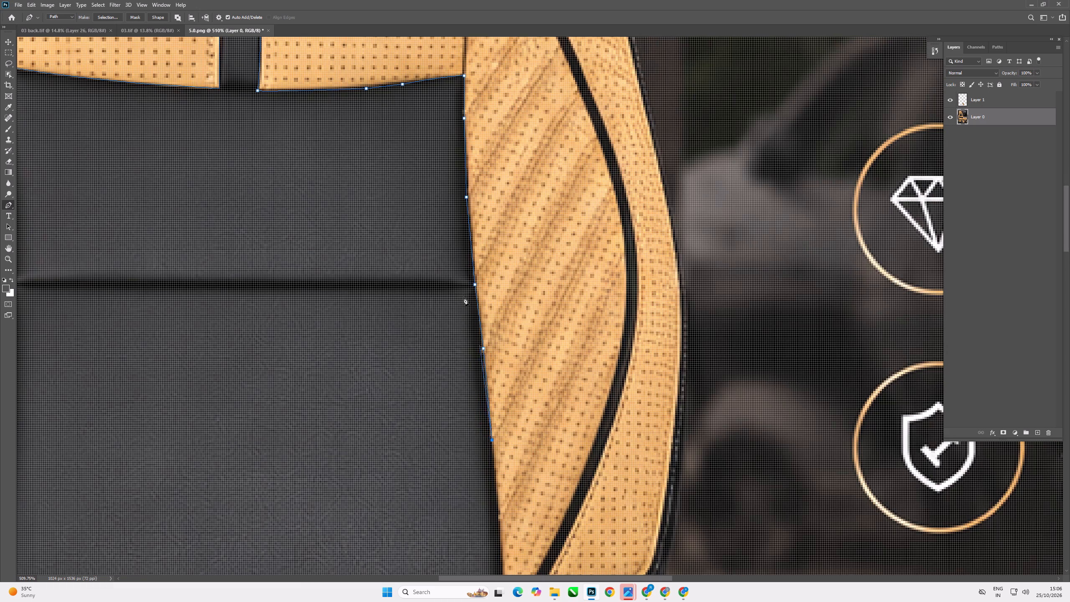
pyautogui.scroll(-8, 461, 295)
pyautogui.click(484, 445)
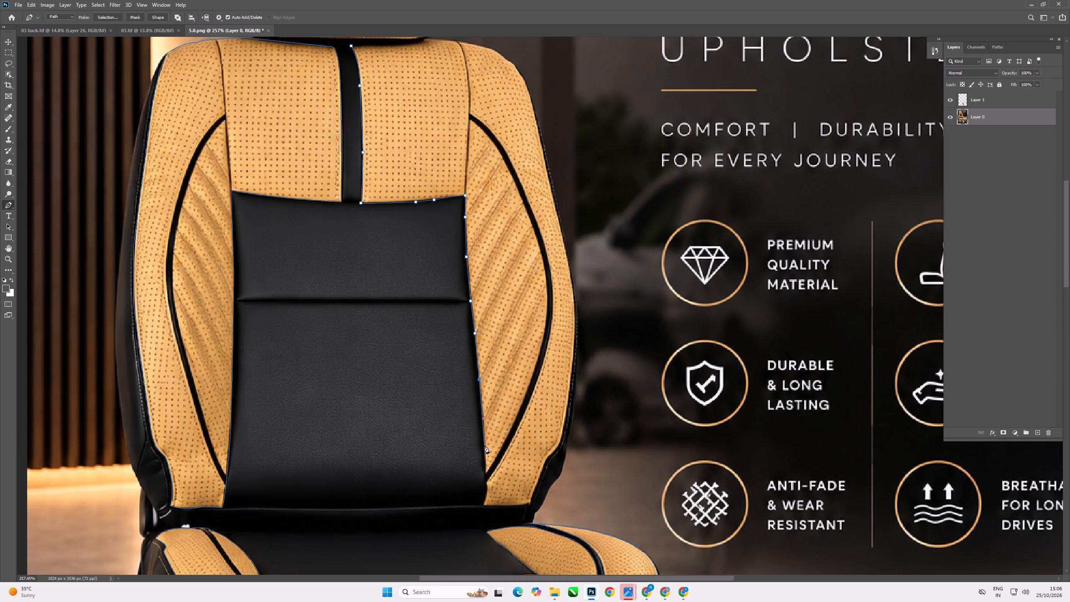
pyautogui.click(487, 489)
pyautogui.scroll(2, 479, 503)
pyautogui.click(484, 506)
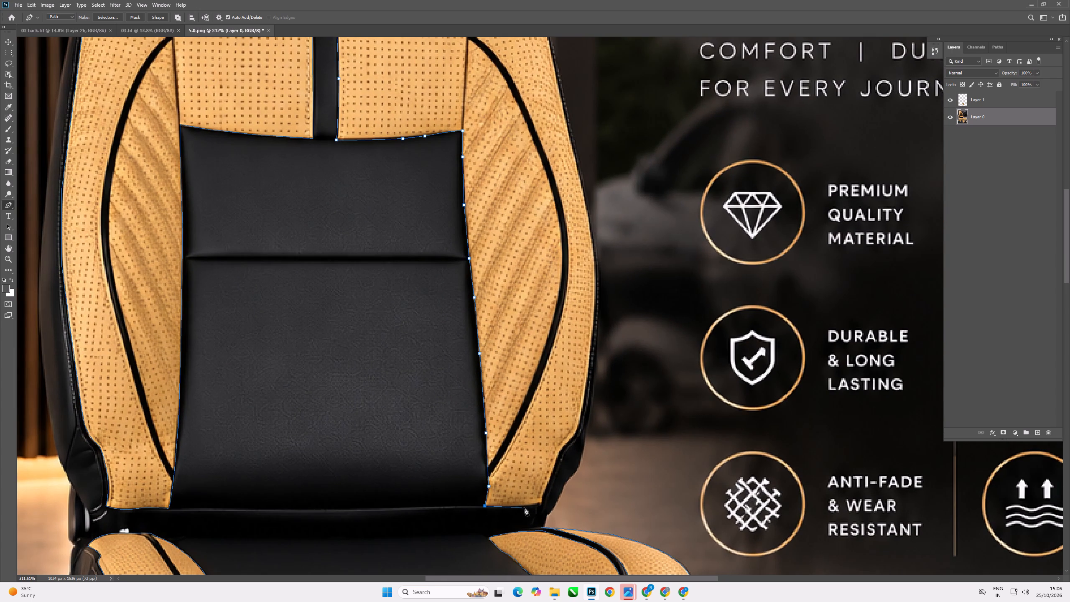
# Trace the right tan panel's bottom edge, round its outer corner, and follow the lower side up to the notch.
pyautogui.click(520, 507)
pyautogui.scroll(6, 540, 520)
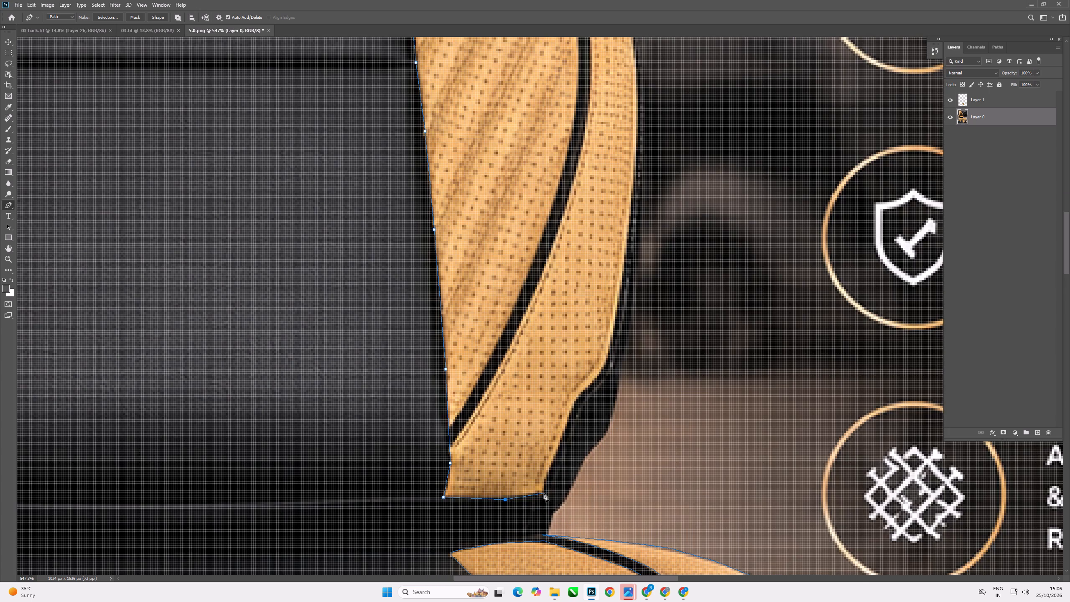
pyautogui.click(544, 493)
pyautogui.click(545, 480)
pyautogui.scroll(-5, 555, 460)
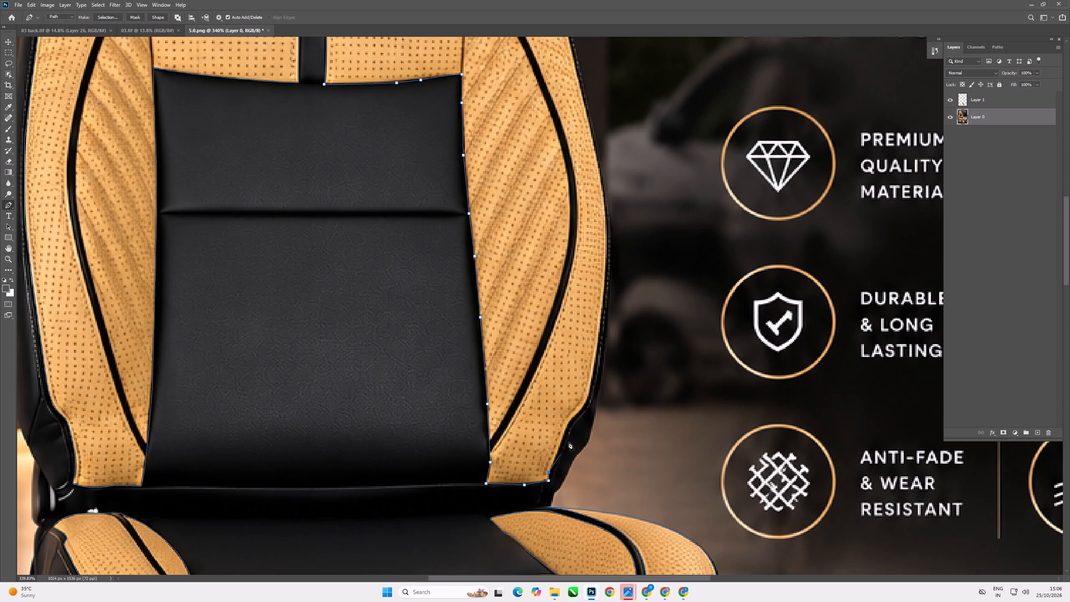
pyautogui.click(567, 428)
pyautogui.click(572, 416)
# Curve the path up the backrest's right outer edge from the notch past its widest point, adjusting the handles to fit.
pyautogui.moveTo(591, 381); pyautogui.dragTo(586, 353)
pyautogui.moveTo(586, 353); pyautogui.dragTo(589, 357)
pyautogui.keyDown('alt'); pyautogui.moveTo(590, 357); pyautogui.dragTo(594, 360); pyautogui.keyUp('alt')
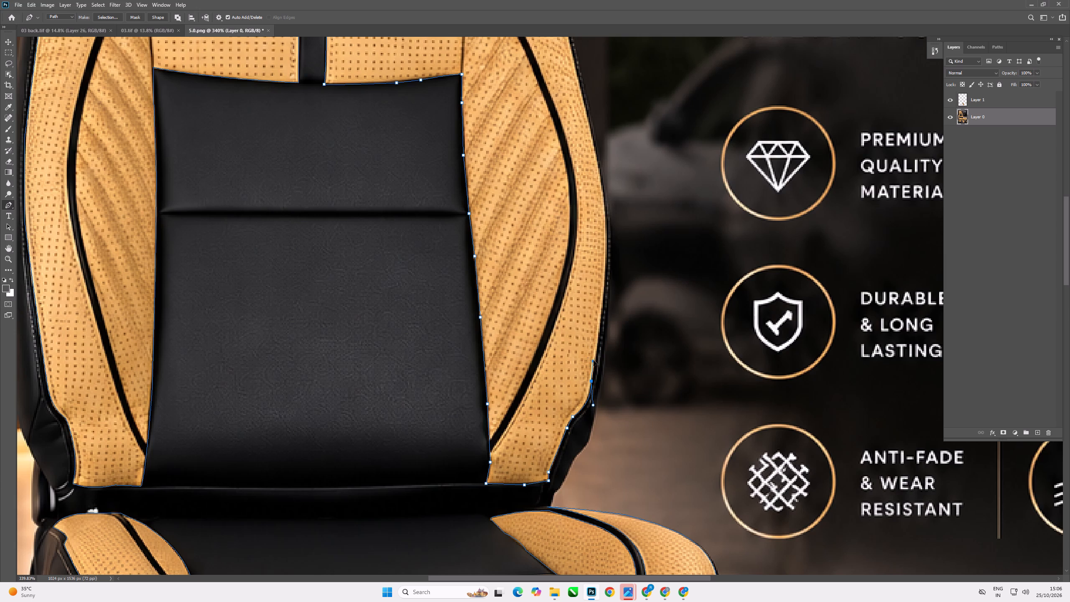
pyautogui.keyDown('alt'); pyautogui.moveTo(594, 360); pyautogui.dragTo(596, 360); pyautogui.keyUp('alt')
pyautogui.click(602, 320)
pyautogui.scroll(-9, 608, 331)
pyautogui.scroll(8, 618, 253)
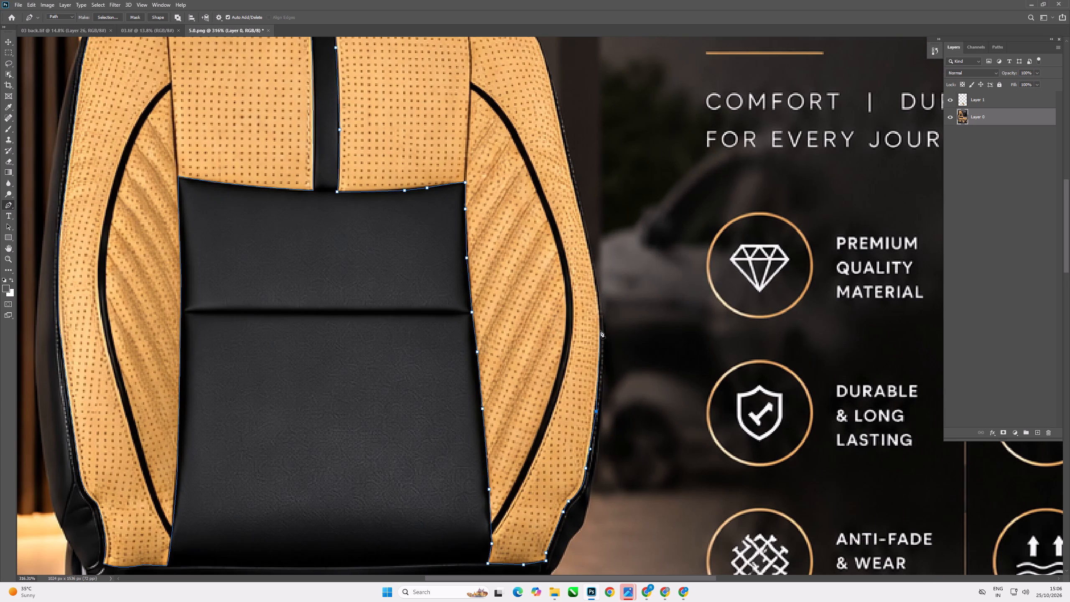
pyautogui.click(601, 330)
pyautogui.moveTo(588, 248); pyautogui.dragTo(581, 203)
pyautogui.moveTo(581, 203); pyautogui.dragTo(579, 205)
# Extend the path up the upper right outer edge and around the backrest's right shoulder, ending with a corner point.
pyautogui.scroll(-7, 599, 344)
pyautogui.scroll(7, 573, 237)
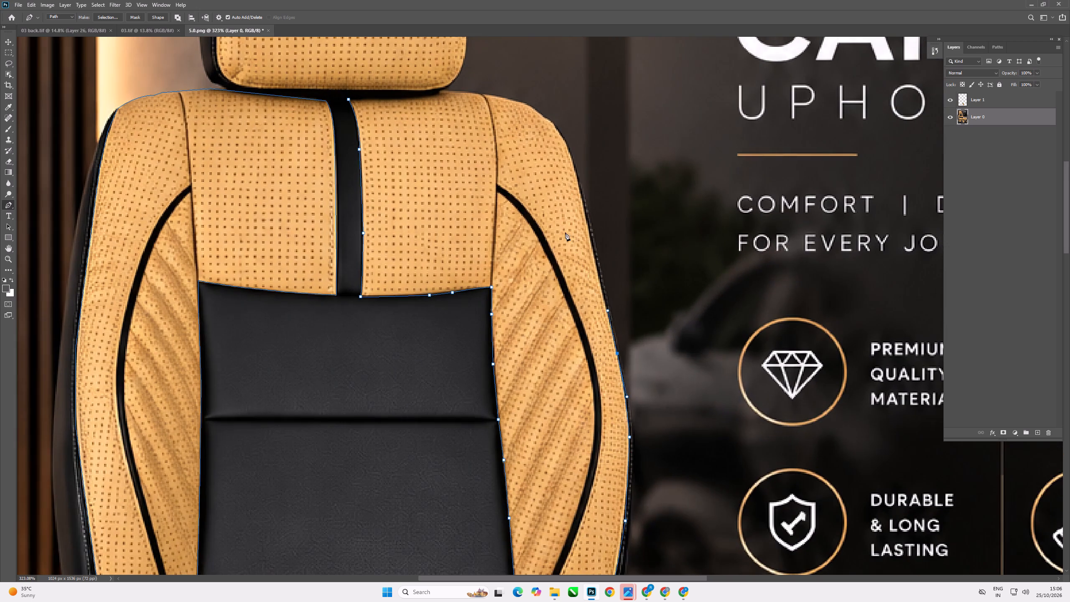
pyautogui.click(589, 235)
pyautogui.scroll(-7, 593, 288)
pyautogui.scroll(7, 588, 207)
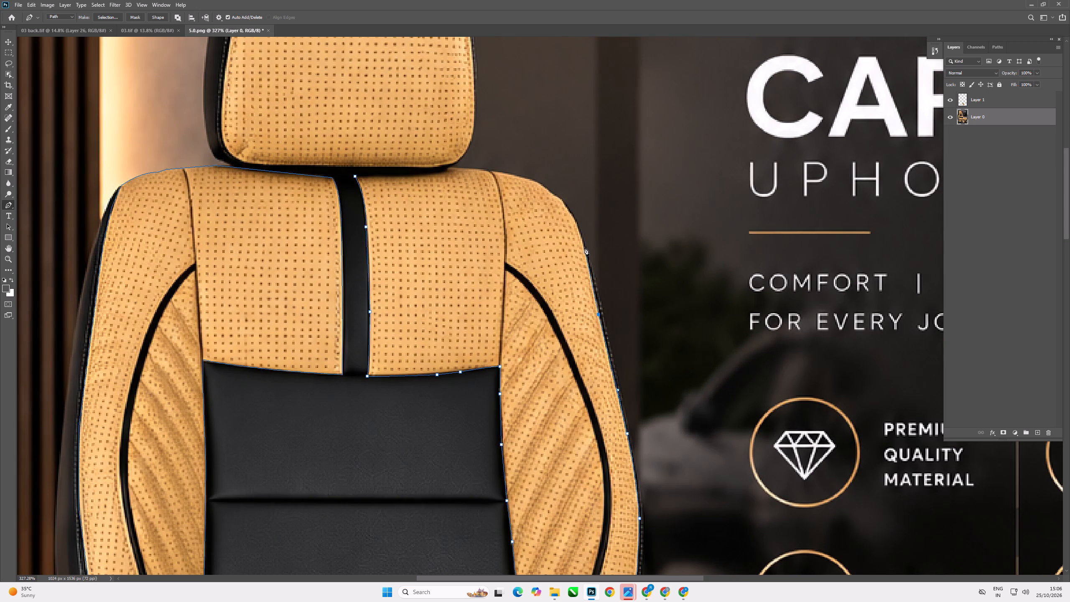
pyautogui.click(584, 247)
pyautogui.scroll(-7, 604, 282)
pyautogui.scroll(7, 577, 233)
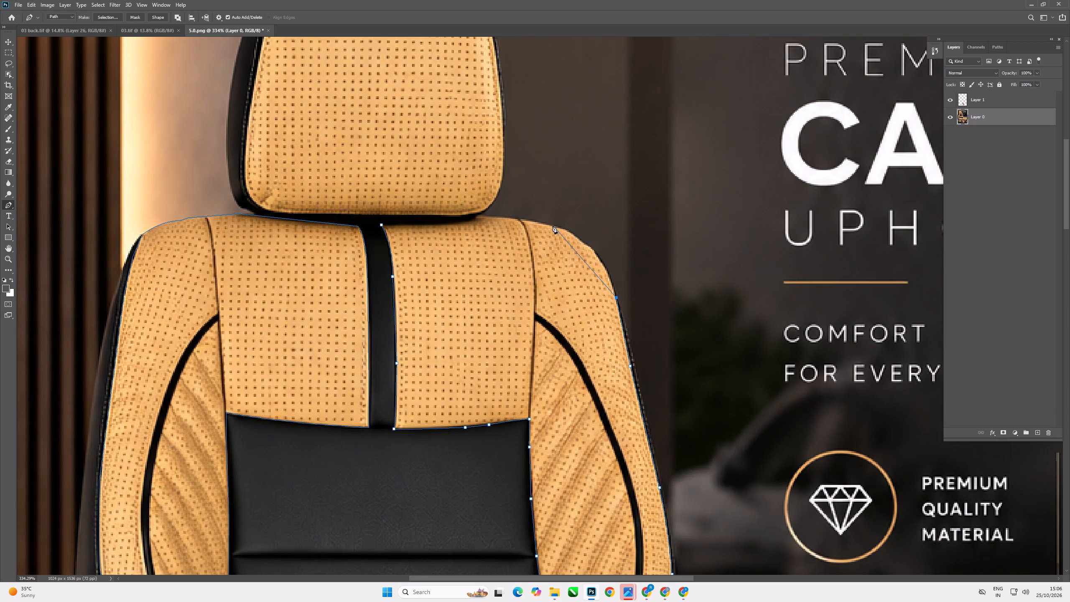
pyautogui.moveTo(553, 225); pyautogui.dragTo(490, 202)
pyautogui.moveTo(490, 202); pyautogui.dragTo(495, 204)
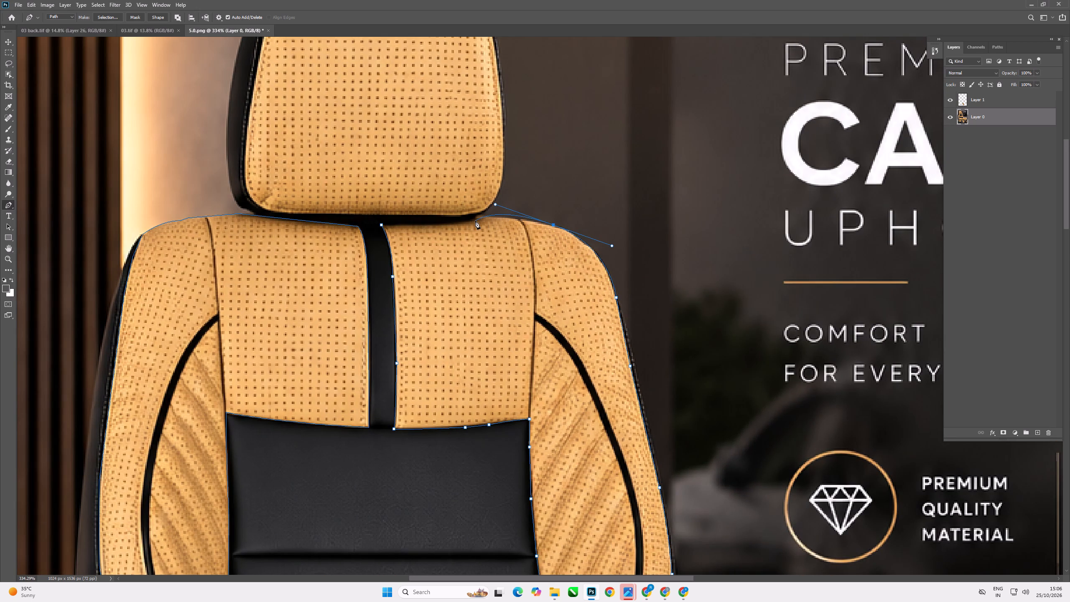
pyautogui.keyDown('alt'); pyautogui.click(555, 225); pyautogui.keyUp('alt')
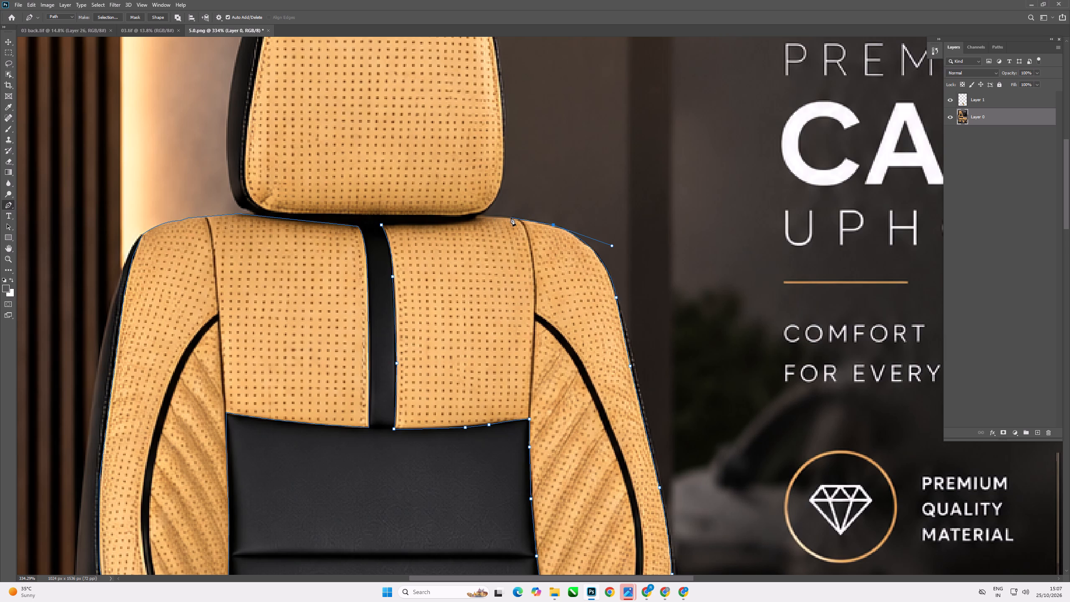
# Follow the backrest's top edge beneath the headrest and close the right-half path at its starting point beside the centre strip.
pyautogui.click(511, 217)
pyautogui.click(477, 216)
pyautogui.moveTo(380, 225); pyautogui.dragTo(274, 217)
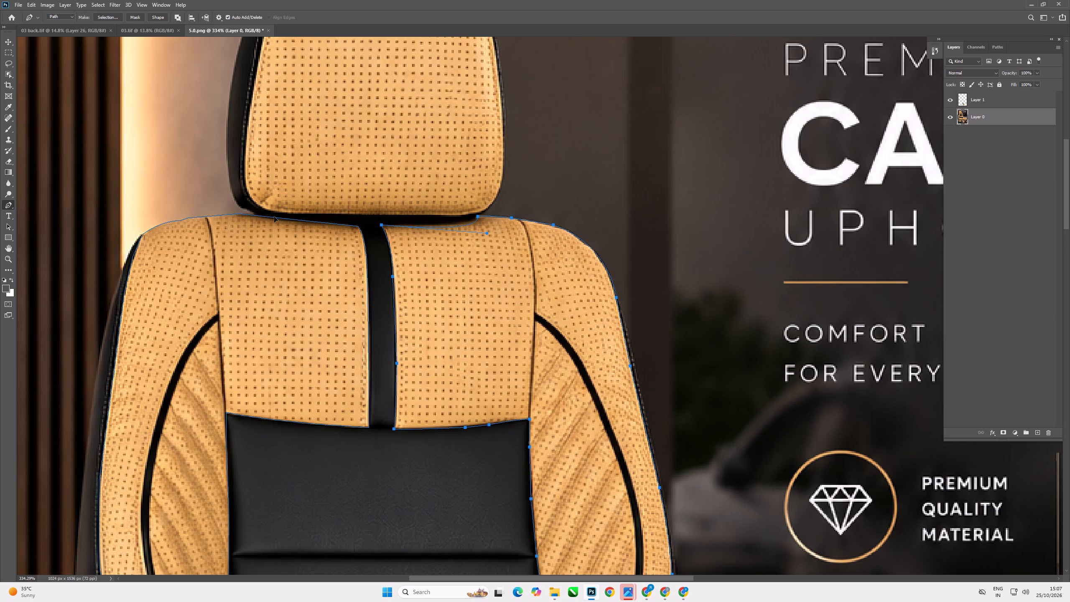
pyautogui.moveTo(274, 217); pyautogui.dragTo(275, 222)
# Start a new Pen path at the headrest's upper left corner and curve its first segment down the inner edge of the black side trim.
pyautogui.scroll(-8, 405, 297)
pyautogui.scroll(7, 371, 208)
pyautogui.scroll(6, 250, 193)
pyautogui.scroll(-7, 295, 281)
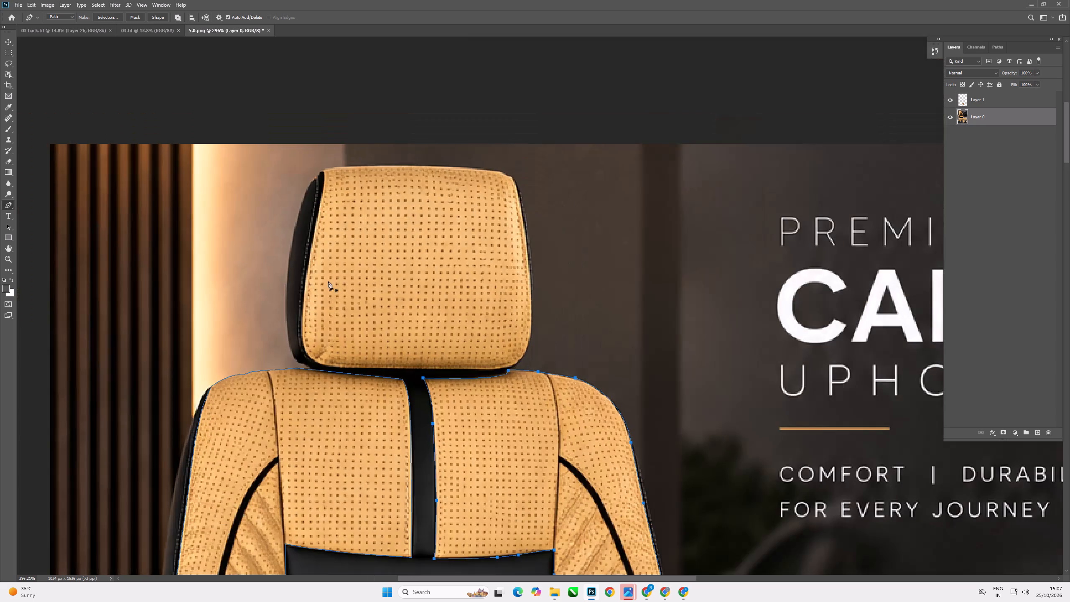
pyautogui.scroll(4, 322, 177)
pyautogui.click(321, 168)
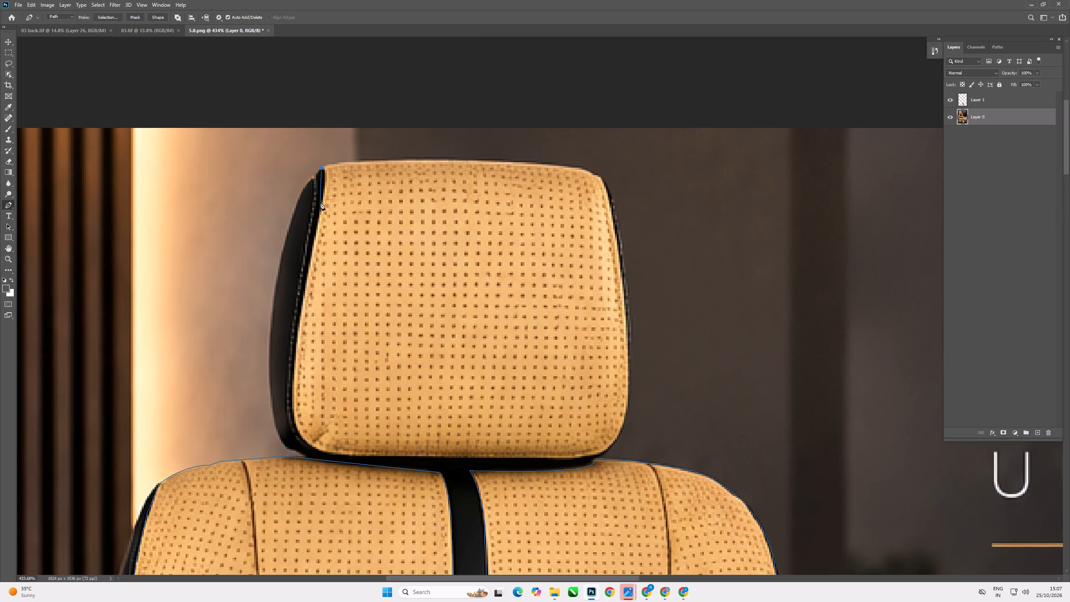
pyautogui.scroll(3, 320, 202)
pyautogui.moveTo(321, 204); pyautogui.dragTo(300, 248)
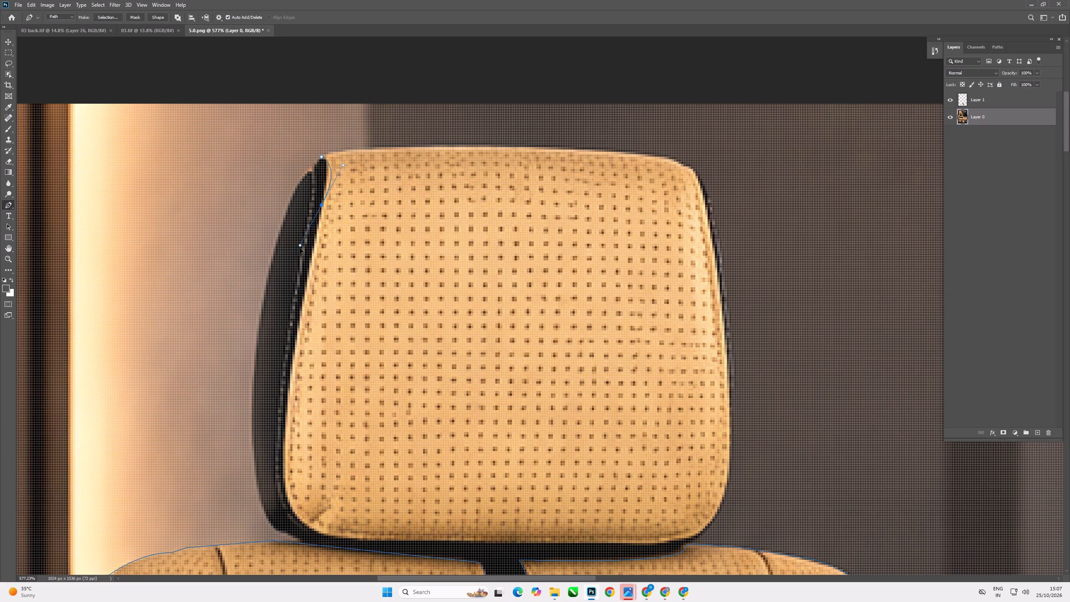
pyautogui.moveTo(300, 248); pyautogui.dragTo(308, 250)
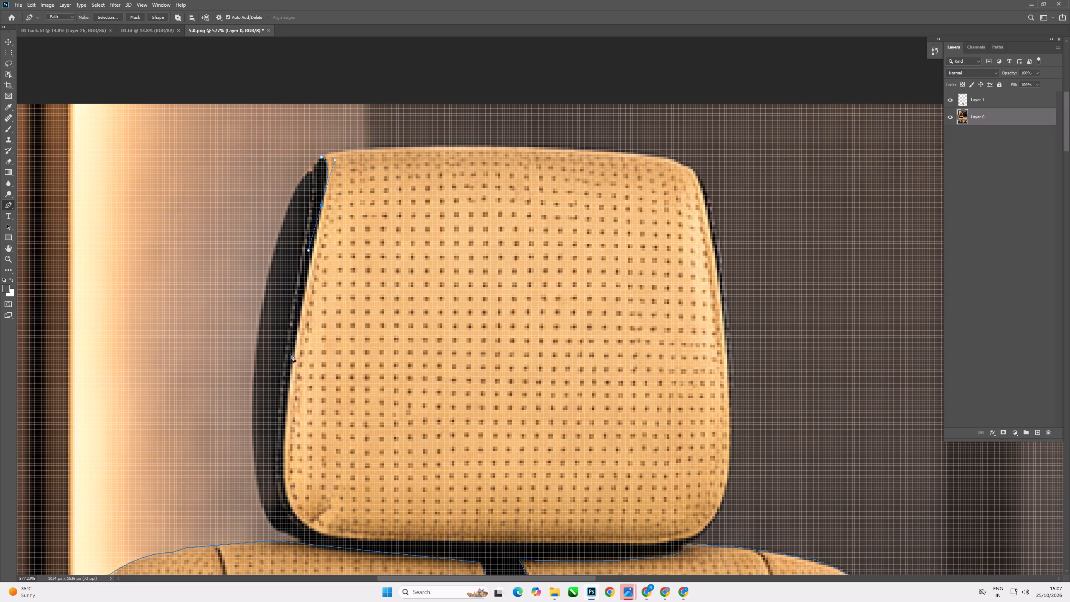
# Extend the headrest path down the tan panel's left edge to the start of its lower left corner.
pyautogui.click(293, 350)
pyautogui.scroll(-6, 293, 351)
pyautogui.scroll(7, 292, 405)
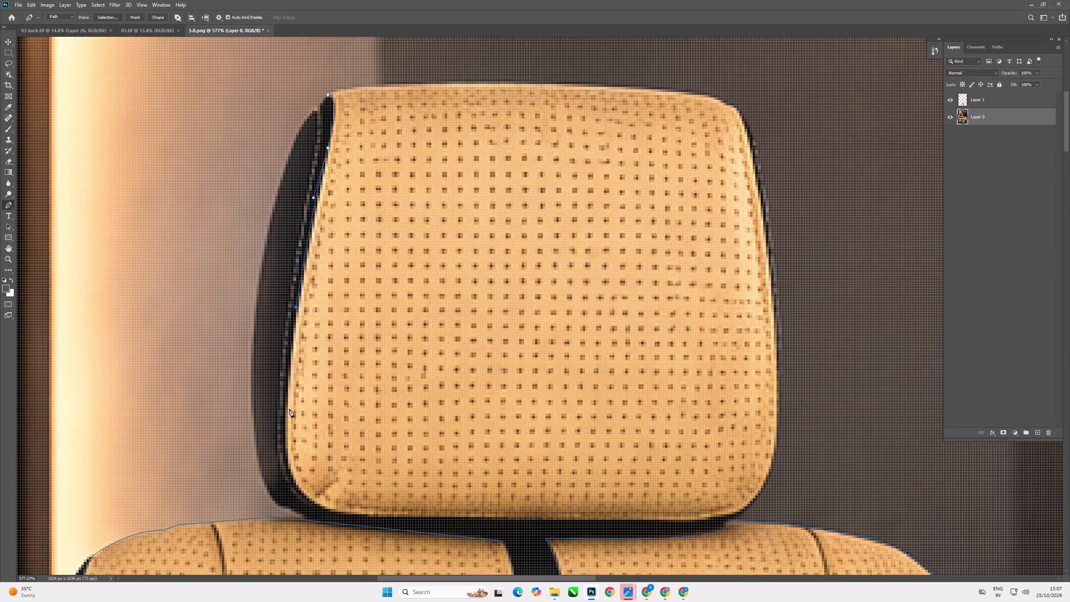
pyautogui.click(288, 390)
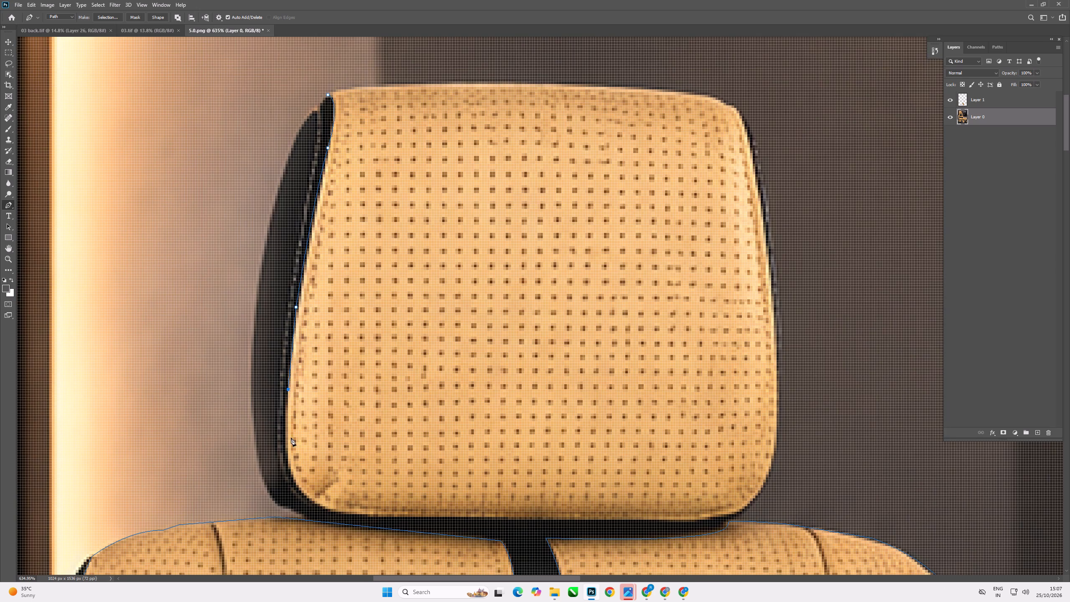
pyautogui.click(285, 439)
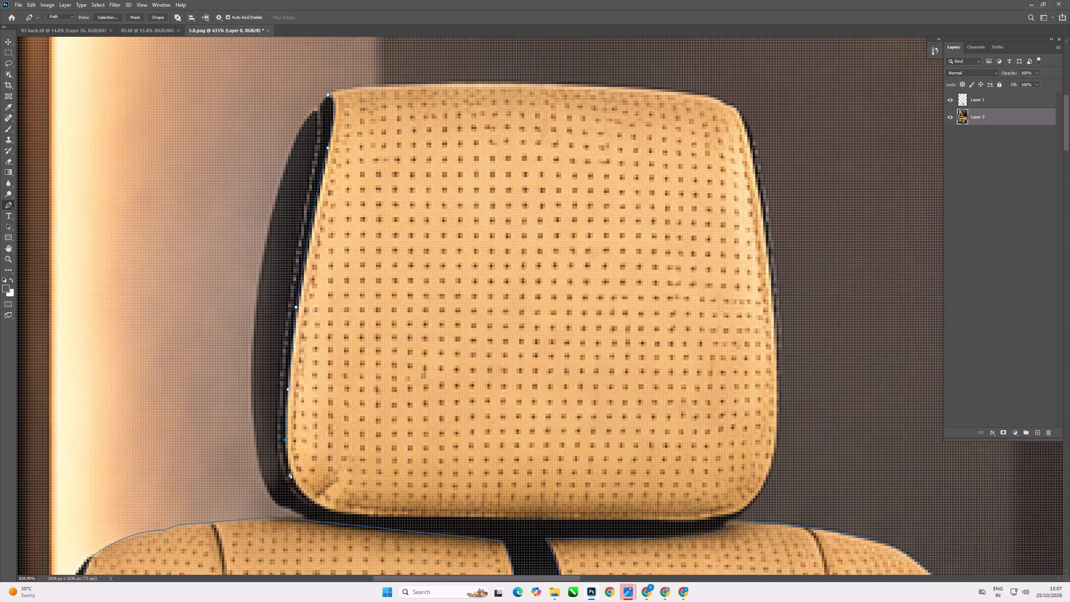
pyautogui.click(288, 468)
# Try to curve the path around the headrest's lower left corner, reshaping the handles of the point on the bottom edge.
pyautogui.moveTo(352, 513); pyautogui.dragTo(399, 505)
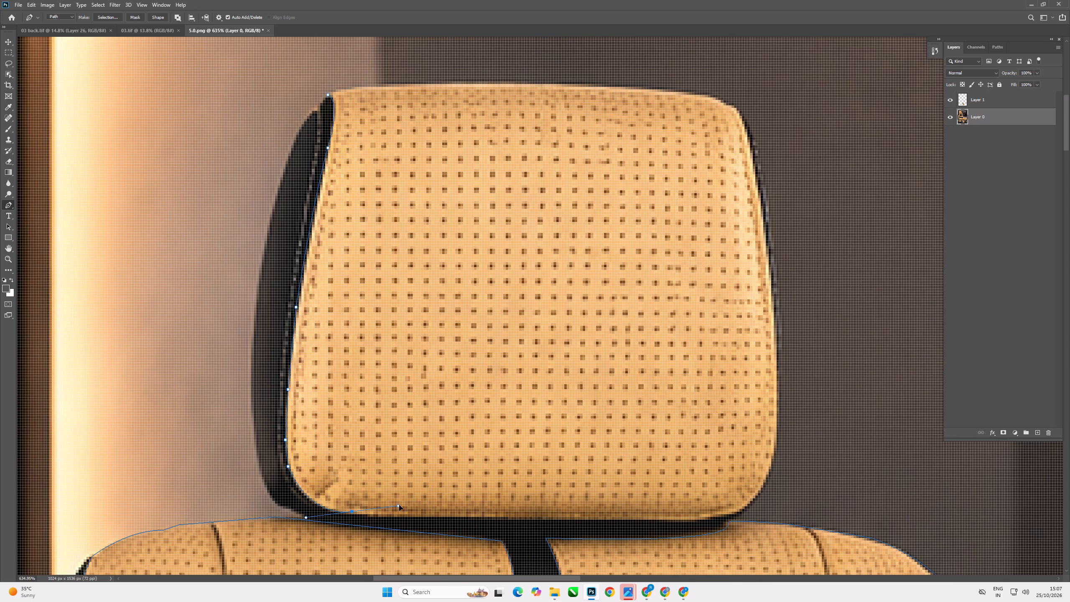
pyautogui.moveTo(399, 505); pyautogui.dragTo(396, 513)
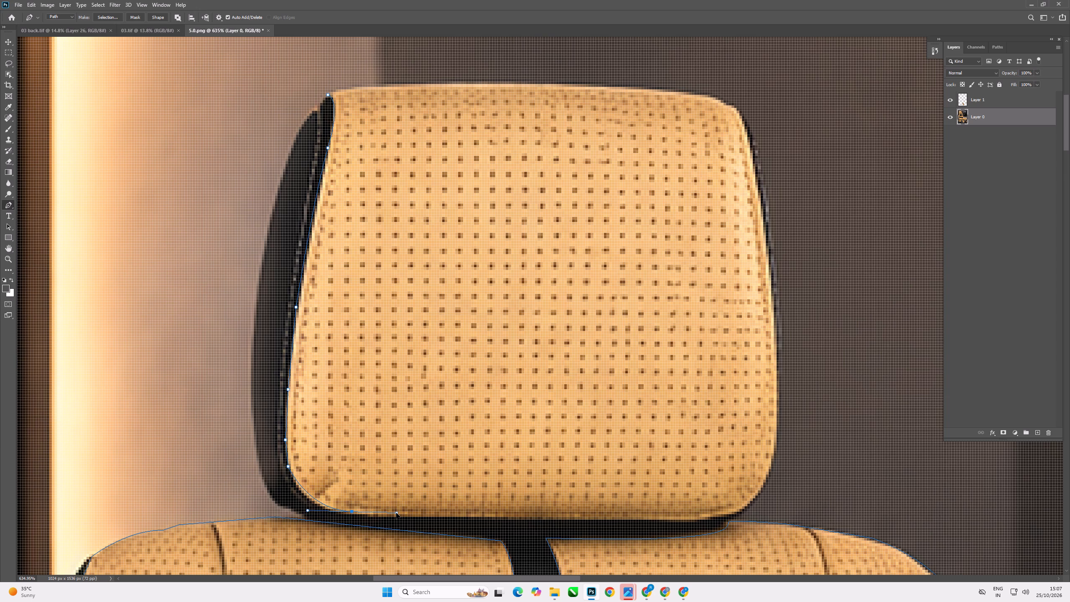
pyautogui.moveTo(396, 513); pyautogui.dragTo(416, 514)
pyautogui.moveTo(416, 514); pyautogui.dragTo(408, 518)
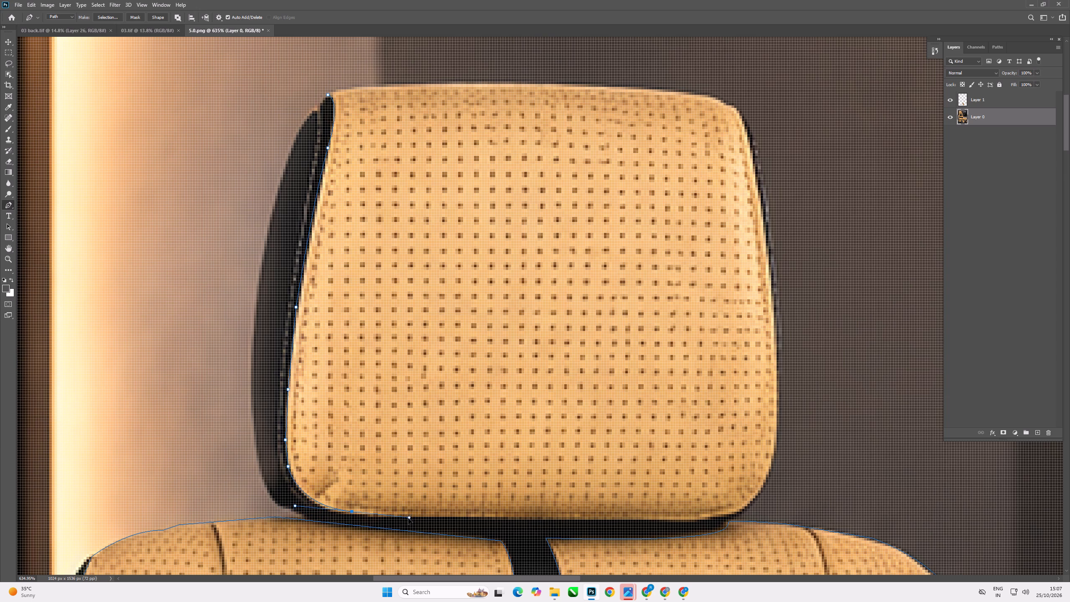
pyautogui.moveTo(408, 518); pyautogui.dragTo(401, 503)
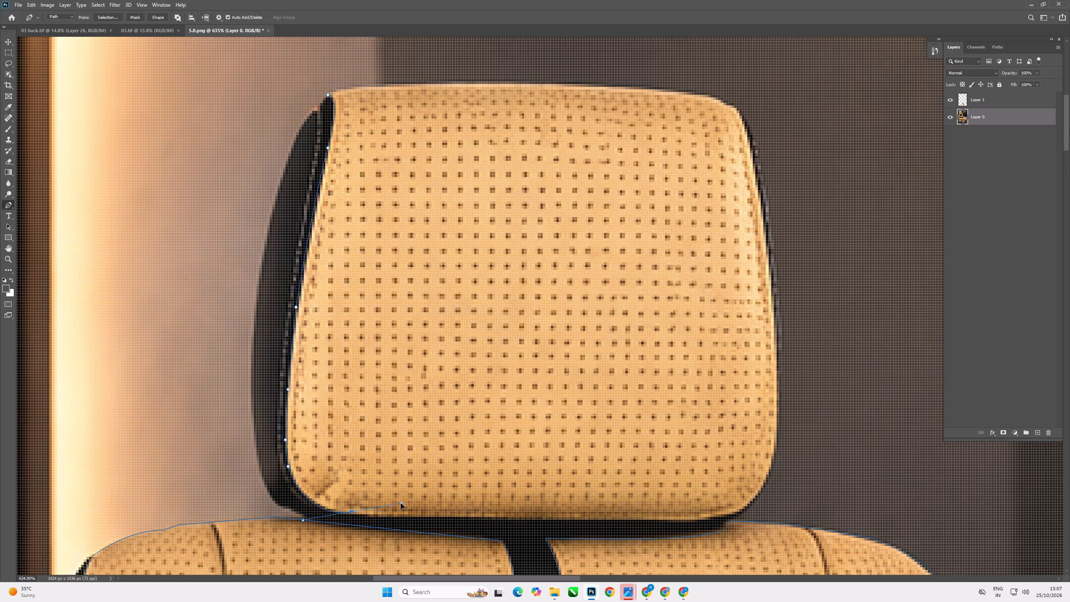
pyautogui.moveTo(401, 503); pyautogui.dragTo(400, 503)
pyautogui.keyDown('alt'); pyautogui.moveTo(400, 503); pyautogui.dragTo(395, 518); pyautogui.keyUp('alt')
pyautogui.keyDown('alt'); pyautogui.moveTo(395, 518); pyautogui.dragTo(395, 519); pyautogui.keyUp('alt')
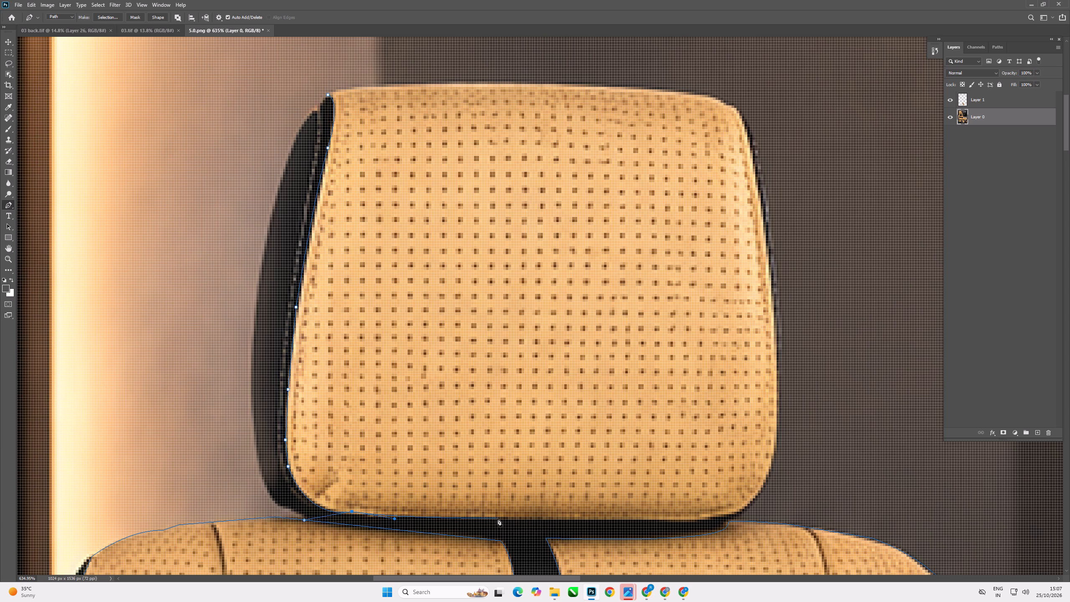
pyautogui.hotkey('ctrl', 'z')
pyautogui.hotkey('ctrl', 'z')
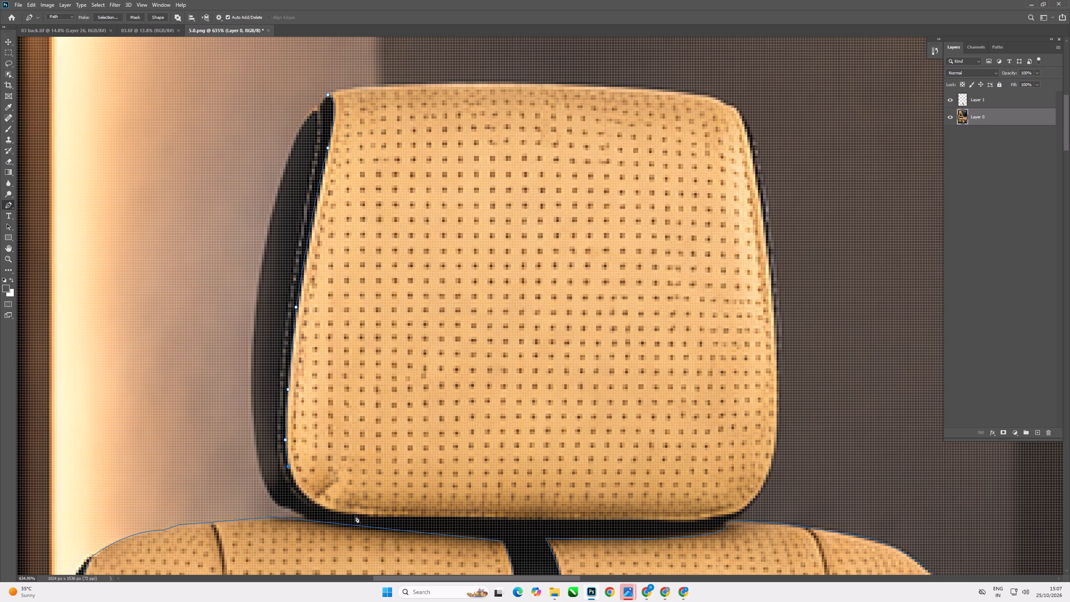
# Curve the path around the headrest's lower left corner and follow the bottom edge to the lower right corner.
pyautogui.moveTo(355, 516); pyautogui.dragTo(425, 525)
pyautogui.moveTo(425, 525); pyautogui.dragTo(424, 525)
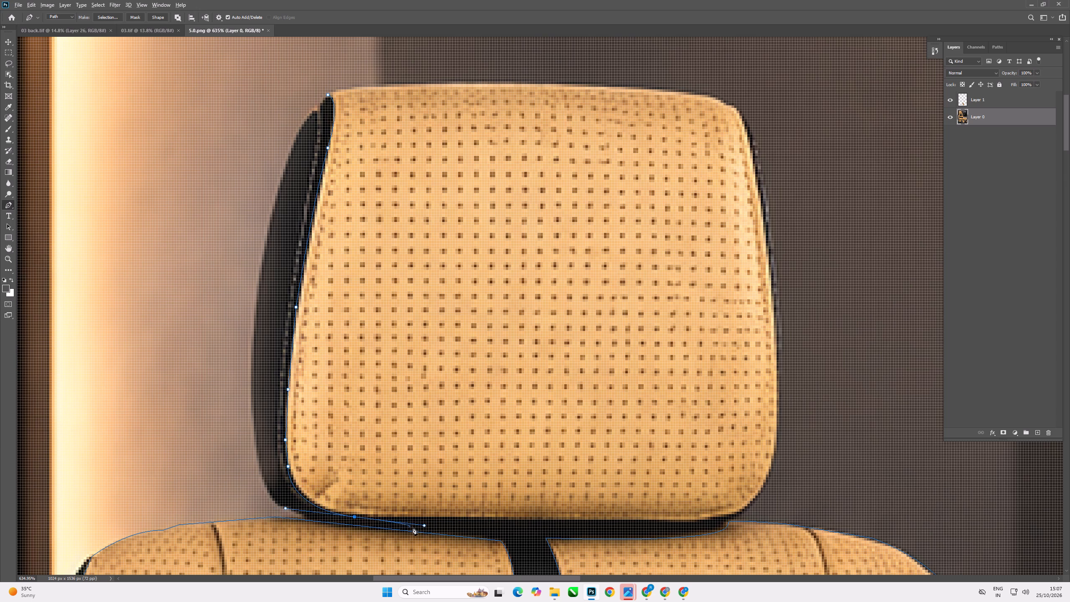
pyautogui.keyDown('alt'); pyautogui.moveTo(423, 526); pyautogui.dragTo(423, 521); pyautogui.keyUp('alt')
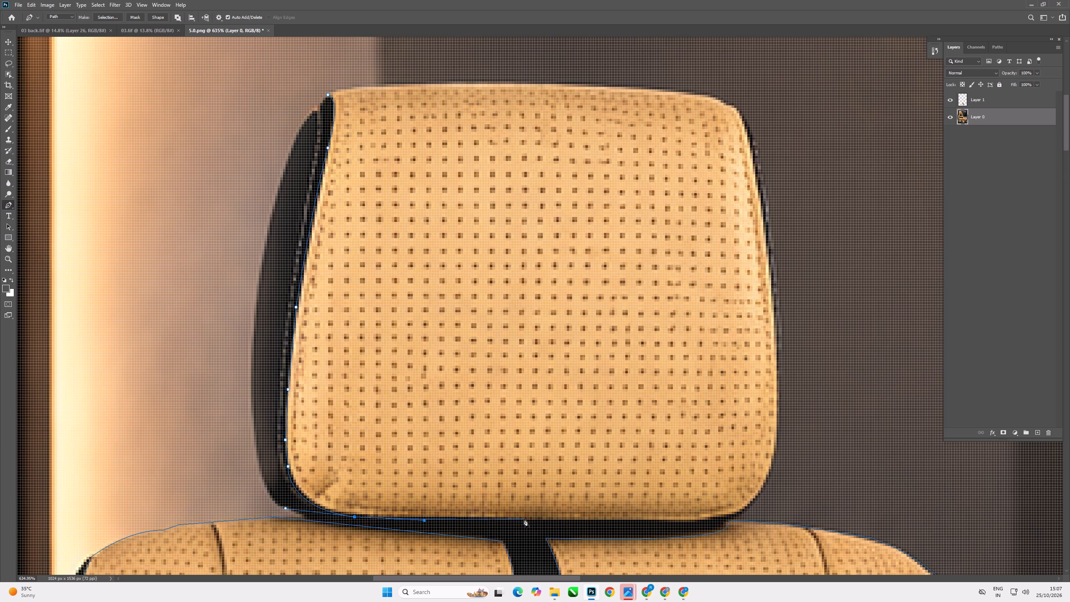
pyautogui.click(525, 520)
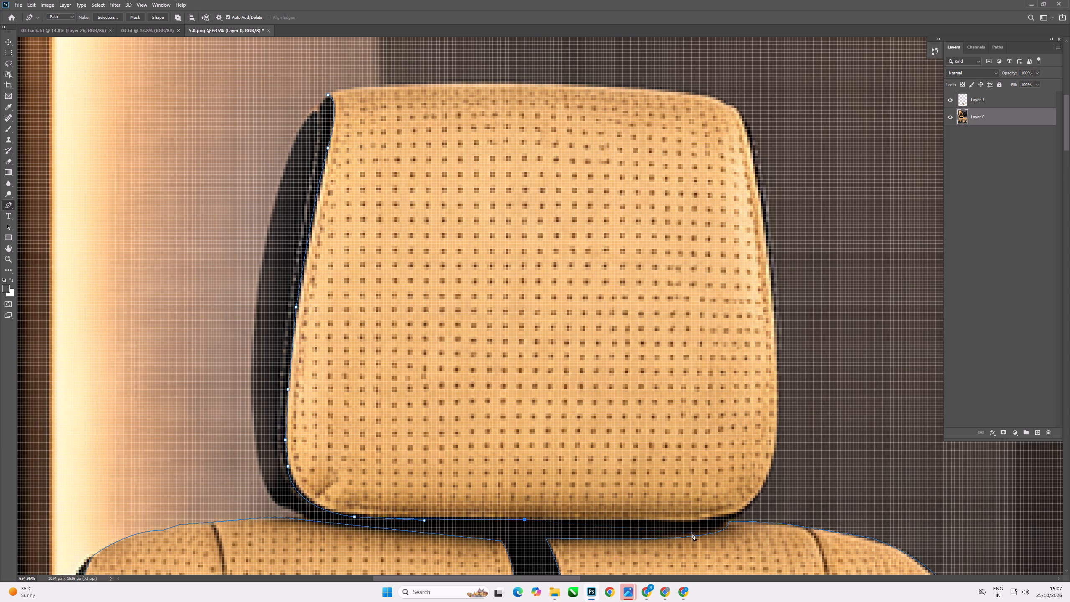
pyautogui.click(690, 523)
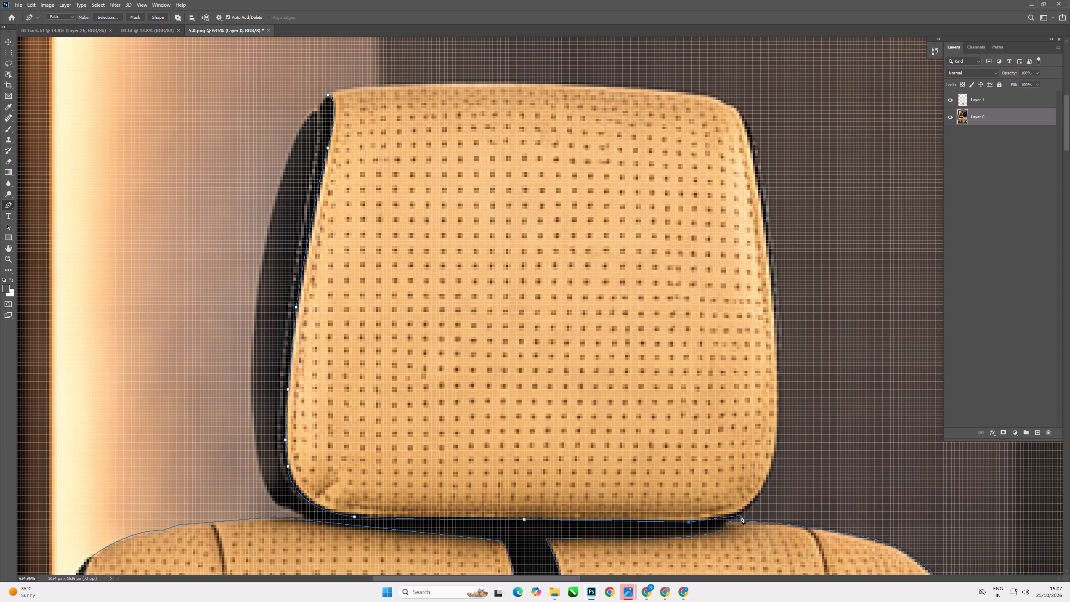
pyautogui.click(734, 516)
# Curve the path around the headrest's lower right corner and follow the right edge up to just below the upper right corner.
pyautogui.moveTo(777, 422); pyautogui.dragTo(764, 350)
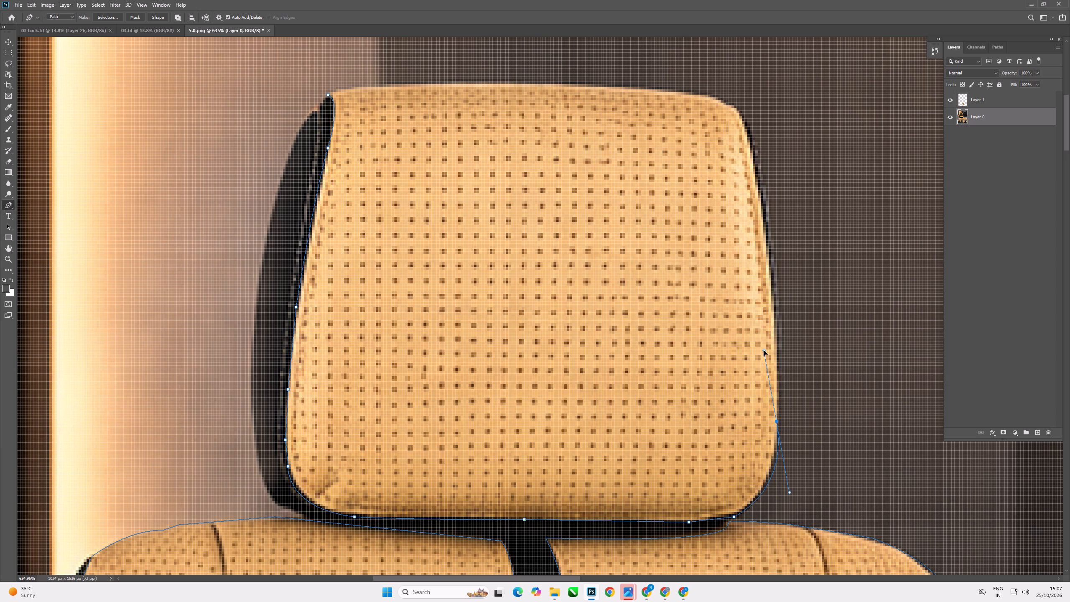
pyautogui.moveTo(764, 350); pyautogui.dragTo(766, 356)
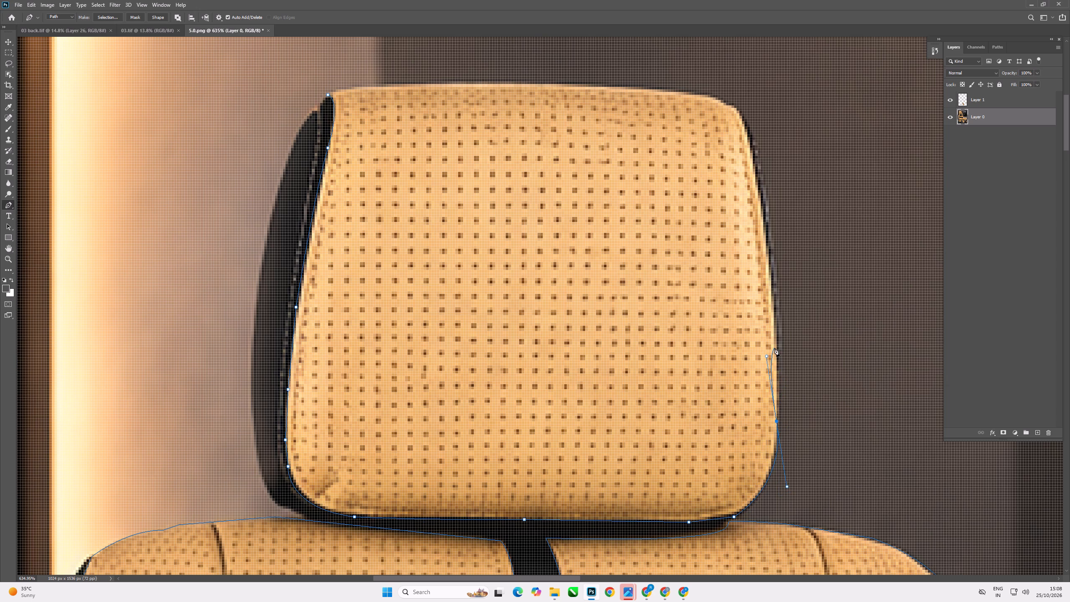
pyautogui.keyDown('alt'); pyautogui.click(776, 422); pyautogui.keyUp('alt')
pyautogui.click(776, 321)
pyautogui.hotkey('ctrl', 'z')
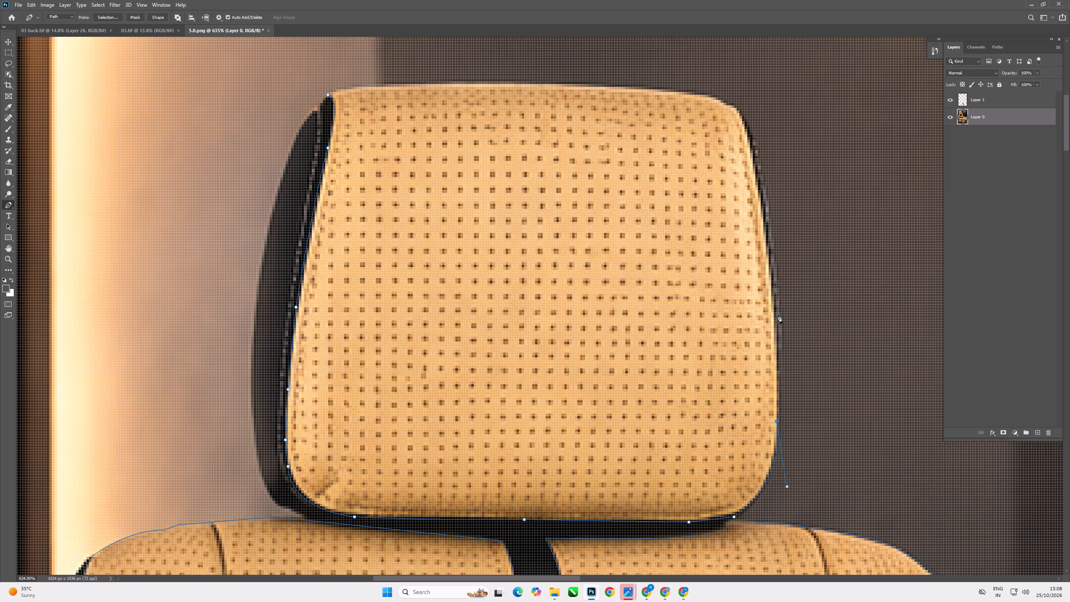
pyautogui.click(777, 317)
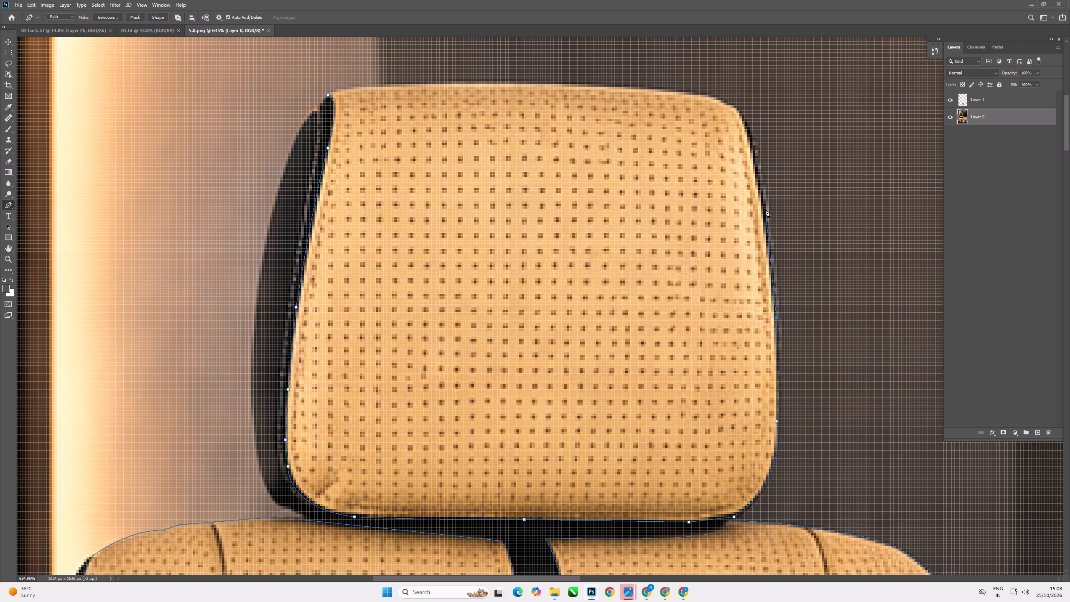
pyautogui.click(762, 211)
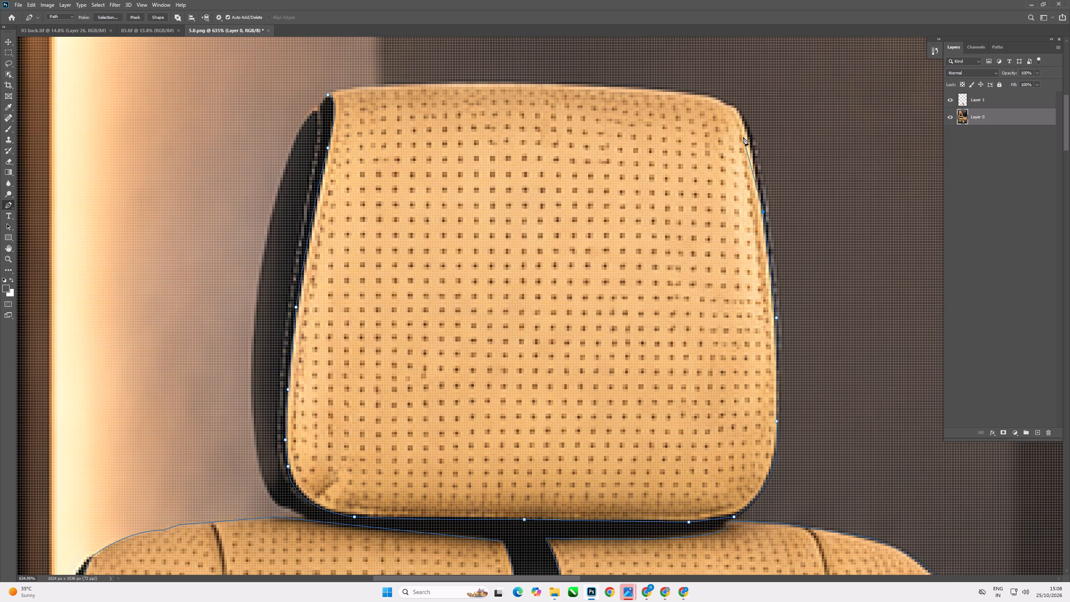
pyautogui.click(751, 142)
# Curve the path around the headrest's upper right corner, follow the top edge and close the outline at its upper left starting point.
pyautogui.moveTo(694, 93); pyautogui.dragTo(639, 87)
pyautogui.moveTo(639, 87); pyautogui.dragTo(636, 91)
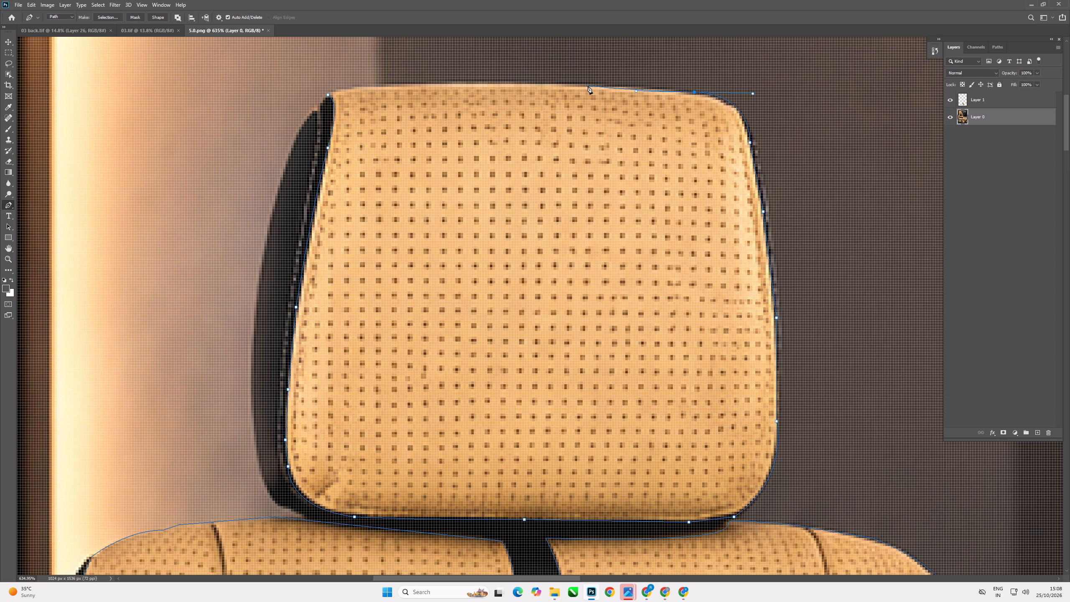
pyautogui.keyDown('alt'); pyautogui.click(636, 91); pyautogui.keyUp('alt')
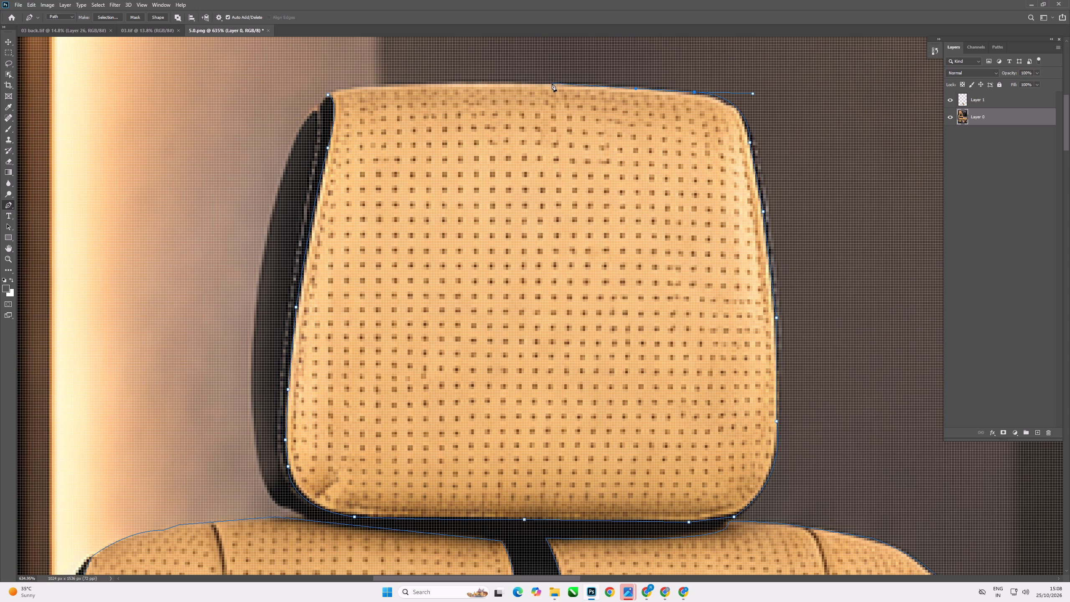
pyautogui.click(553, 84)
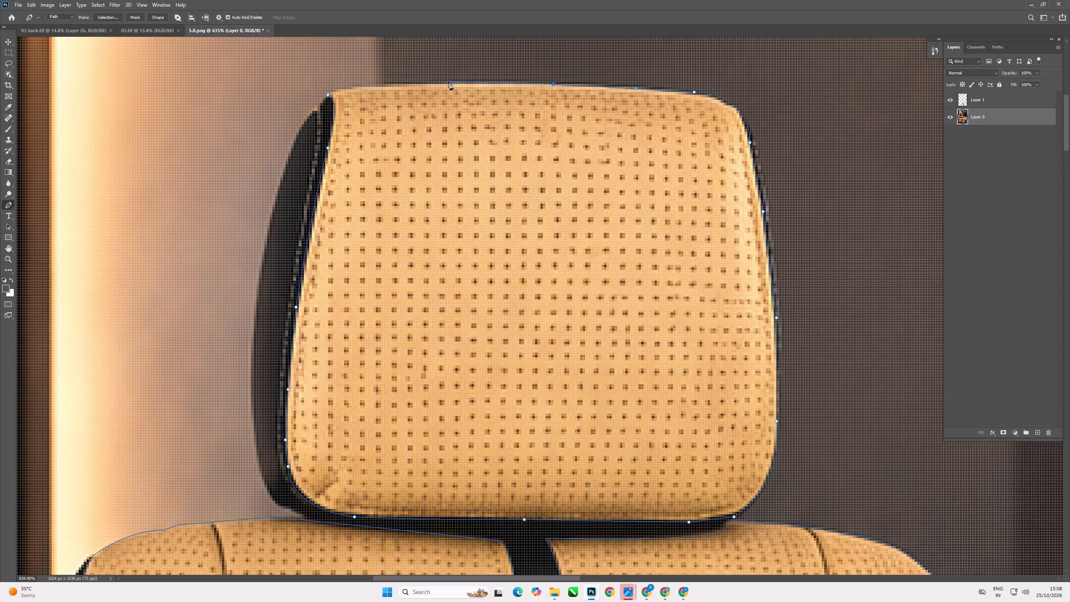
pyautogui.click(450, 84)
pyautogui.moveTo(330, 94); pyautogui.dragTo(325, 106)
pyautogui.hotkey('ctrl', 'z')
pyautogui.click(354, 87)
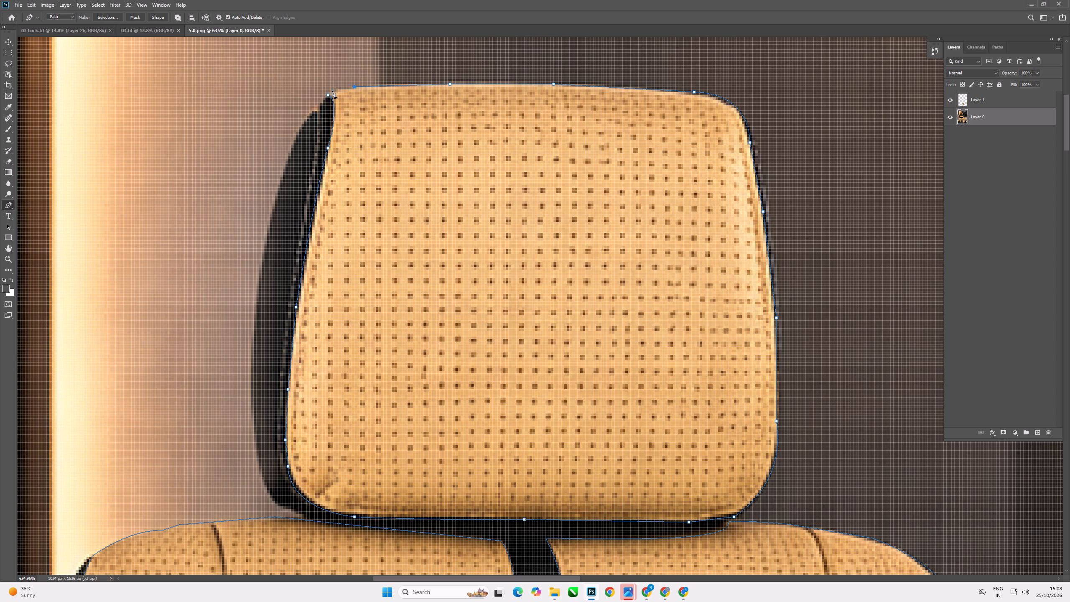
pyautogui.click(331, 90)
pyautogui.click(327, 94)
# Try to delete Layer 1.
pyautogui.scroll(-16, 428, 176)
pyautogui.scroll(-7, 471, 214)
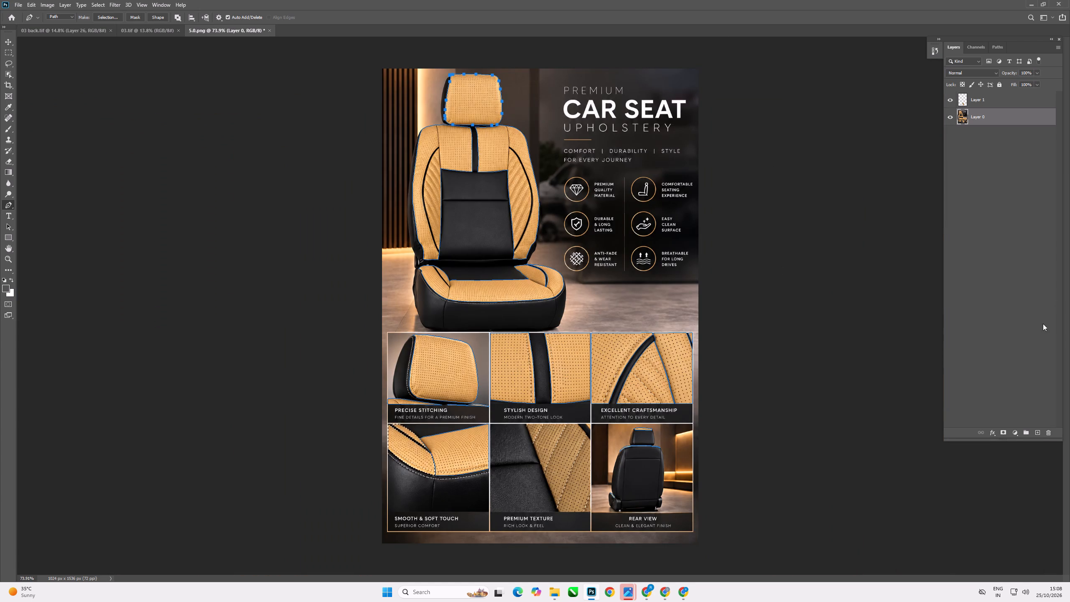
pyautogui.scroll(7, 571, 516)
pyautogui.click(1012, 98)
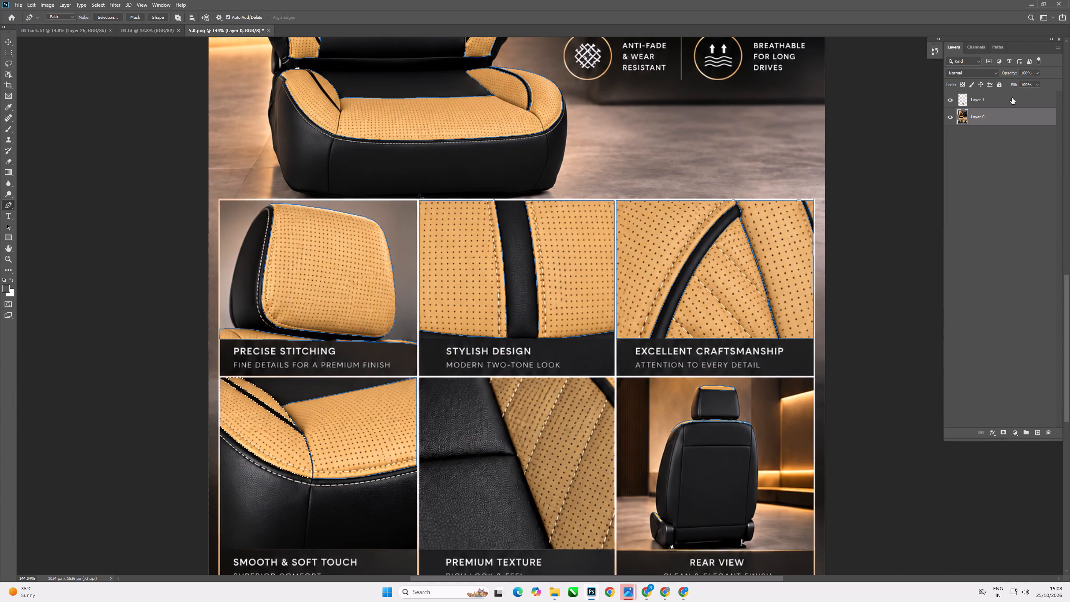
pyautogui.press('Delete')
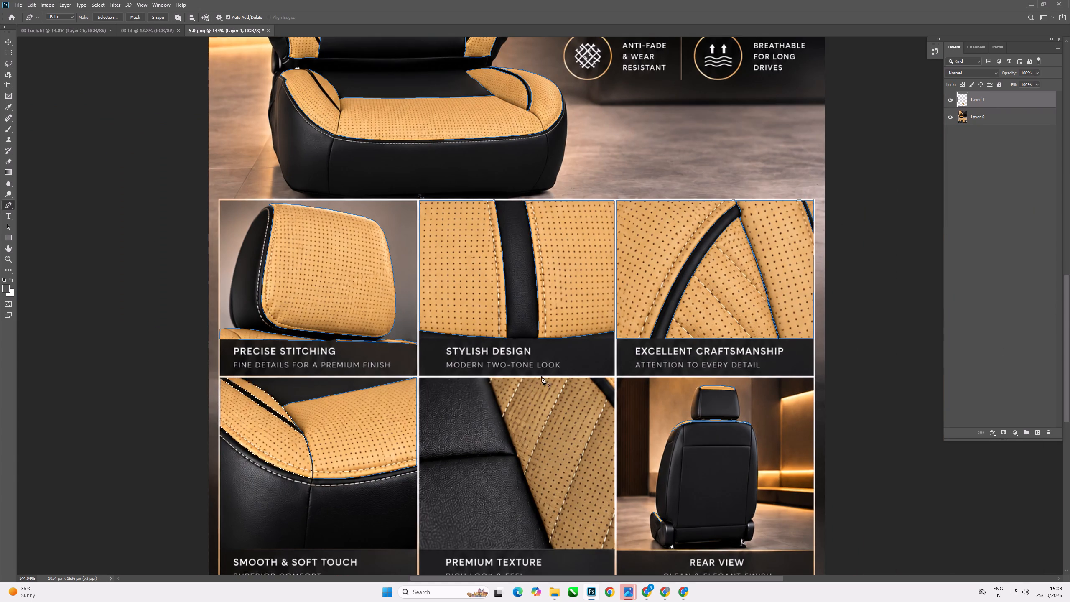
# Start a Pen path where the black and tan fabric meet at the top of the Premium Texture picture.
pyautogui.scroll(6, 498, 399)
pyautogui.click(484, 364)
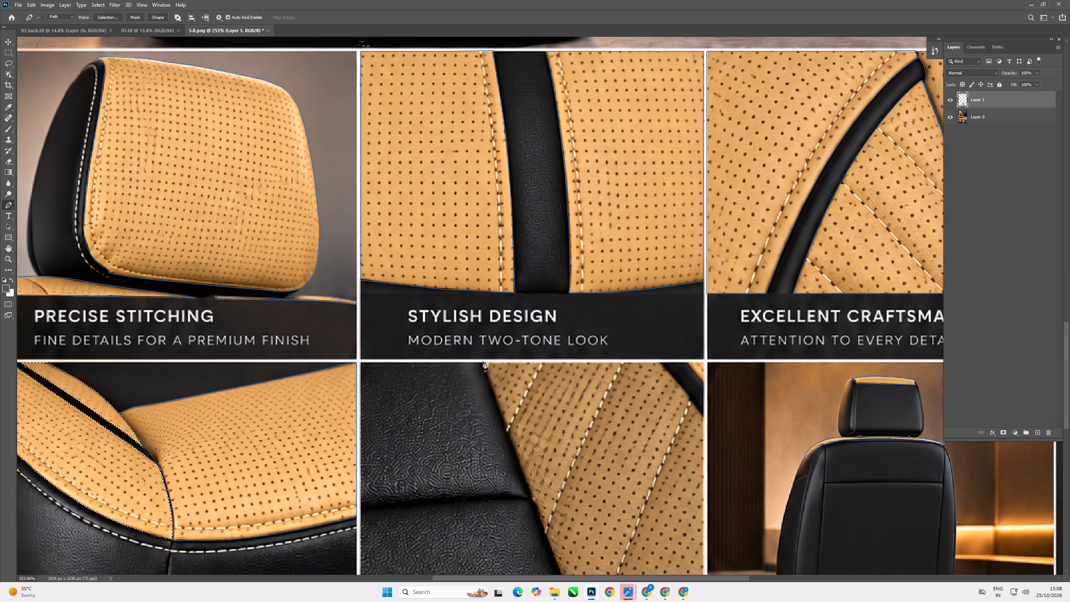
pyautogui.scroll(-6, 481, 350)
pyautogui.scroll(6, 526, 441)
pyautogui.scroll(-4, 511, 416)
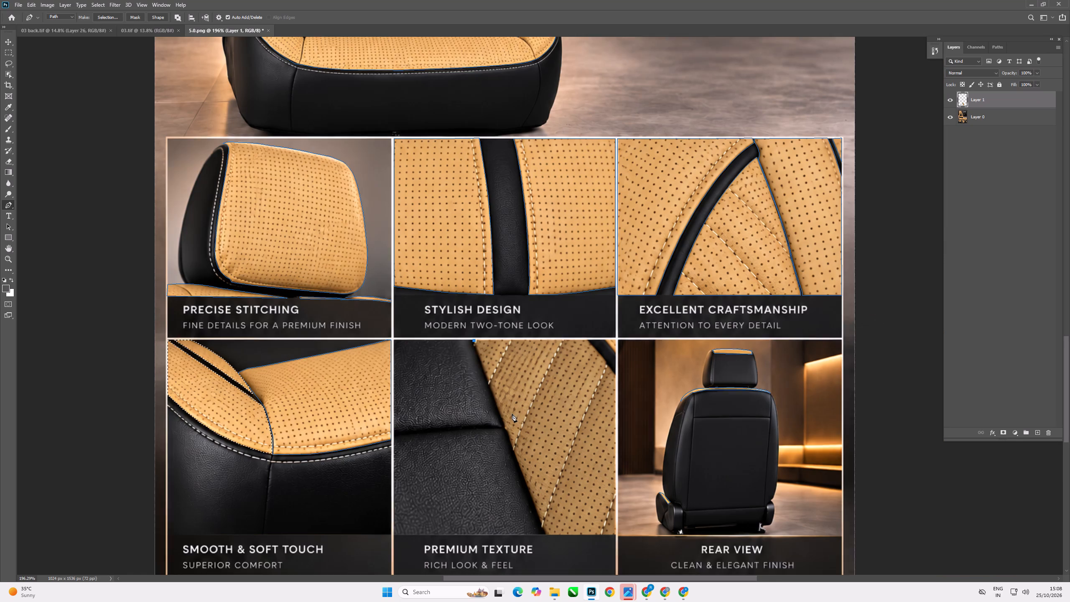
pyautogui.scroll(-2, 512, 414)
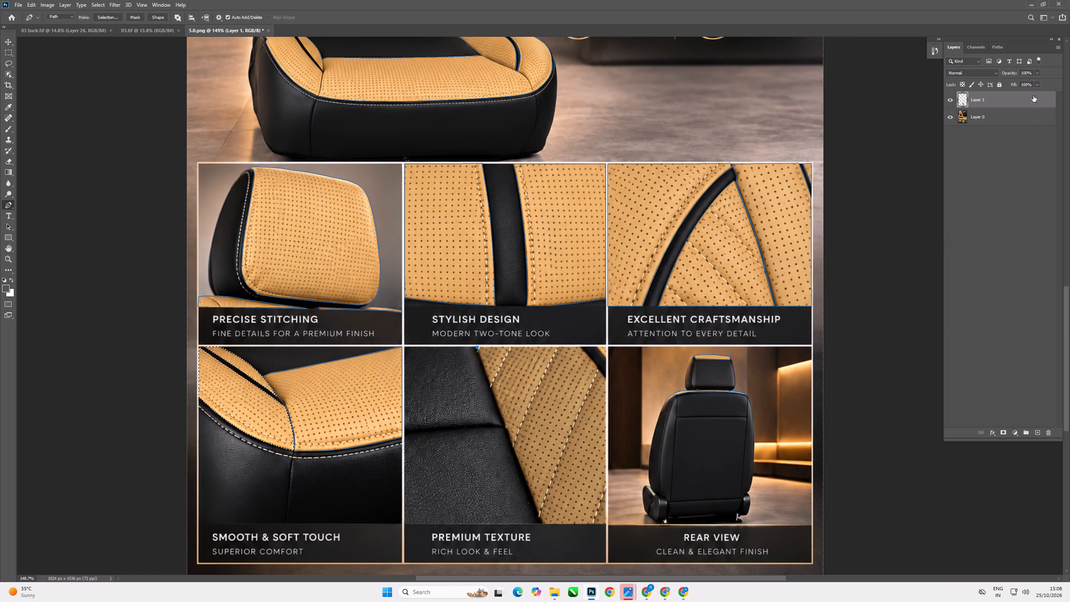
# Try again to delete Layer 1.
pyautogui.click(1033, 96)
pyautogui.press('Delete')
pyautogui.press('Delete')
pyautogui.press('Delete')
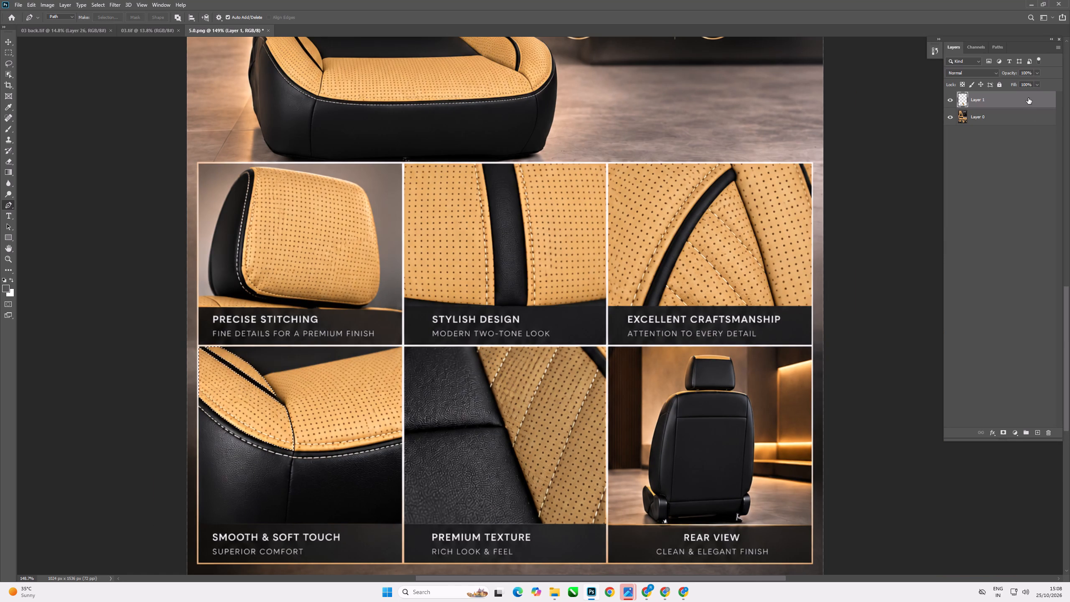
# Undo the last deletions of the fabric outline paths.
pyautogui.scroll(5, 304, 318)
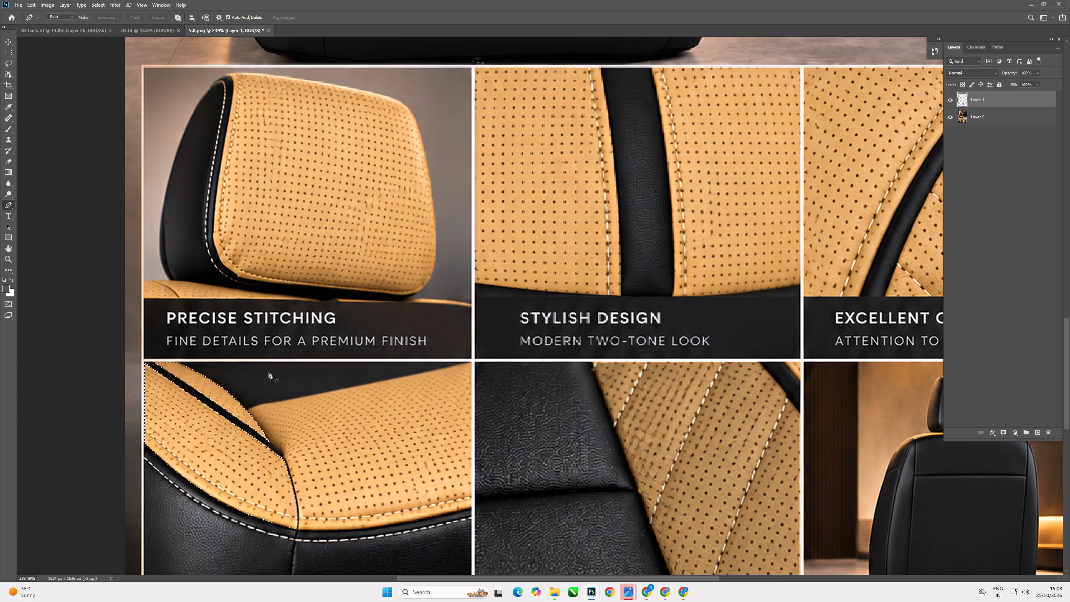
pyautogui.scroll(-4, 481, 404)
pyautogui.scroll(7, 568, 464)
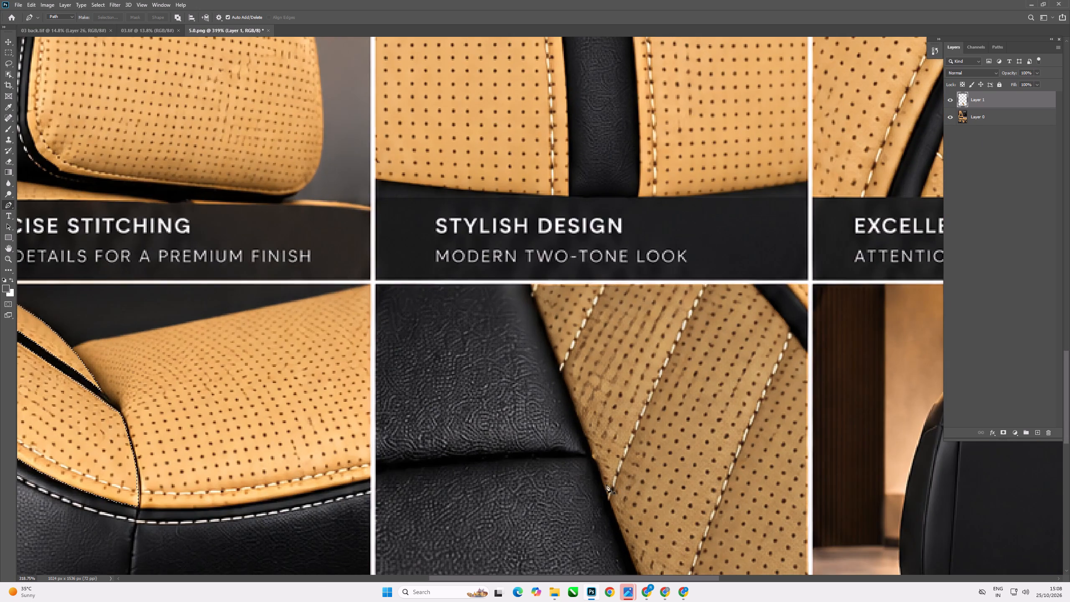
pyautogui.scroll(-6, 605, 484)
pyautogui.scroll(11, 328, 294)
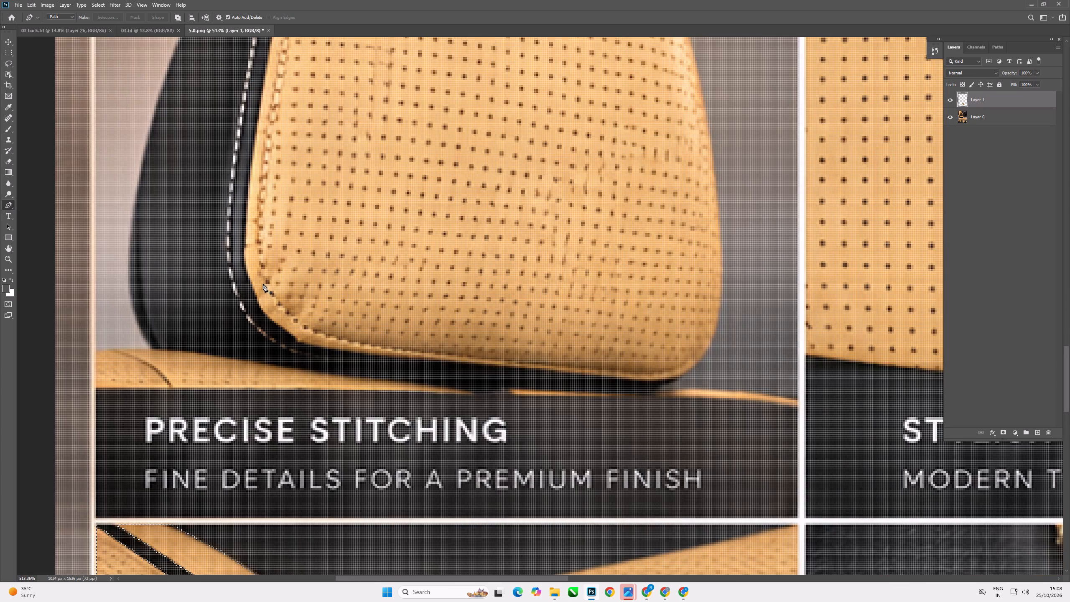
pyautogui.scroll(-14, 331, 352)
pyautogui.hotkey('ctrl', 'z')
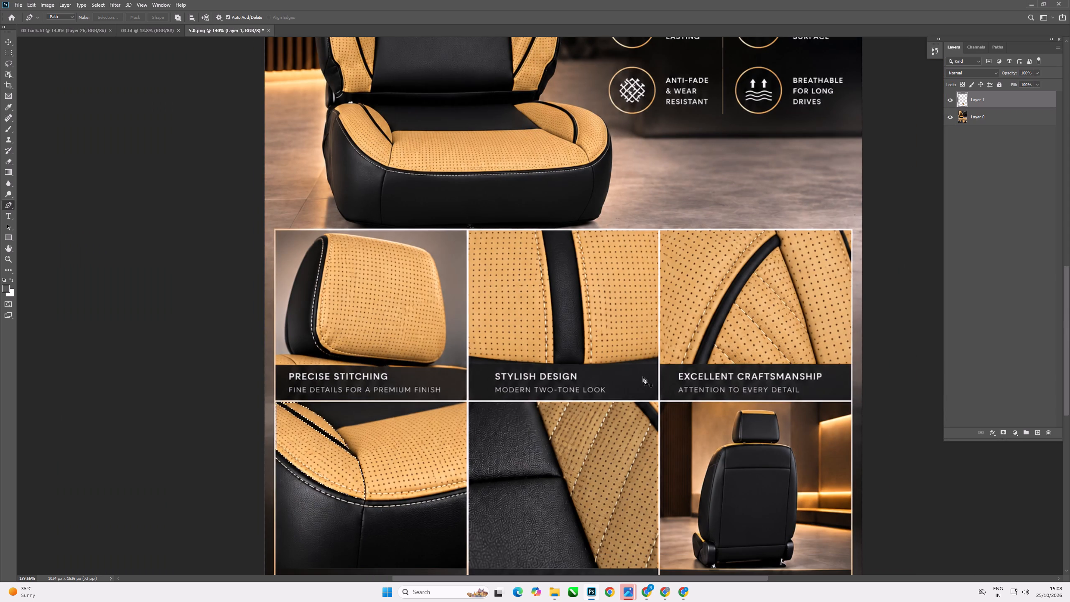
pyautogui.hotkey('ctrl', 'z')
# Examine the main seat's headrest and the rest of the poster for missing outlines.
pyautogui.scroll(-7, 505, 459)
pyautogui.scroll(7, 468, 138)
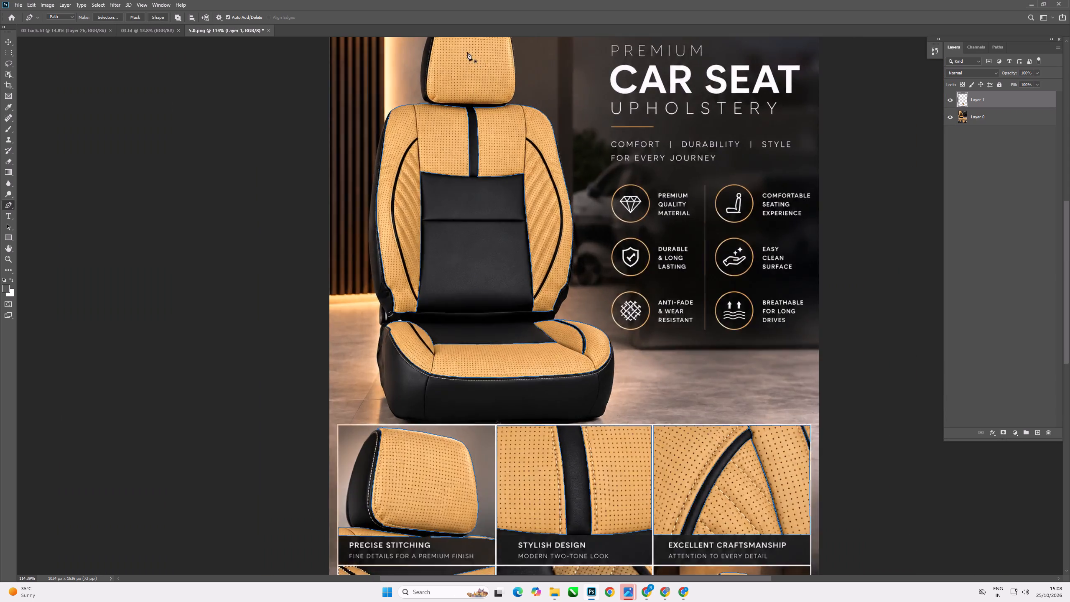
pyautogui.scroll(4, 467, 52)
pyautogui.press('space')
pyautogui.press('space')
pyautogui.press('space')
pyautogui.press('space')
pyautogui.press('space')
pyautogui.moveTo(485, 202); pyautogui.dragTo(462, 345)
pyautogui.scroll(5, 451, 199)
pyautogui.scroll(6, 376, 247)
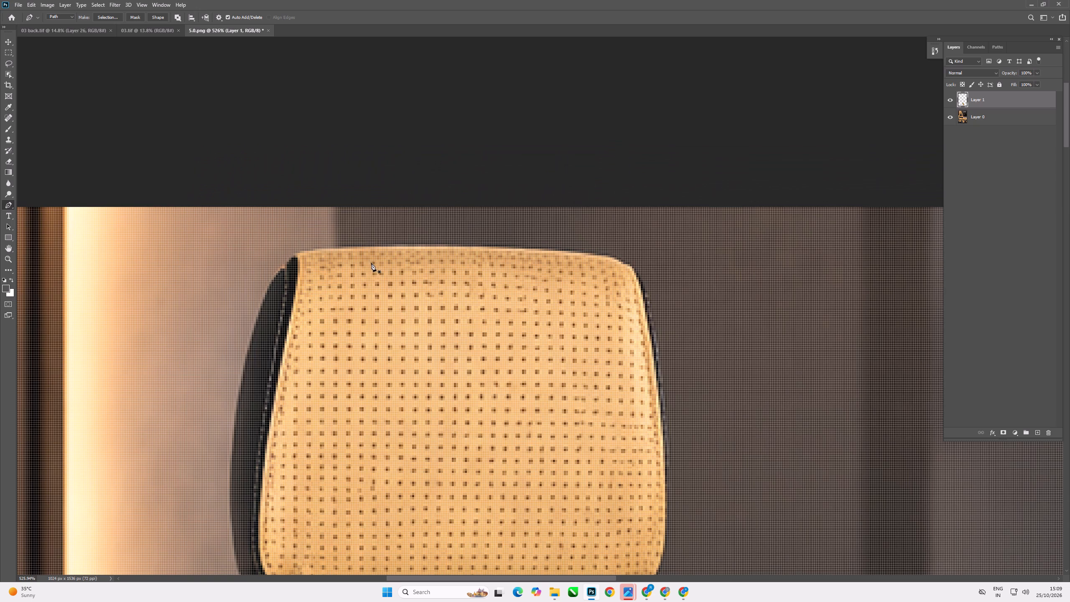
pyautogui.scroll(-8, 413, 233)
pyautogui.scroll(7, 369, 367)
pyautogui.scroll(6, 331, 368)
pyautogui.scroll(-20, 331, 370)
pyautogui.scroll(-1, 331, 370)
pyautogui.scroll(-5, 482, 349)
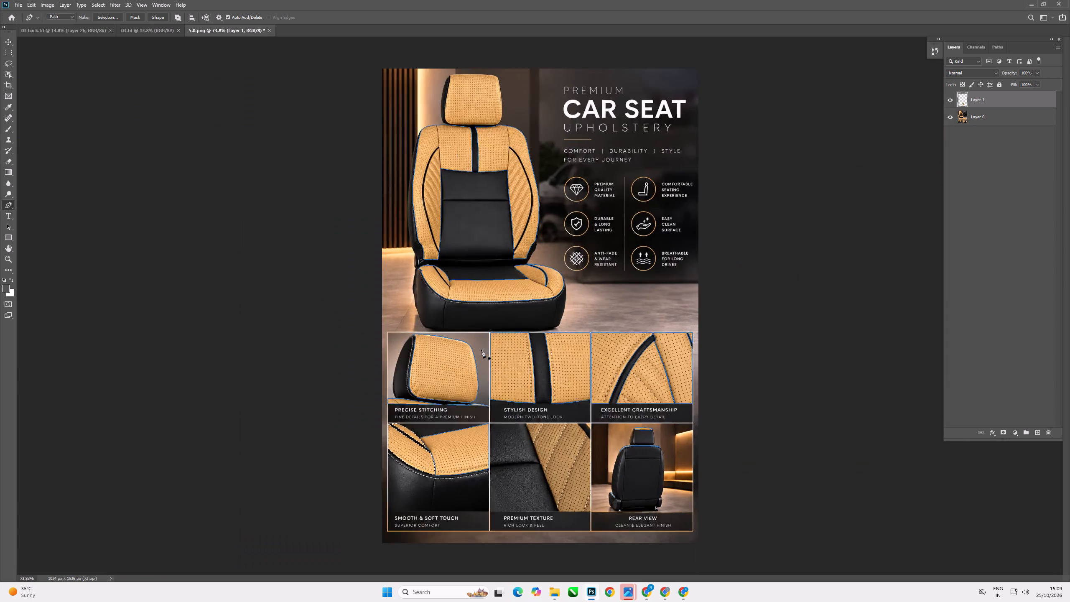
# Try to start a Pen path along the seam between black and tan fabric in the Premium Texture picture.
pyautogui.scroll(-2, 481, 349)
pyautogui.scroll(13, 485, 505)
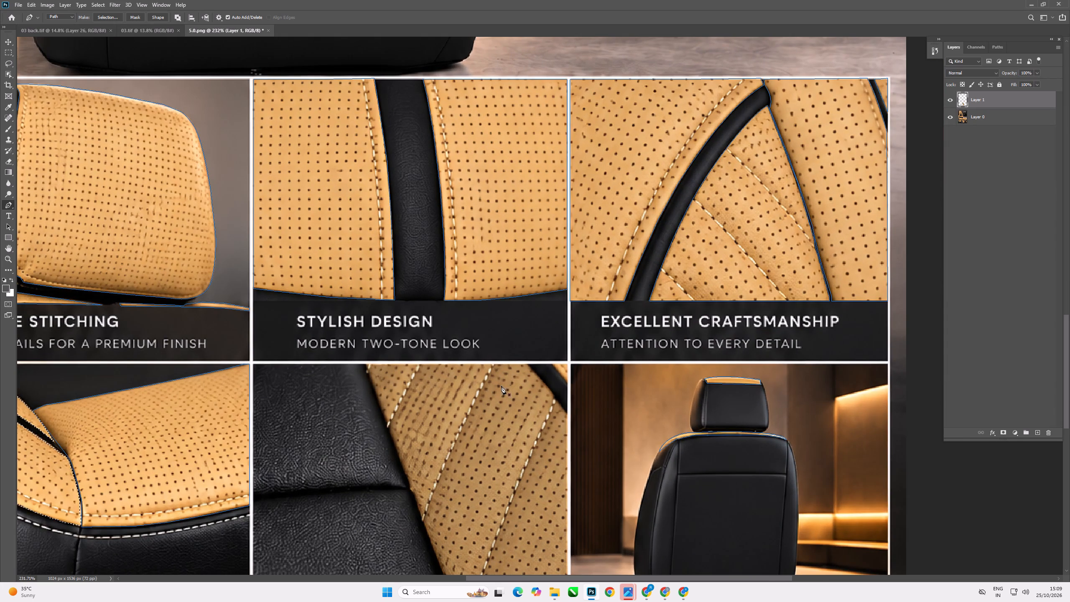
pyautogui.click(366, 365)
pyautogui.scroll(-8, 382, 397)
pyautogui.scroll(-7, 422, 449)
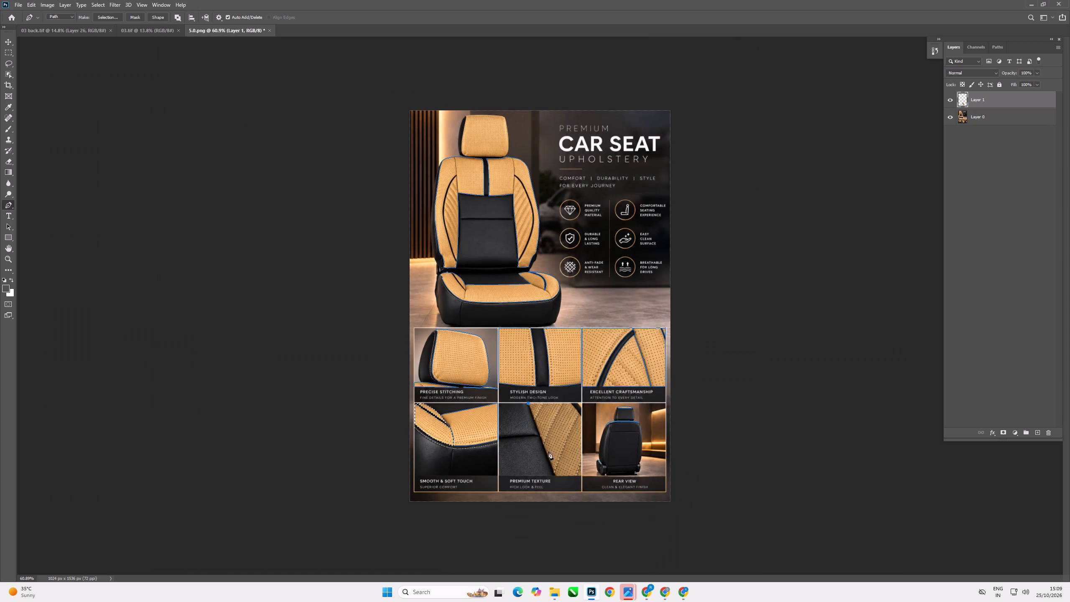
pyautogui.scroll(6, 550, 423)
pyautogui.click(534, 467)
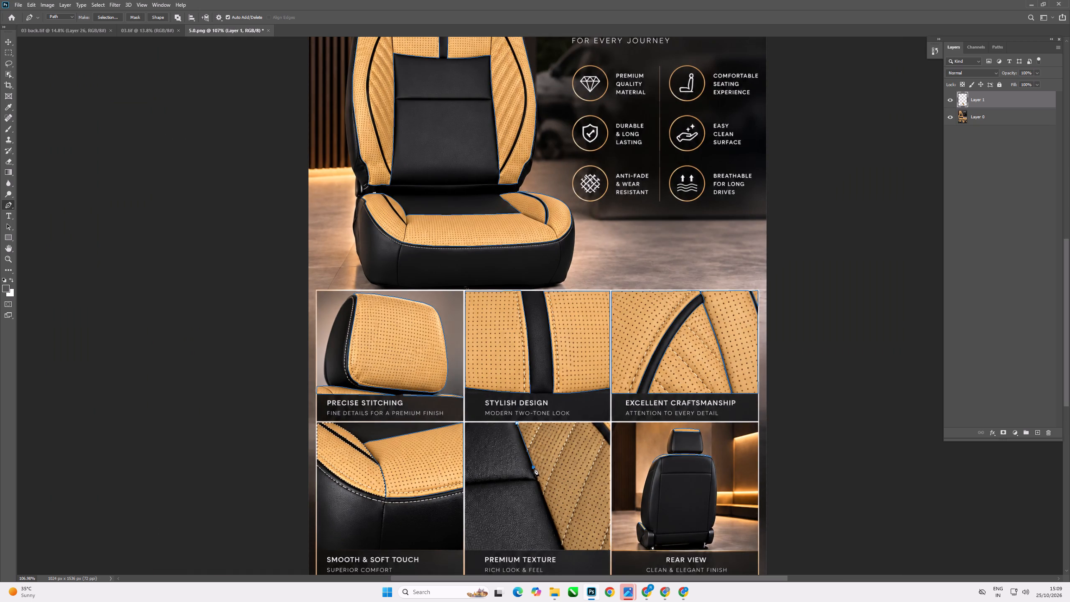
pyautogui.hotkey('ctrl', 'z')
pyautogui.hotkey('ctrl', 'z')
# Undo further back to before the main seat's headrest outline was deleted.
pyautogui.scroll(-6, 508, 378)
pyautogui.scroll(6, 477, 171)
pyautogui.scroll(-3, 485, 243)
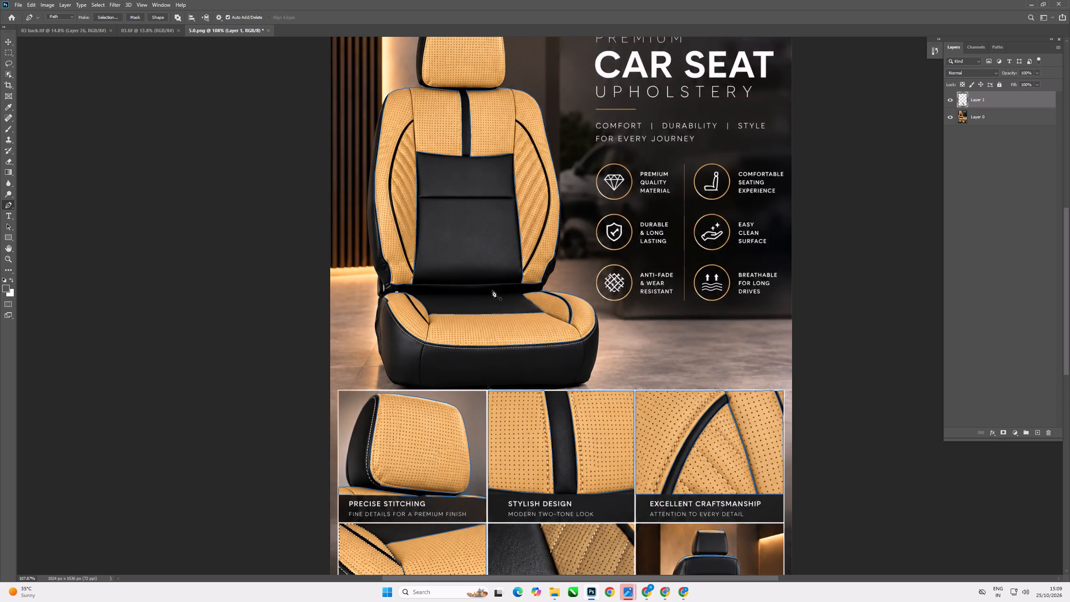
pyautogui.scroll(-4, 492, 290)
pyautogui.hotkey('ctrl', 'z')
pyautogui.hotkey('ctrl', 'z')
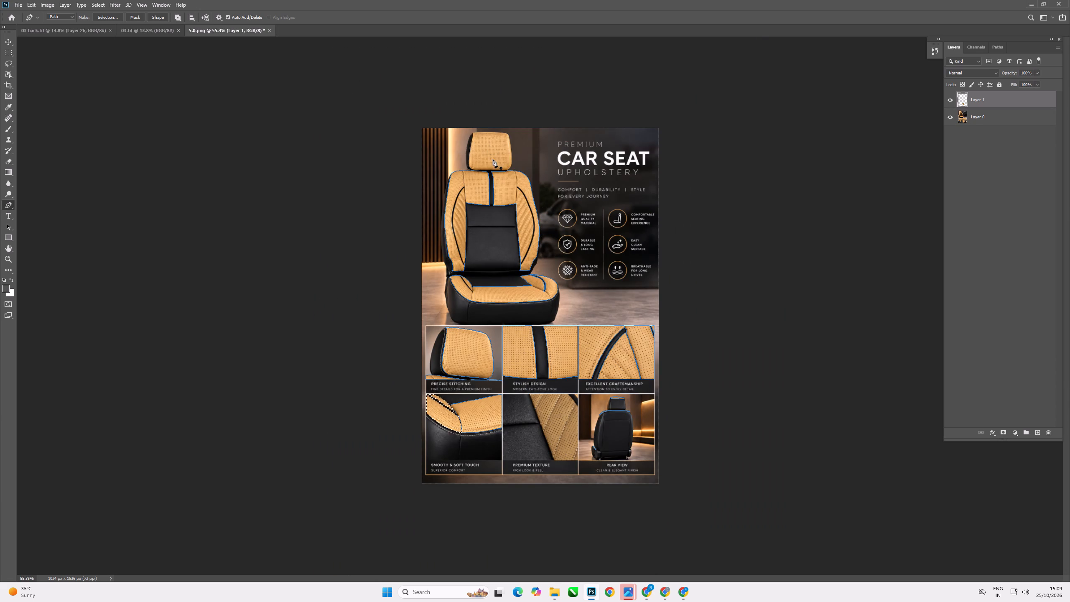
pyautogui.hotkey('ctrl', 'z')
# Examine the main seat's headrest outline, especially around its upper left corner.
pyautogui.scroll(12, 487, 138)
pyautogui.scroll(-7, 474, 222)
pyautogui.press('space')
pyautogui.press('space')
pyautogui.press('space')
pyautogui.press('space')
pyautogui.moveTo(497, 183); pyautogui.dragTo(502, 271)
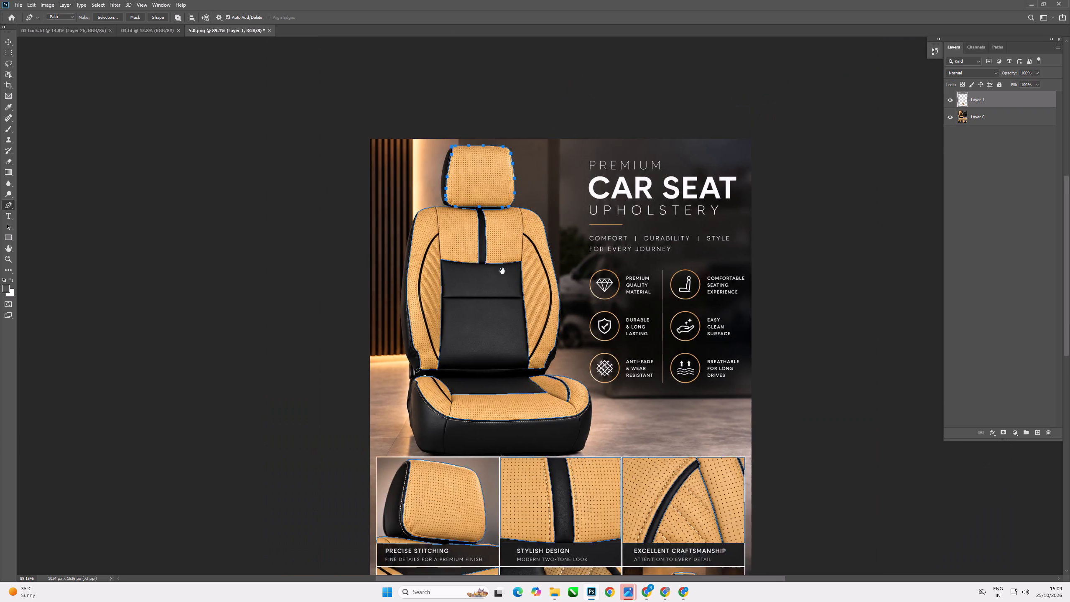
pyautogui.moveTo(502, 271); pyautogui.dragTo(505, 317)
pyautogui.scroll(6, 462, 254)
pyautogui.scroll(6, 484, 327)
pyautogui.scroll(12, 453, 382)
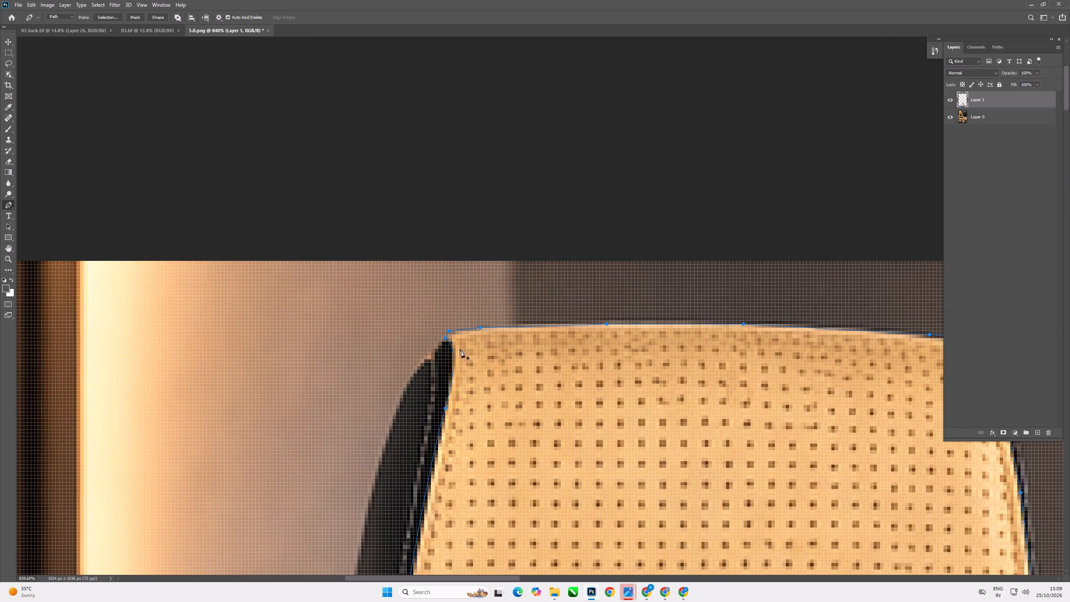
pyautogui.scroll(5, 461, 338)
pyautogui.scroll(-20, 442, 309)
pyautogui.scroll(-1, 442, 309)
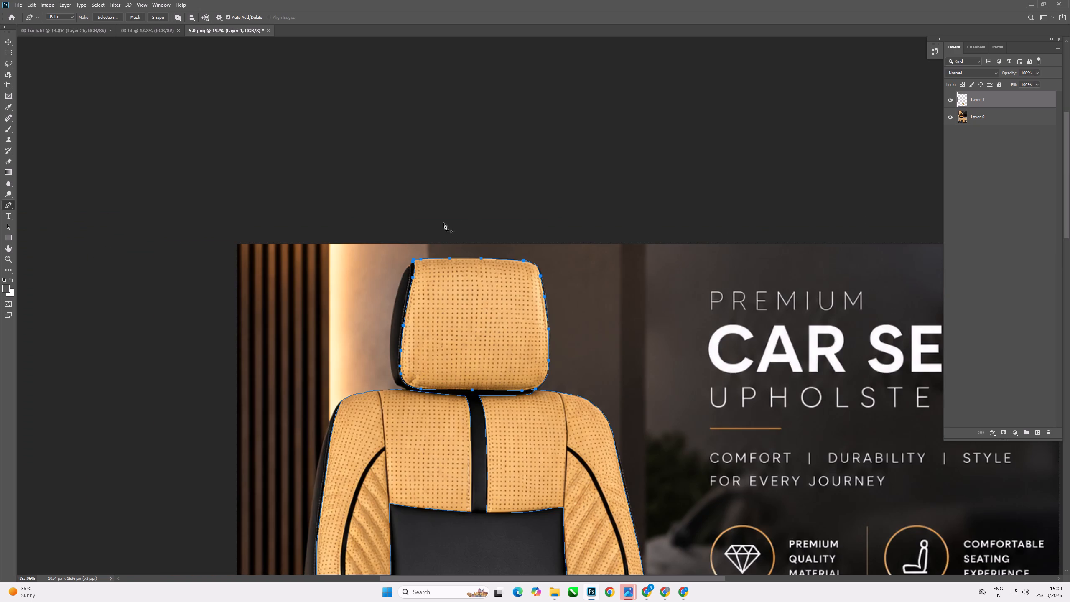
# Delete Layer 1 from the poster document.
pyautogui.scroll(-7, 484, 232)
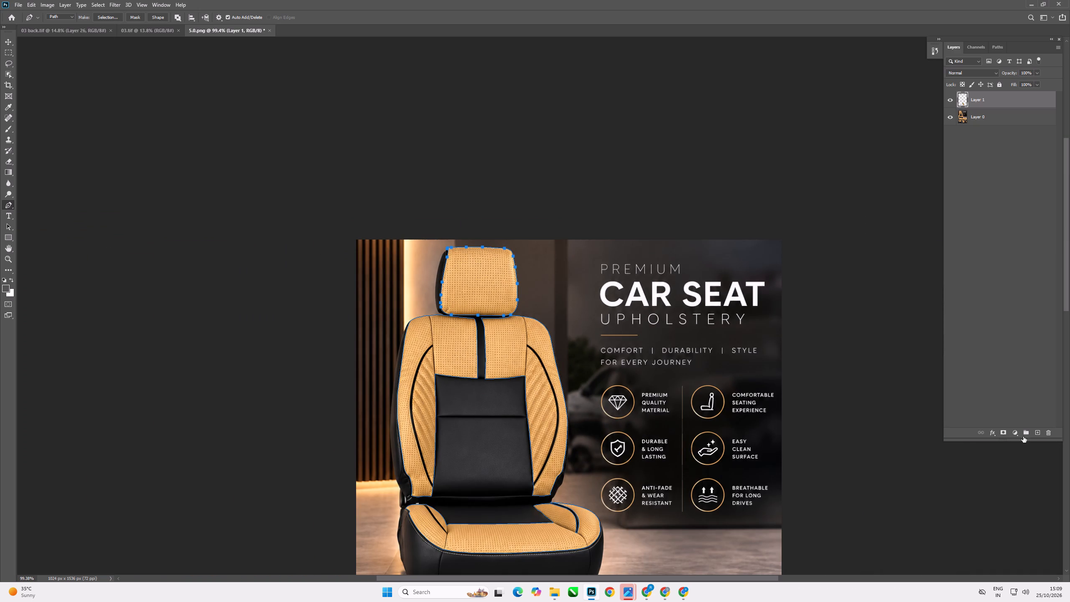
pyautogui.click(1046, 433)
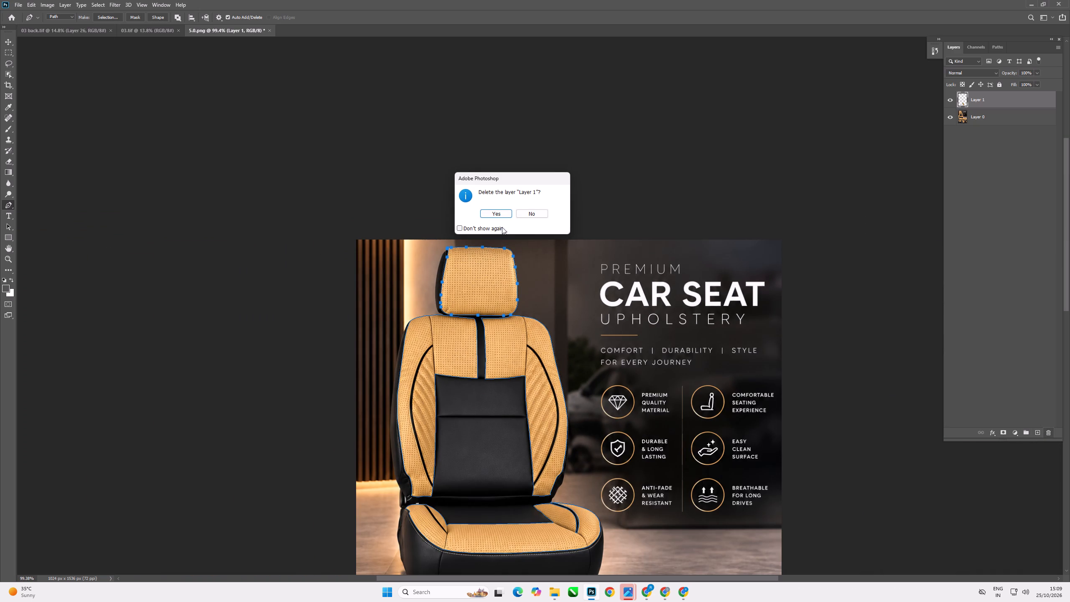
pyautogui.click(497, 212)
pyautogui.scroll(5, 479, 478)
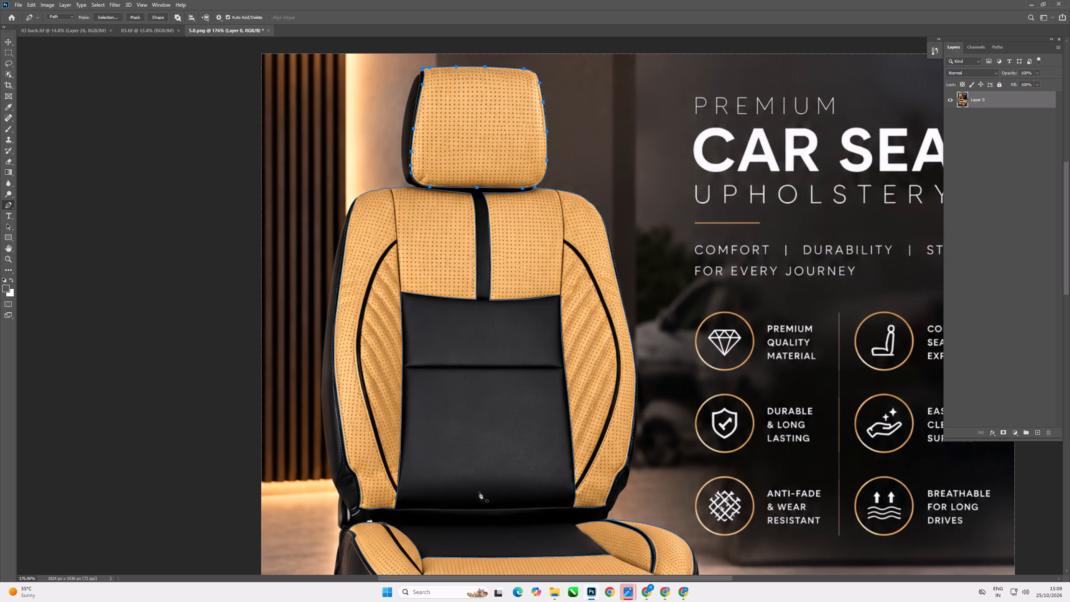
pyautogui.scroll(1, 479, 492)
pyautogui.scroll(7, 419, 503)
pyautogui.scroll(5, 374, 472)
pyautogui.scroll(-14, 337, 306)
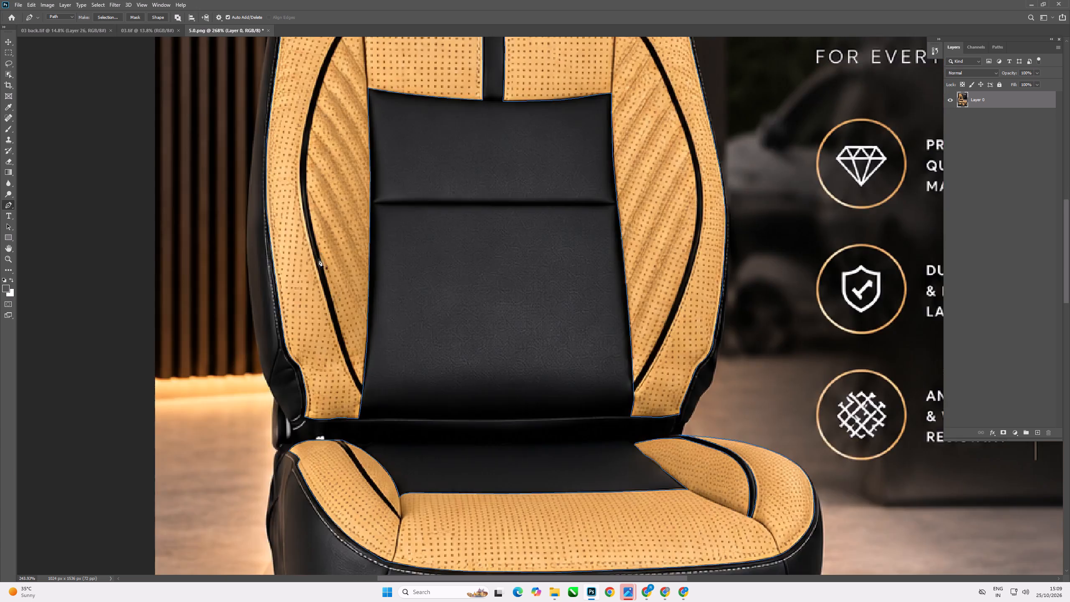
# Draw a closed Pen path around the large tan quilted panel in the Premium Texture picture, including its curved edge beside the black piping.
pyautogui.scroll(-2, 318, 259)
pyautogui.scroll(7, 384, 500)
pyautogui.scroll(6, 238, 485)
pyautogui.scroll(-5, 242, 364)
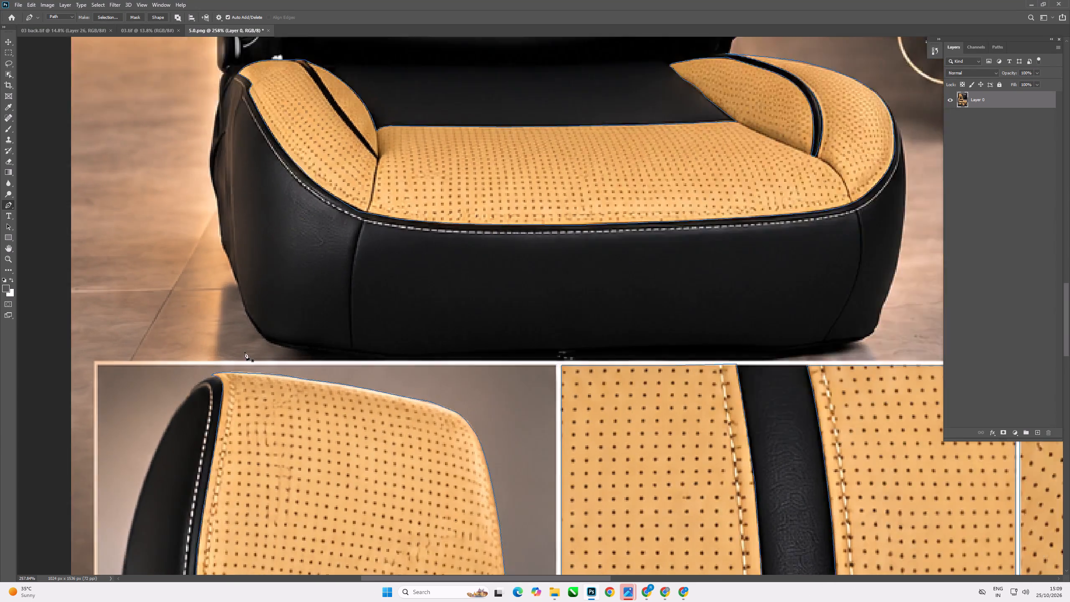
pyautogui.scroll(-10, 245, 352)
pyautogui.scroll(5, 444, 499)
pyautogui.scroll(5, 434, 467)
pyautogui.scroll(-12, 392, 325)
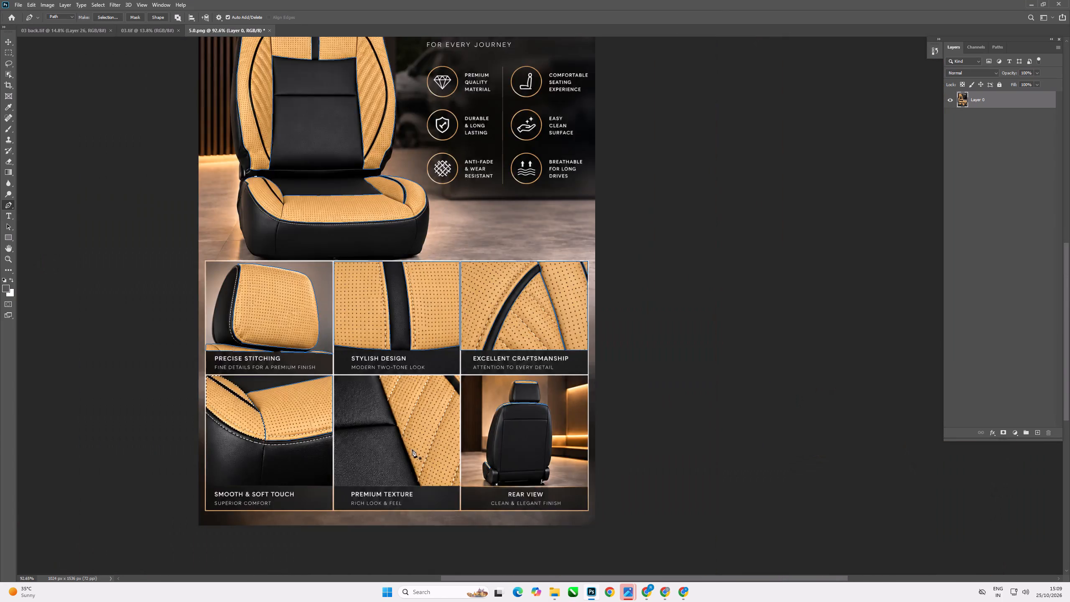
pyautogui.scroll(6, 411, 453)
pyautogui.scroll(6, 374, 417)
pyautogui.scroll(4, 358, 322)
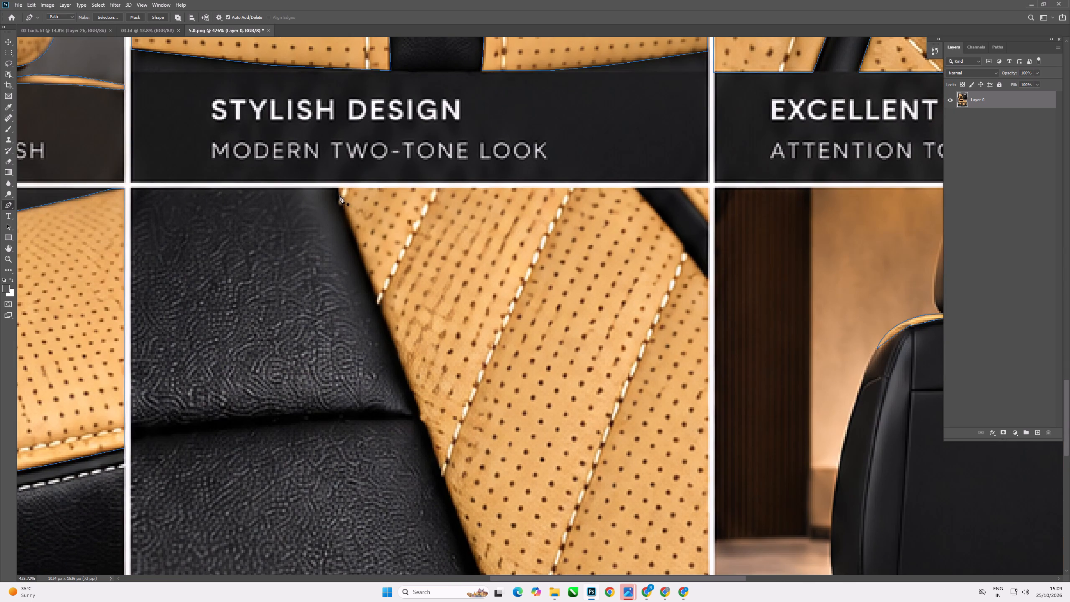
pyautogui.click(338, 190)
pyautogui.scroll(-16, 349, 212)
pyautogui.scroll(4, 400, 386)
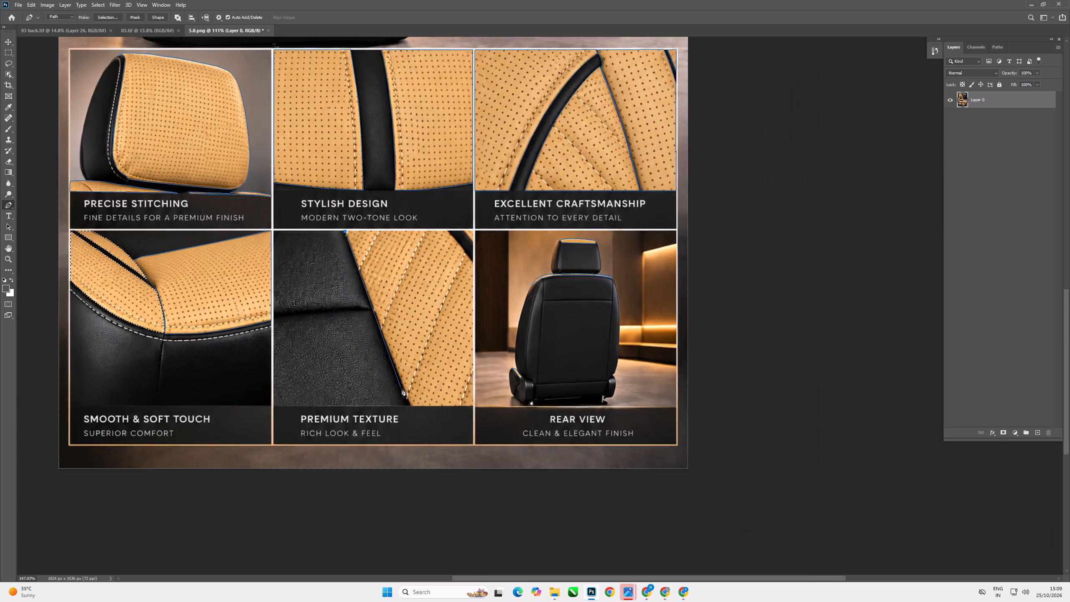
pyautogui.scroll(3, 402, 389)
pyautogui.click(400, 373)
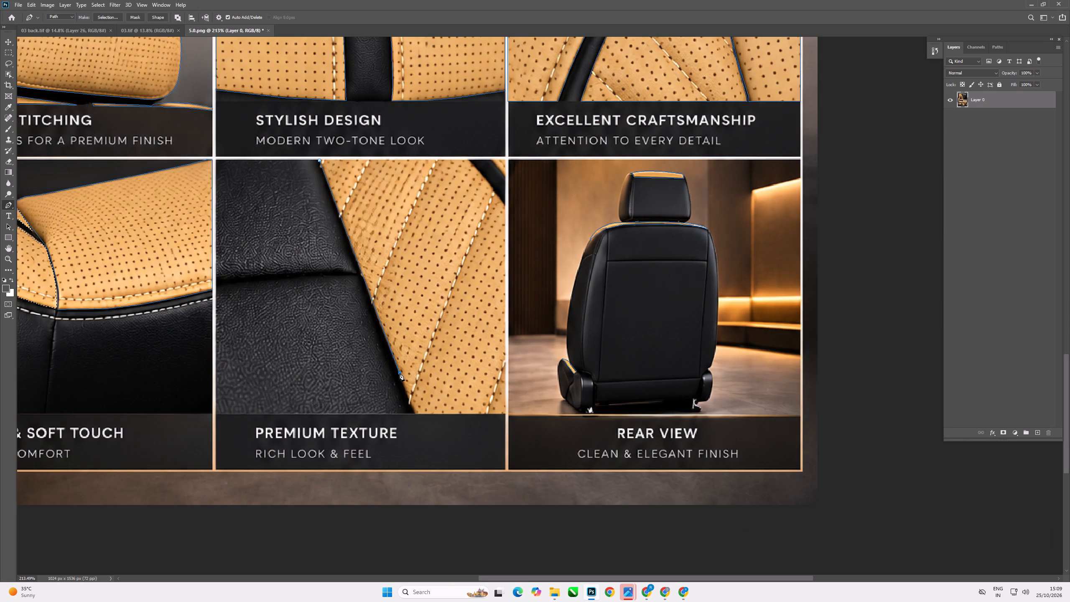
pyautogui.click(415, 415)
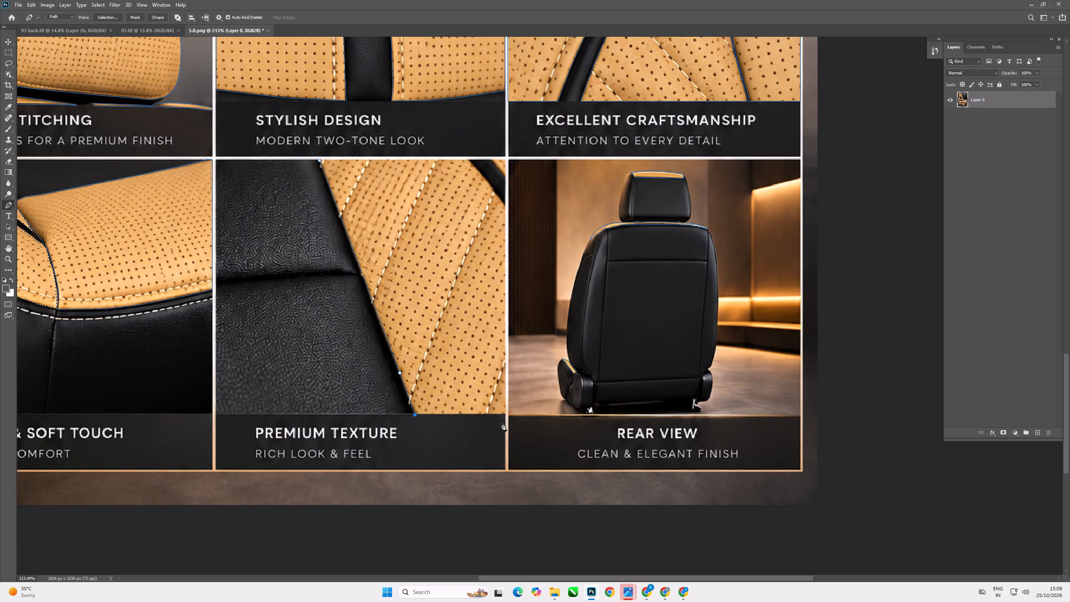
pyautogui.click(505, 414)
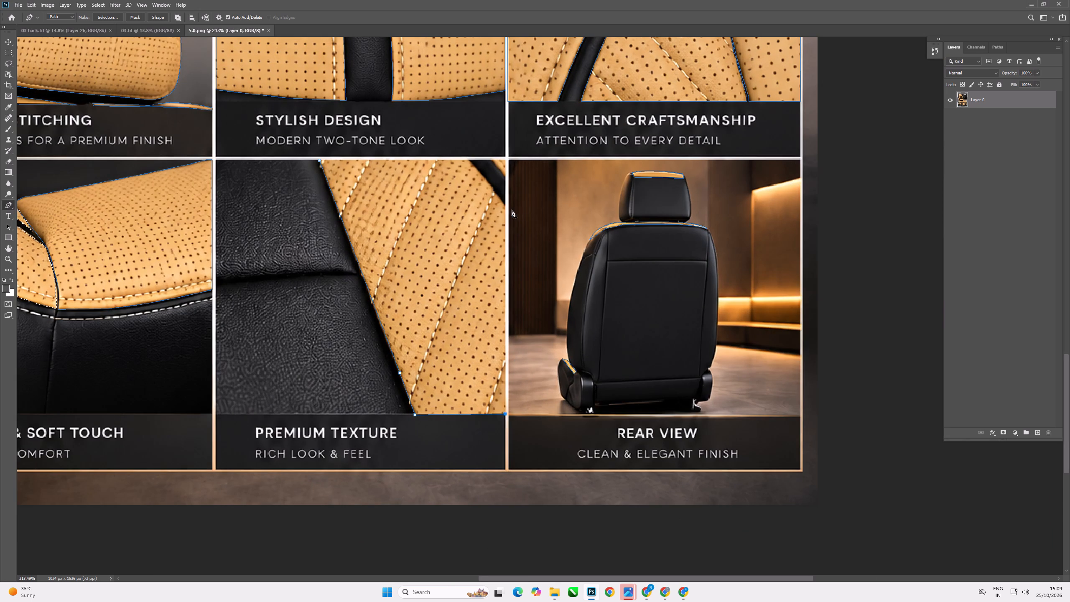
pyautogui.click(504, 205)
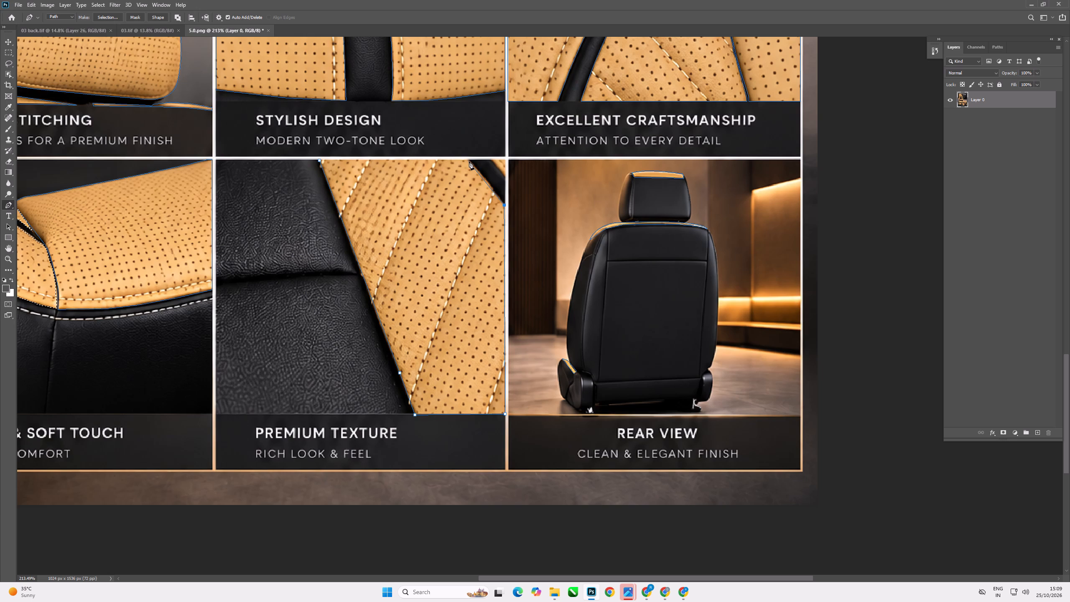
pyautogui.moveTo(469, 160); pyautogui.dragTo(464, 159)
pyautogui.moveTo(464, 159); pyautogui.dragTo(446, 136)
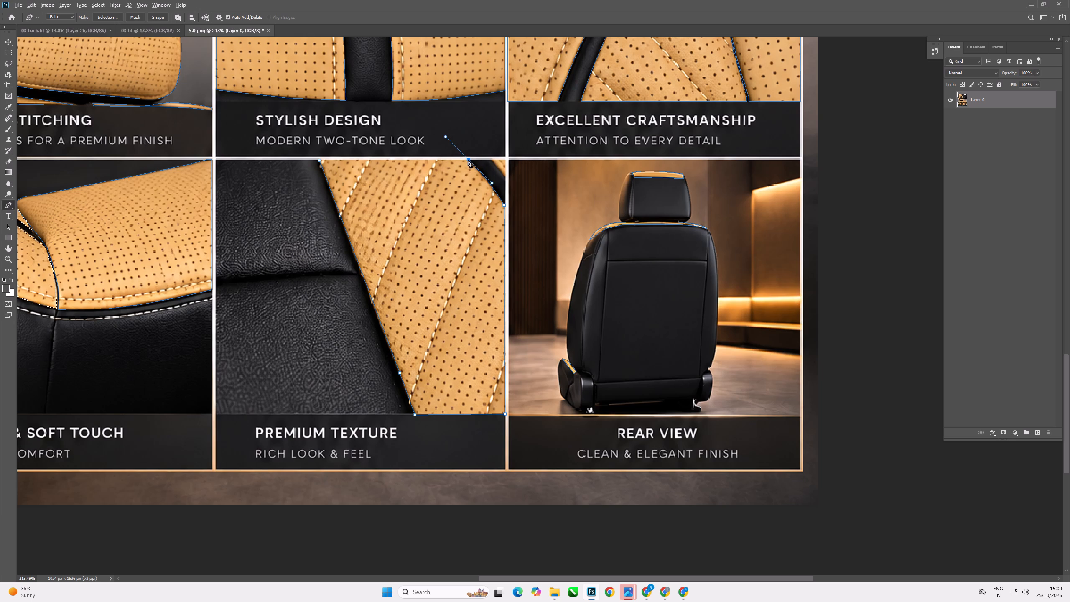
pyautogui.keyDown('alt'); pyautogui.click(468, 160); pyautogui.keyUp('alt')
pyautogui.click(318, 161)
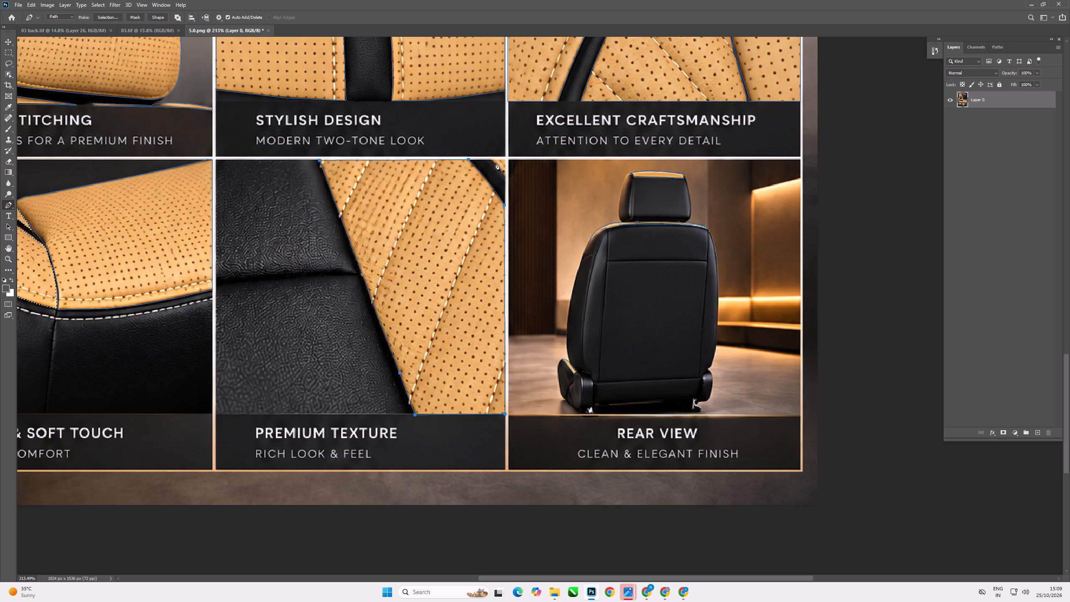
# Outline the small tan corner beyond the black piping in the Premium Texture picture with a closed Pen path.
pyautogui.click(492, 161)
pyautogui.click(504, 174)
pyautogui.click(505, 159)
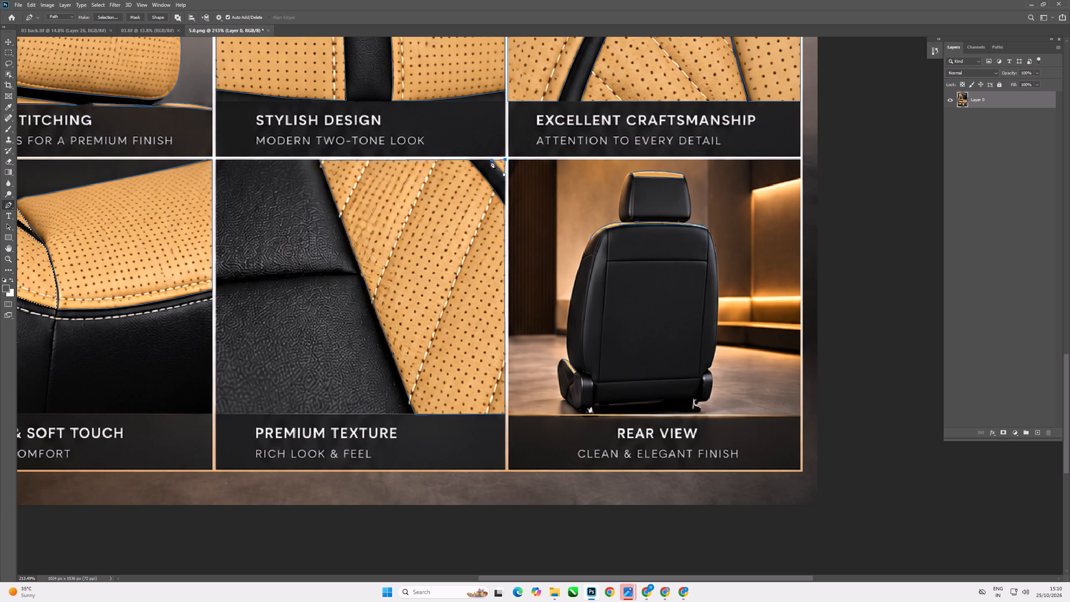
pyautogui.click(491, 161)
pyautogui.scroll(-15, 398, 327)
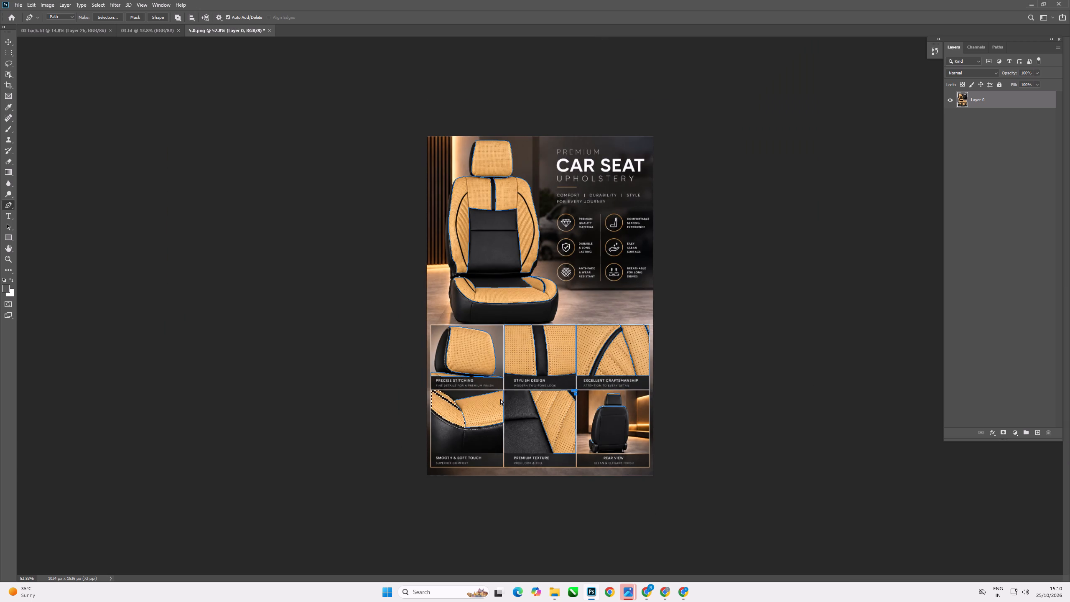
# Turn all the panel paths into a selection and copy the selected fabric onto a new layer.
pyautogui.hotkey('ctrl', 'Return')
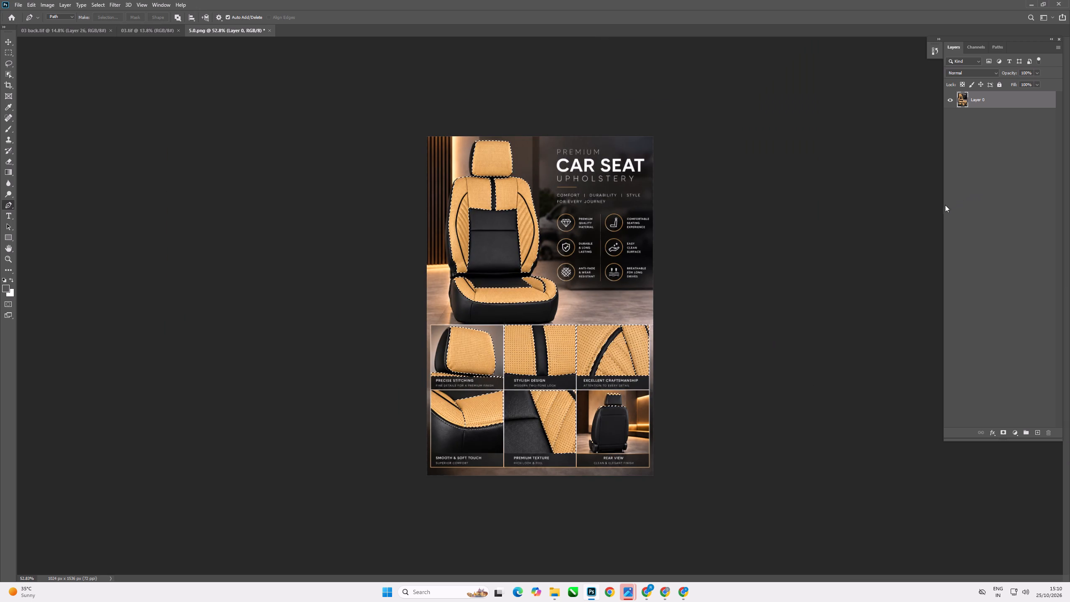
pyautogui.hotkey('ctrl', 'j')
# Examine the copied fabric panels with Layer 0 hidden, especially the main seat cushion's side piece, comparing them with the full poster.
pyautogui.scroll(1, 1069, 319)
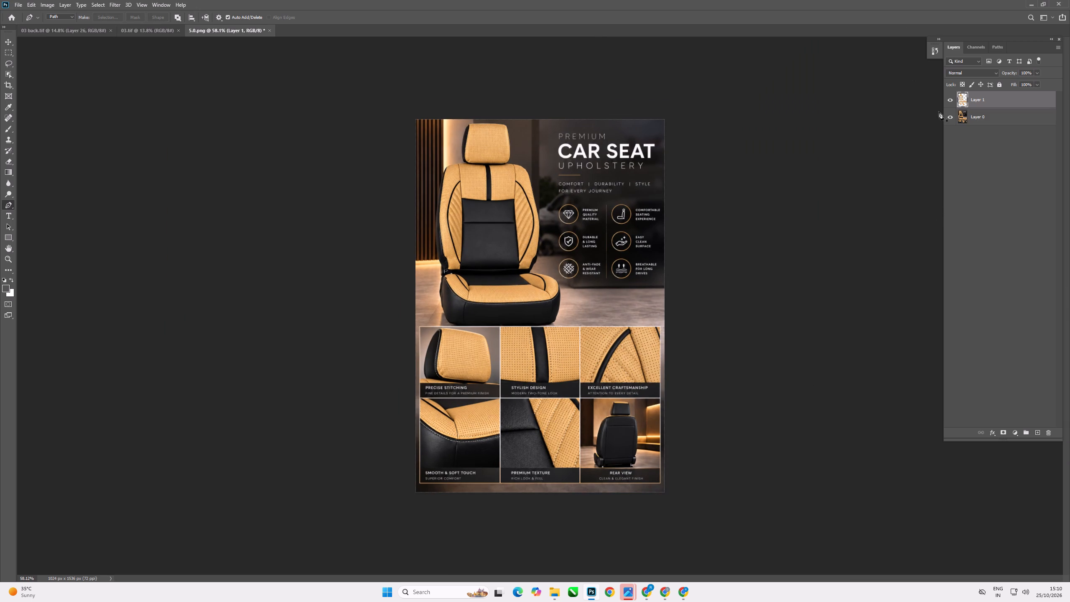
pyautogui.click(951, 117)
pyautogui.scroll(6, 499, 187)
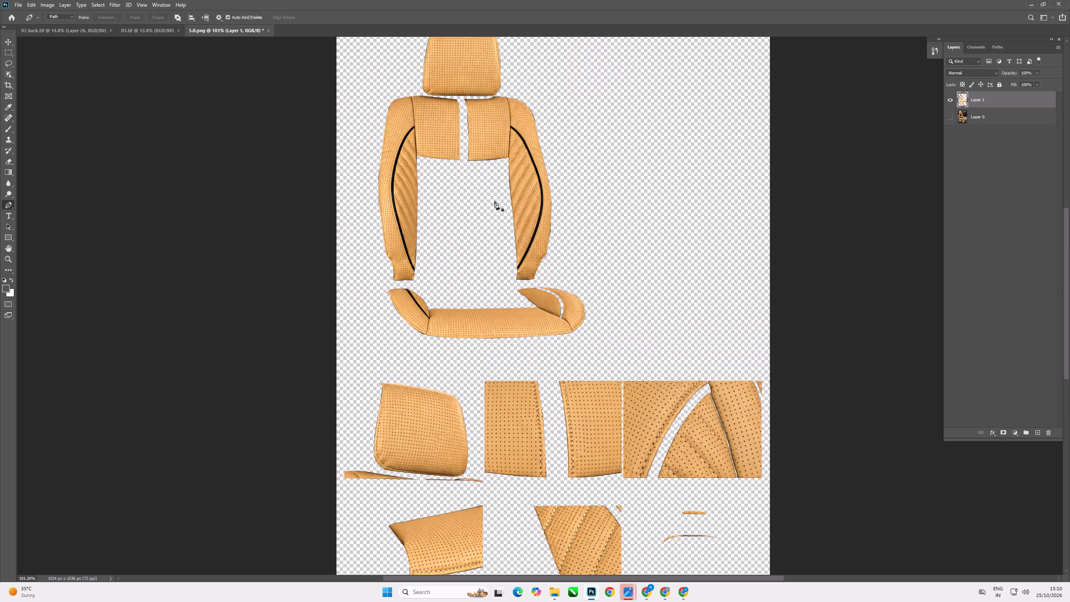
pyautogui.scroll(7, 510, 402)
pyautogui.scroll(-15, 479, 286)
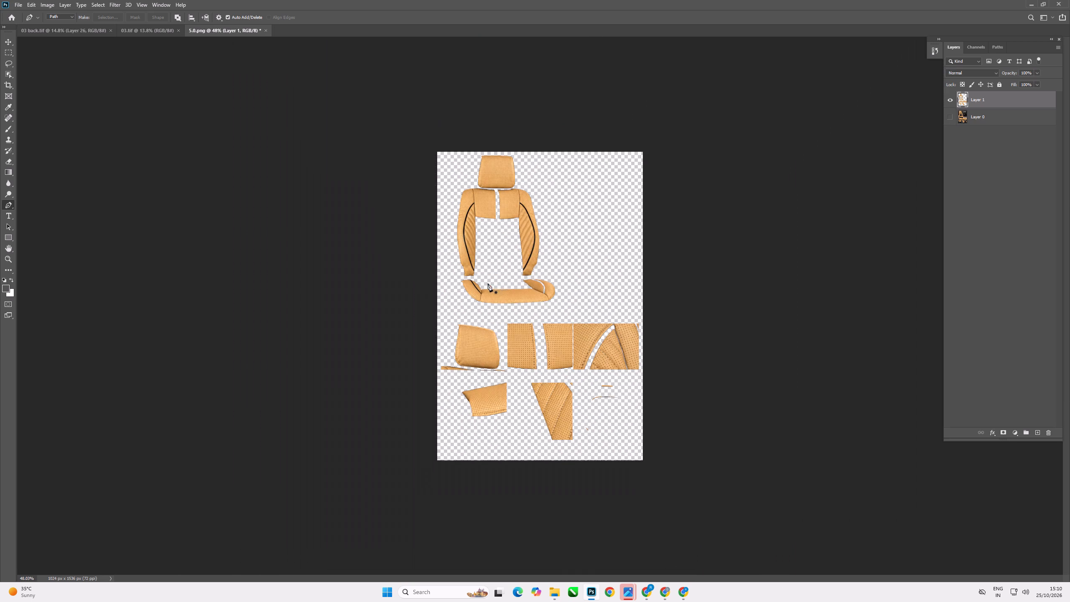
pyautogui.click(949, 115)
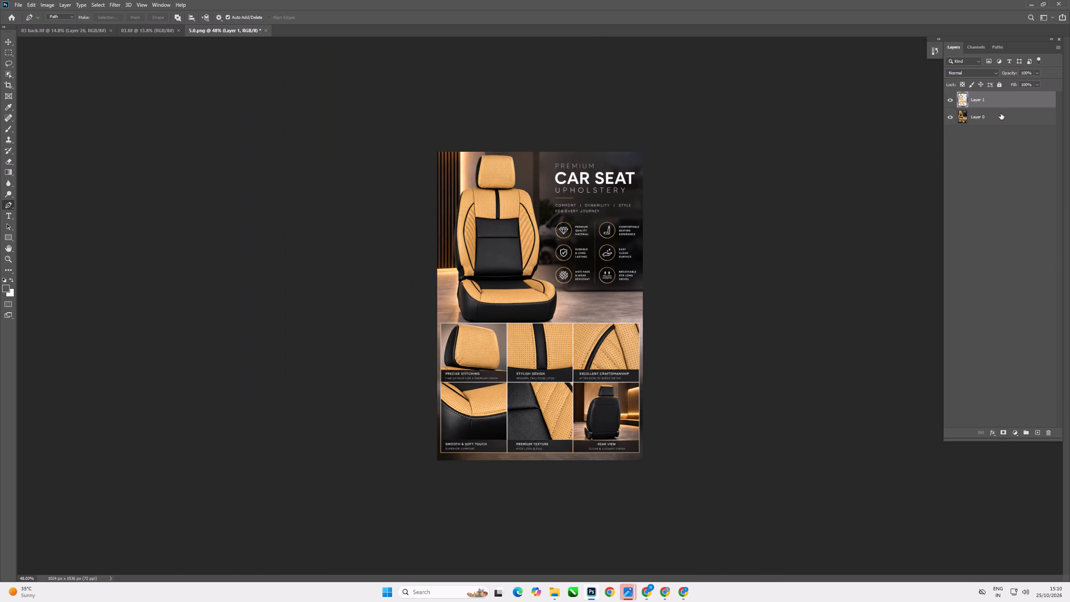
pyautogui.scroll(12, 527, 294)
pyautogui.scroll(-8, 547, 321)
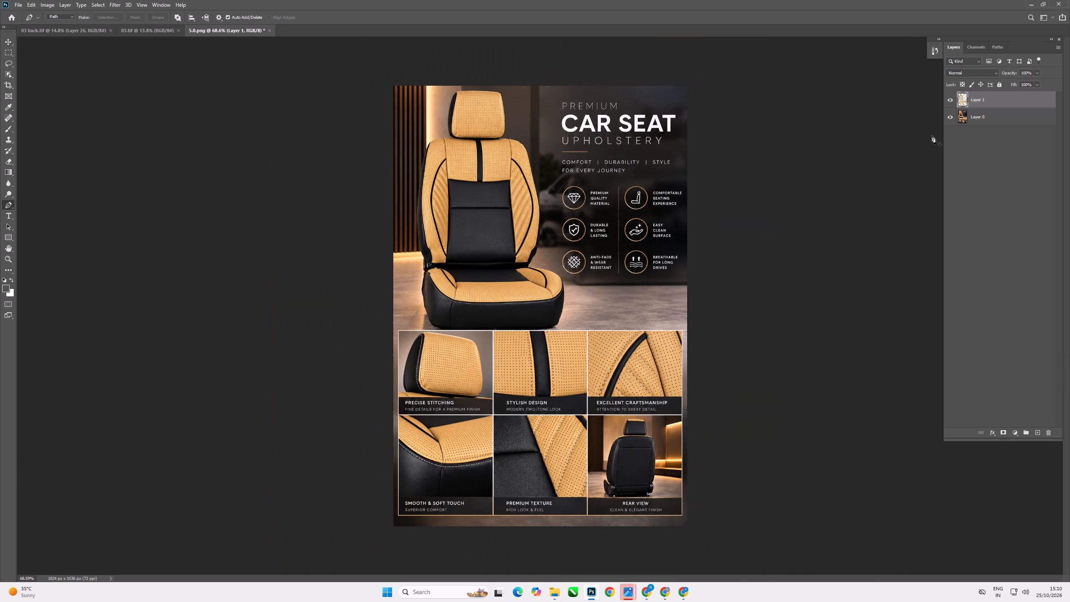
pyautogui.click(950, 118)
pyautogui.scroll(7, 486, 277)
pyautogui.scroll(7, 426, 230)
pyautogui.scroll(7, 398, 314)
pyautogui.scroll(6, 325, 245)
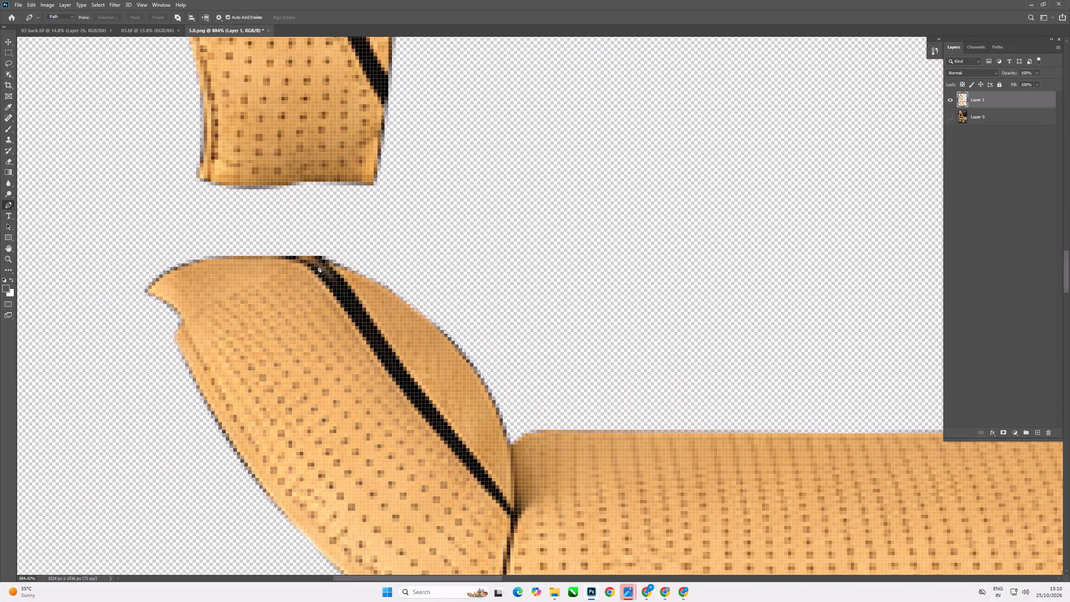
pyautogui.scroll(-18, 321, 290)
pyautogui.scroll(-8, 274, 144)
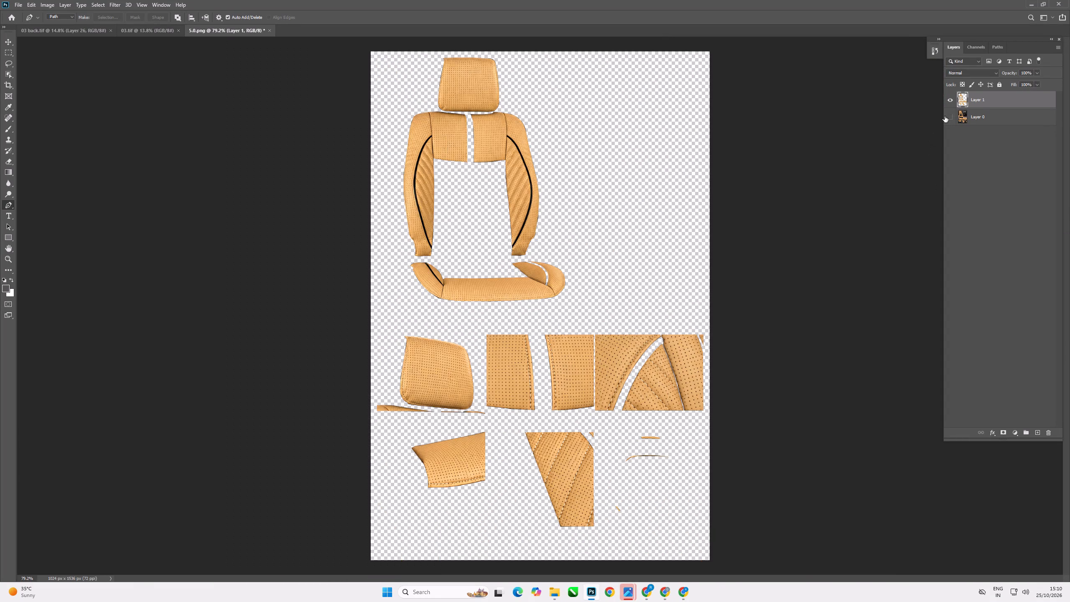
pyautogui.click(945, 116)
# Save the poster as a TIFF named 5.0 in the khushi folder with layers kept, accepting the default options.
pyautogui.click(5, 41)
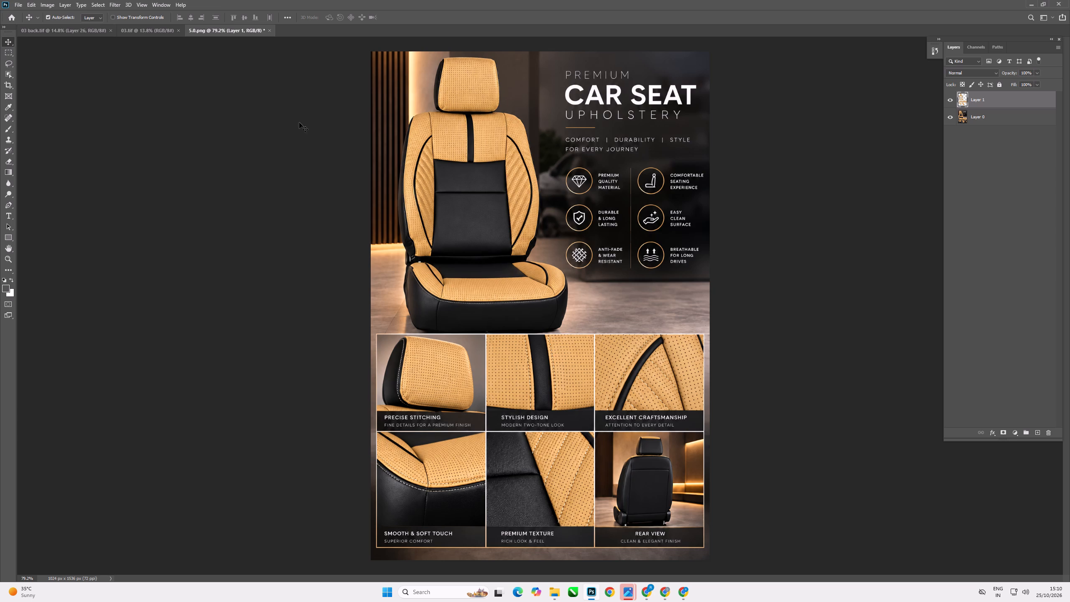
pyautogui.hotkey('ctrl', 's')
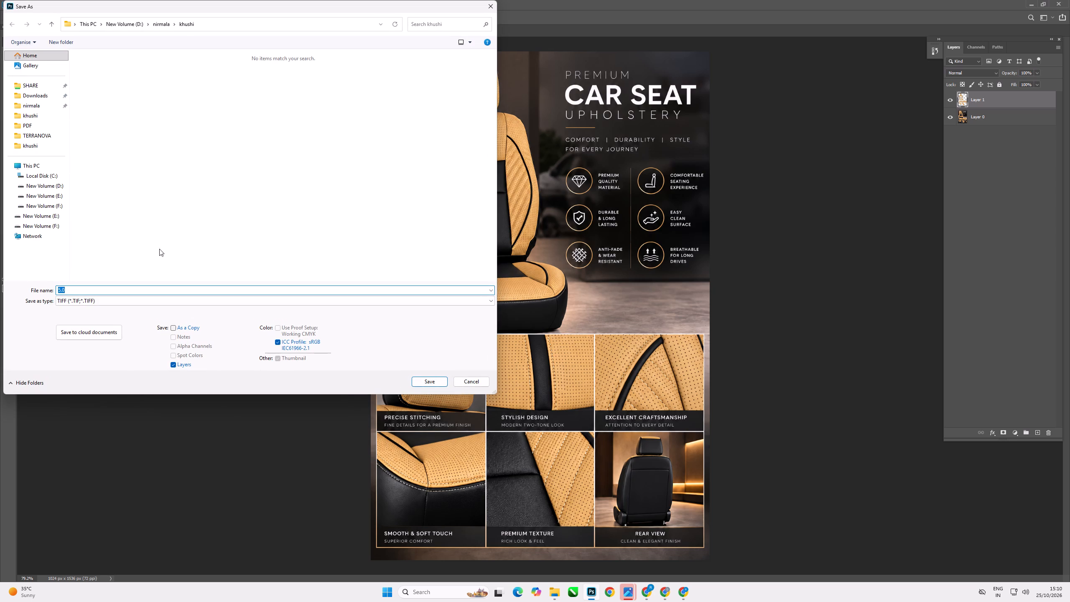
pyautogui.press('Return')
pyautogui.press('Return')
pyautogui.press('Return')
pyautogui.press('Return')
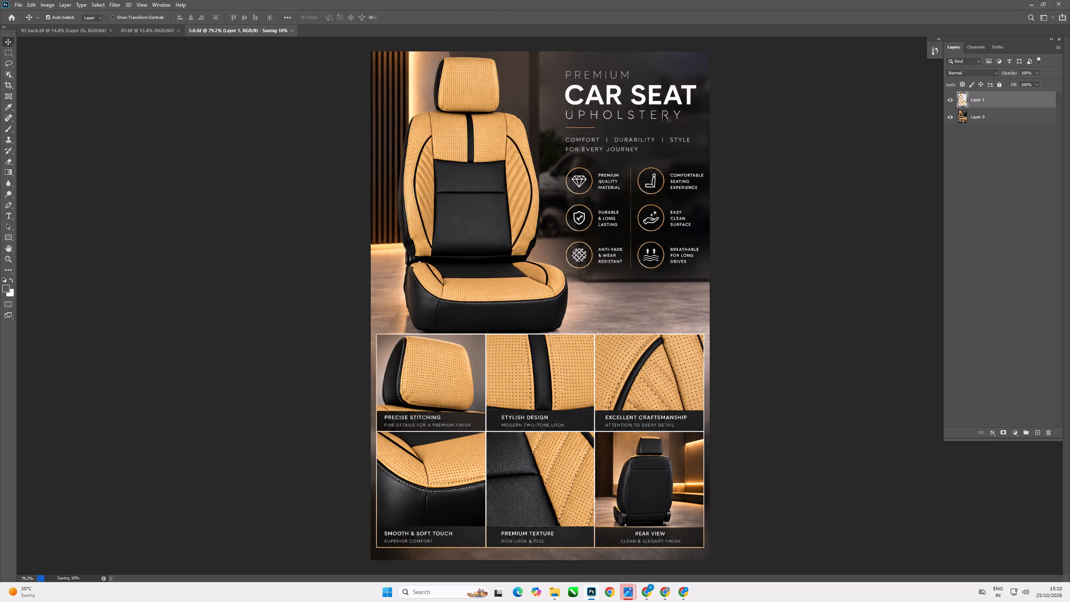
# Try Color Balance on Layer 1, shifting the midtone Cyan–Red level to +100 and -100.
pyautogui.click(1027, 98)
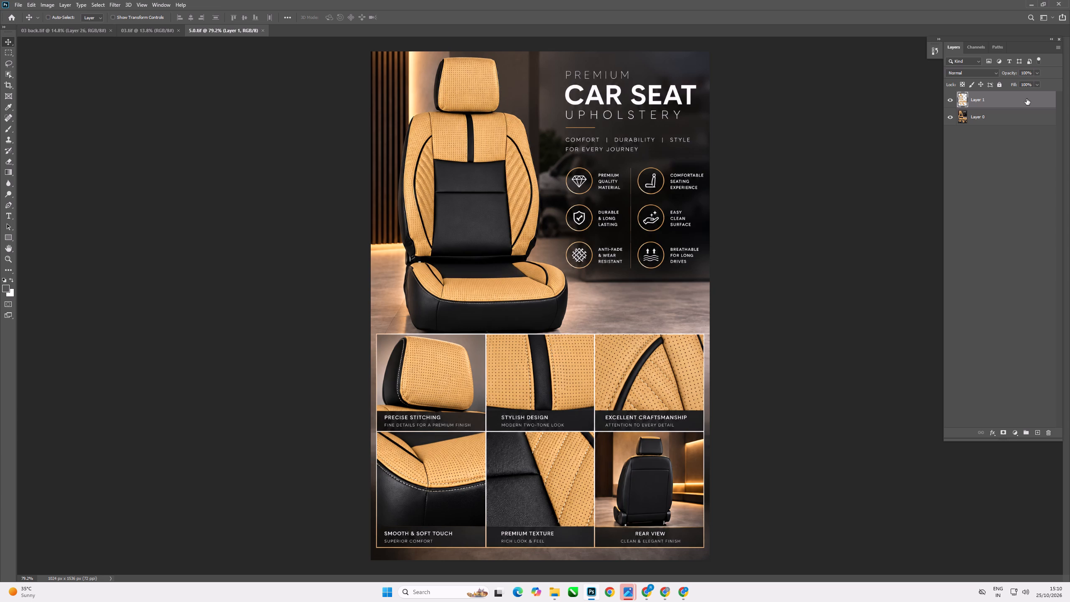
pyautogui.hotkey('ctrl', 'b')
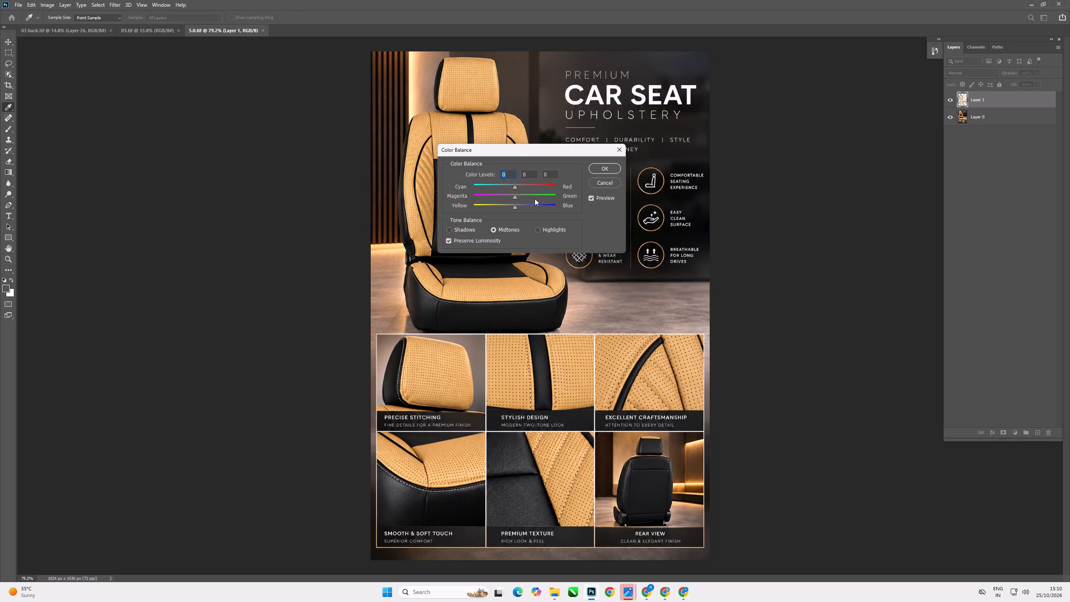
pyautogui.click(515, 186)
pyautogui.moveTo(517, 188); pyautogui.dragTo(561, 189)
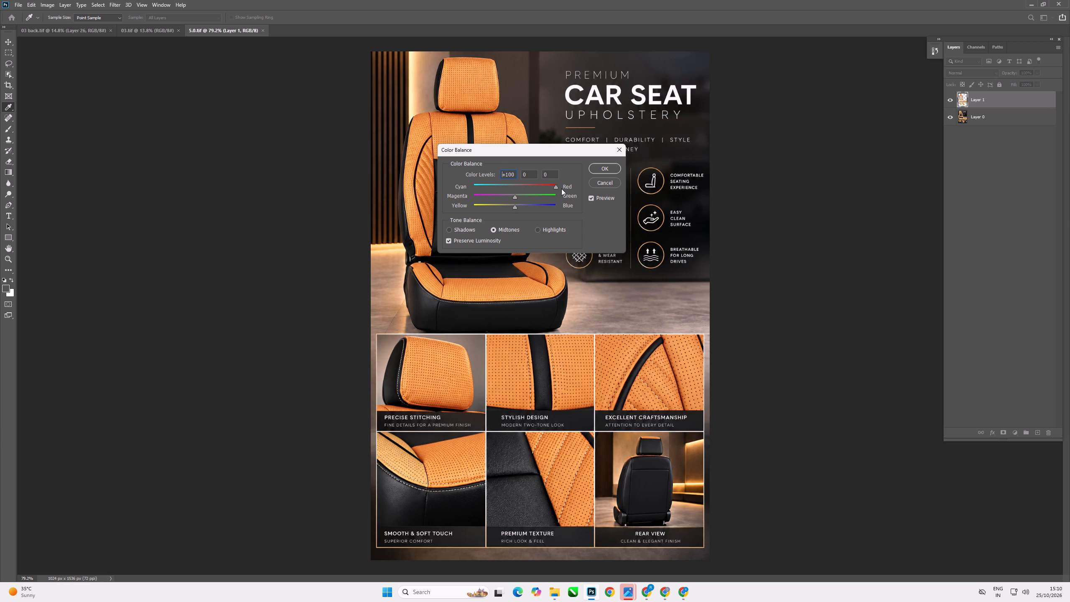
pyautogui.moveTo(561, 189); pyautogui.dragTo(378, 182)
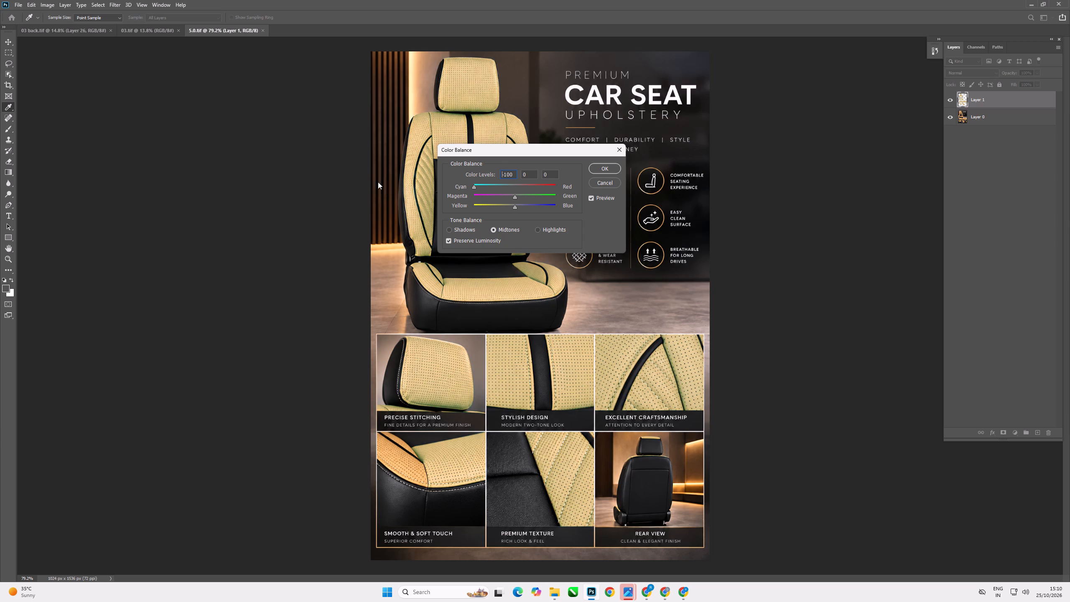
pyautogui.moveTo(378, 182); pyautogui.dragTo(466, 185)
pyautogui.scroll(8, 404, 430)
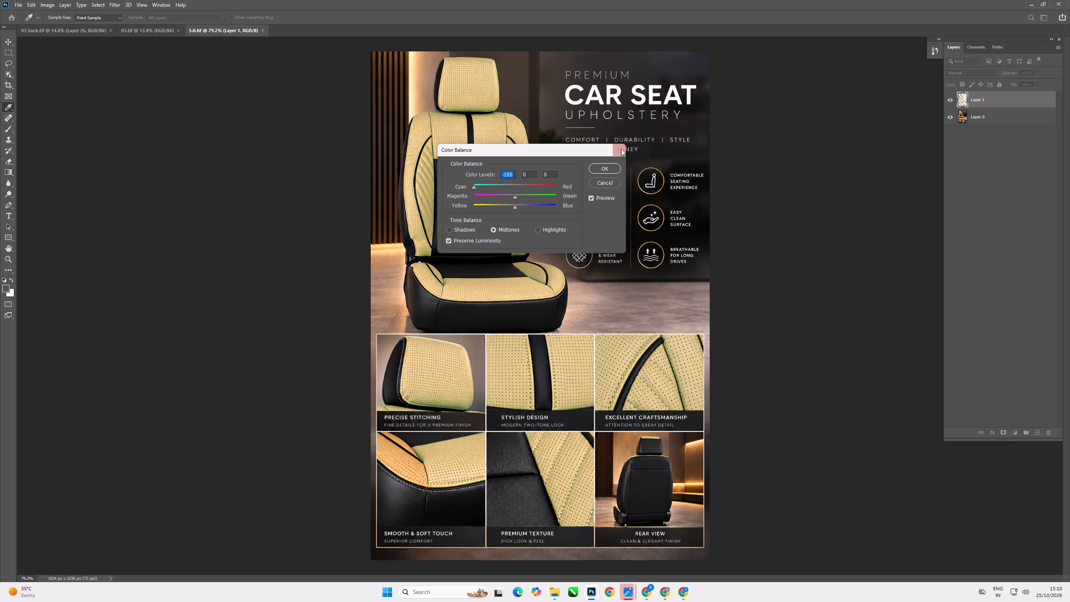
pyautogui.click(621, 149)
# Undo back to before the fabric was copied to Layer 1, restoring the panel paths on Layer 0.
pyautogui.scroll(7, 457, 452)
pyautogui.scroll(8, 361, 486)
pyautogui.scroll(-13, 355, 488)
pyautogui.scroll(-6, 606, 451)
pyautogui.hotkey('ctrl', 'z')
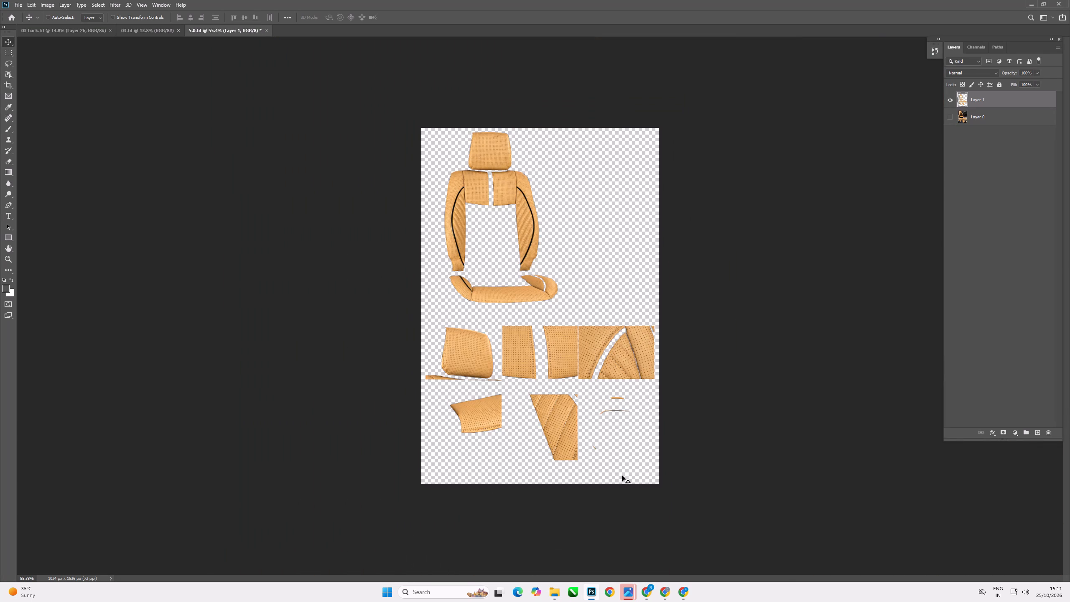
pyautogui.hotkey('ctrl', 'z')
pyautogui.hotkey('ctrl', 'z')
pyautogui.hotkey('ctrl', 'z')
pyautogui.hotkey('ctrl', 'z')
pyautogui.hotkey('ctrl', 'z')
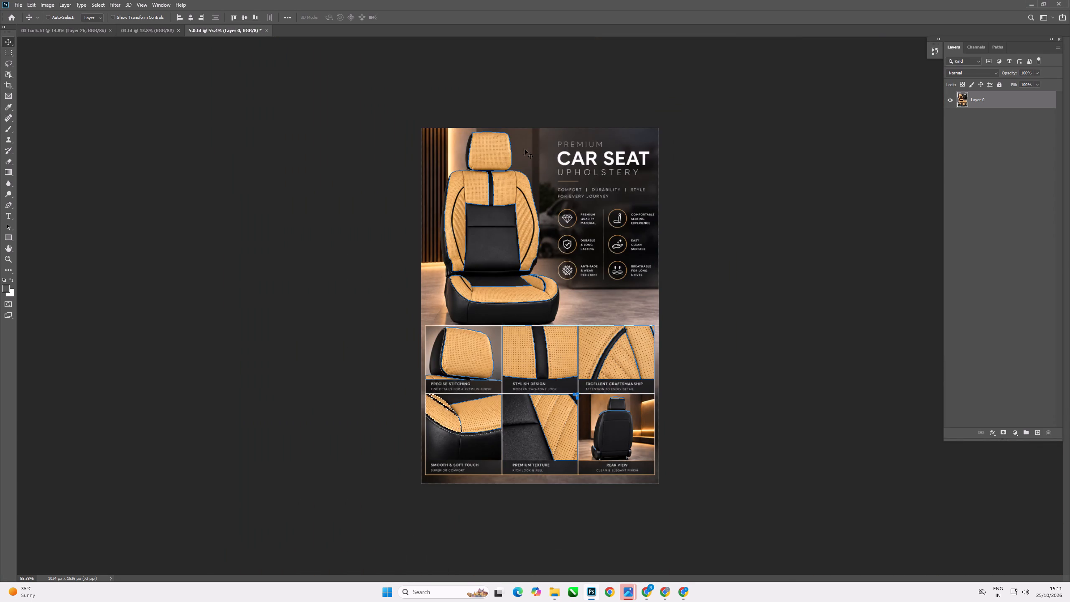
# Undo once more and close the Pen path around the small tan corner piece in the Premium Texture picture.
pyautogui.hotkey('ctrl', 'z')
pyautogui.scroll(20, 567, 433)
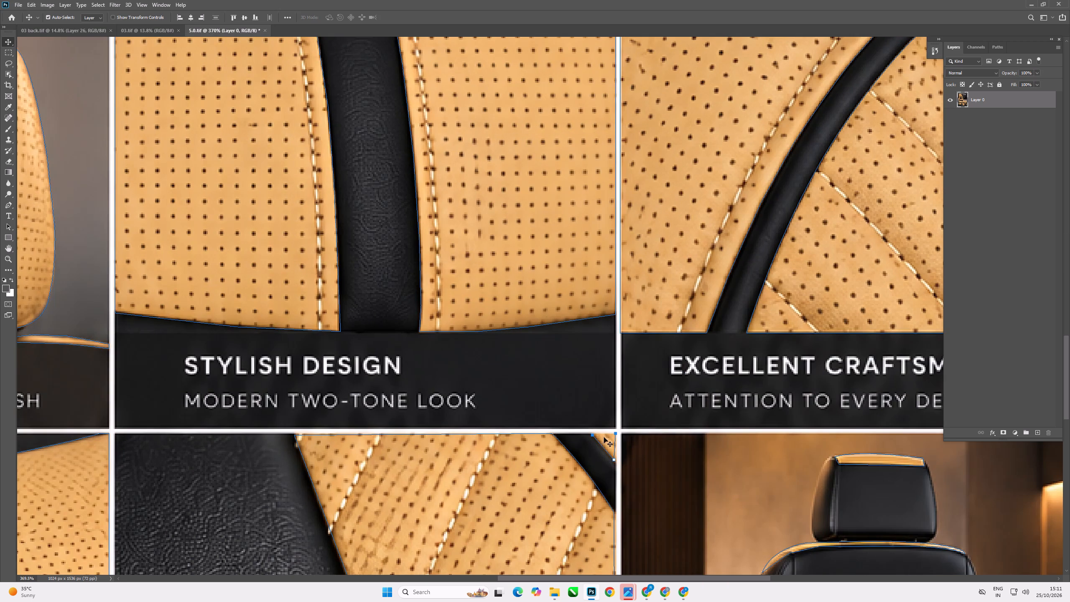
pyautogui.press('p')
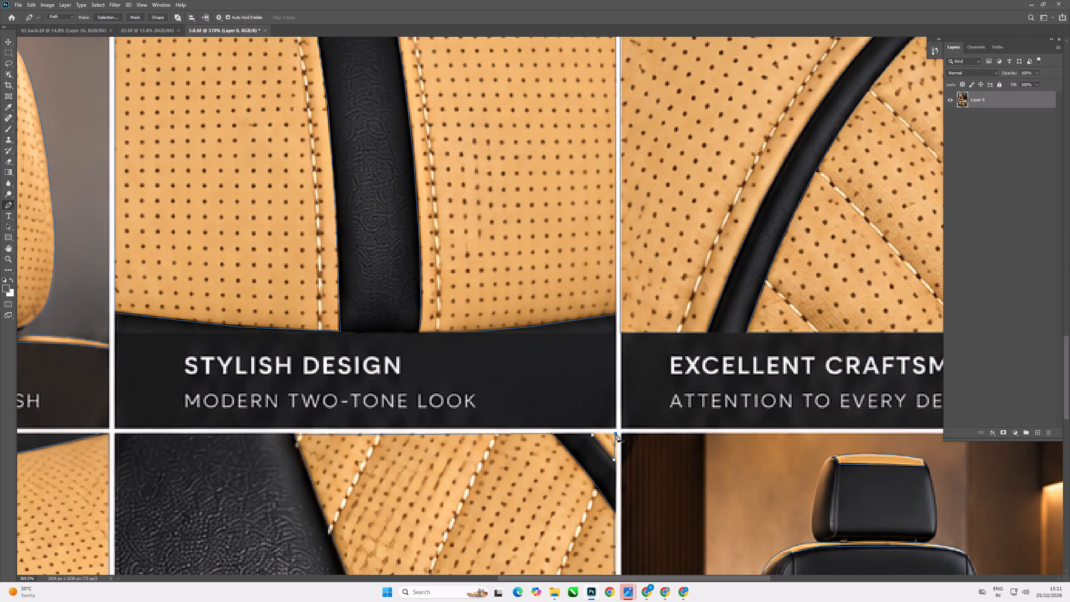
pyautogui.click(616, 434)
pyautogui.click(593, 434)
# Examine the outlines of the tan bolster and cushion panels in the Smooth & Soft Touch picture.
pyautogui.scroll(-3, 750, 373)
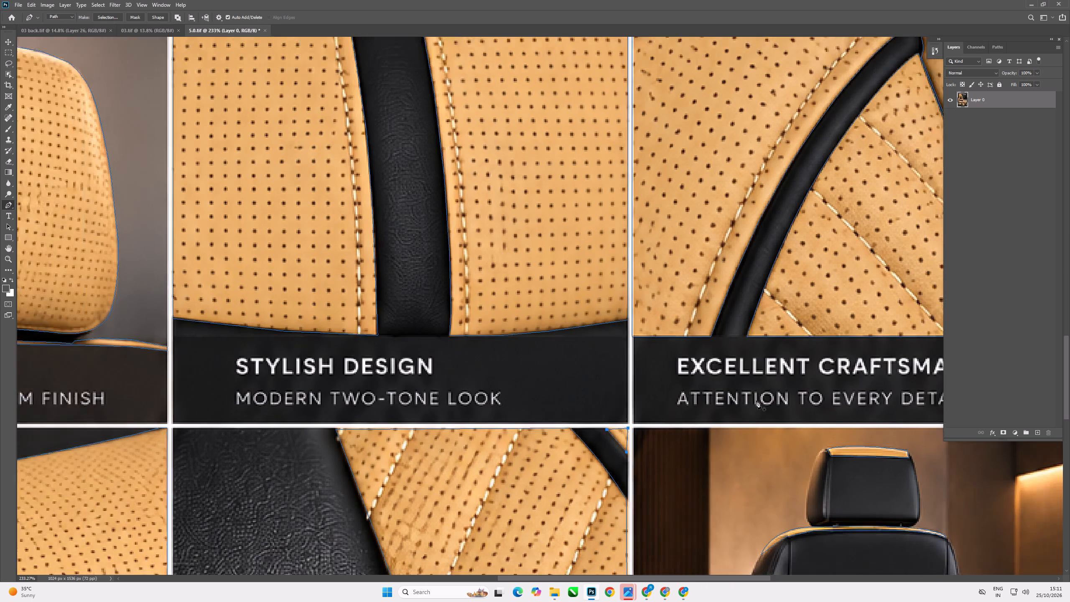
pyautogui.scroll(-12, 756, 400)
pyautogui.scroll(13, 431, 450)
pyautogui.scroll(7, 615, 492)
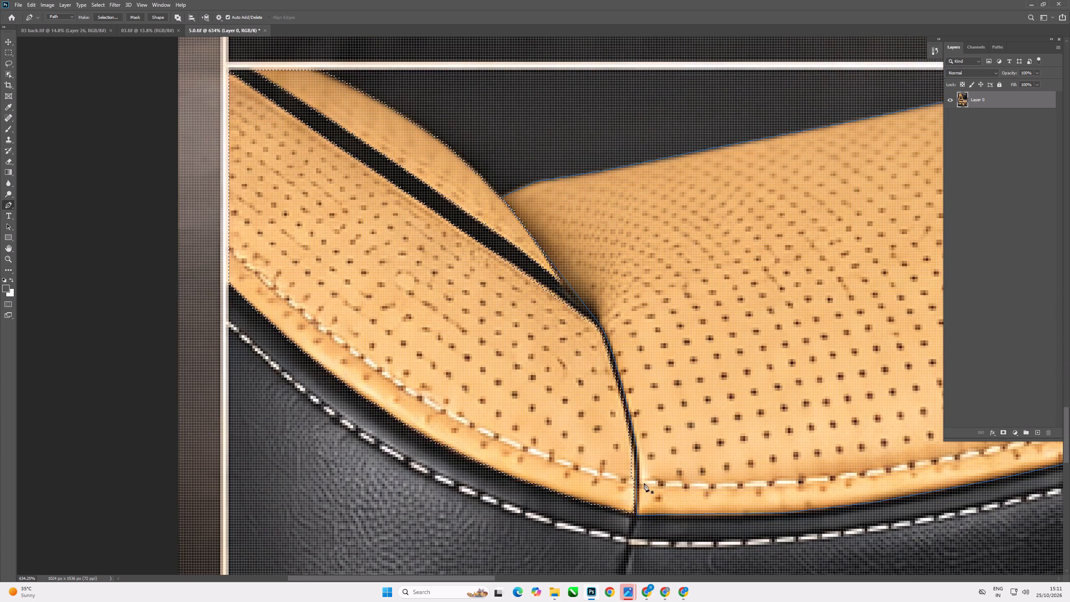
pyautogui.scroll(-9, 584, 528)
pyautogui.scroll(11, 603, 441)
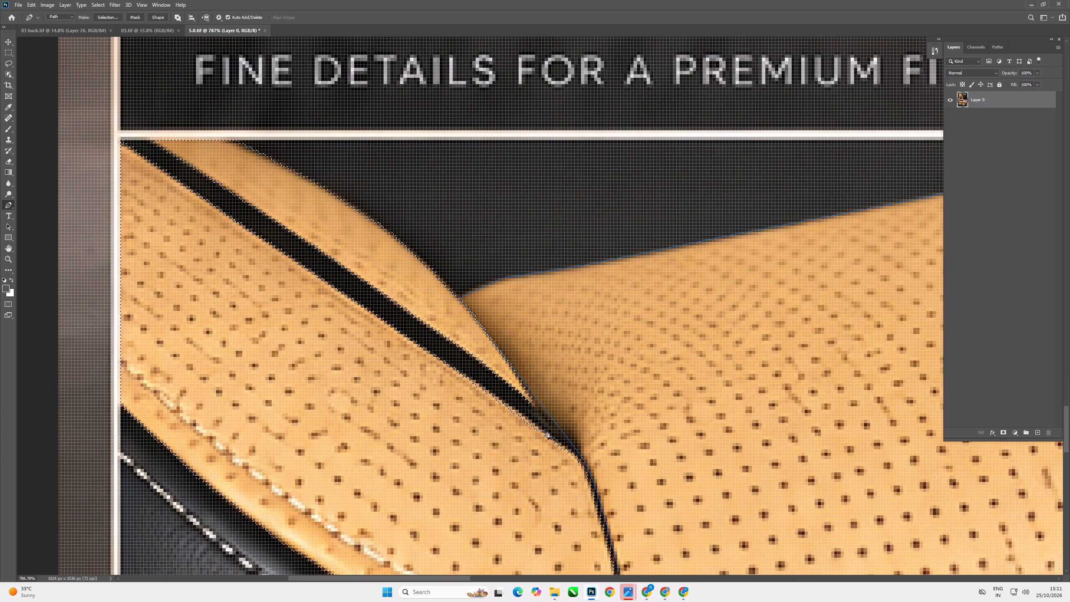
pyautogui.scroll(-6, 326, 324)
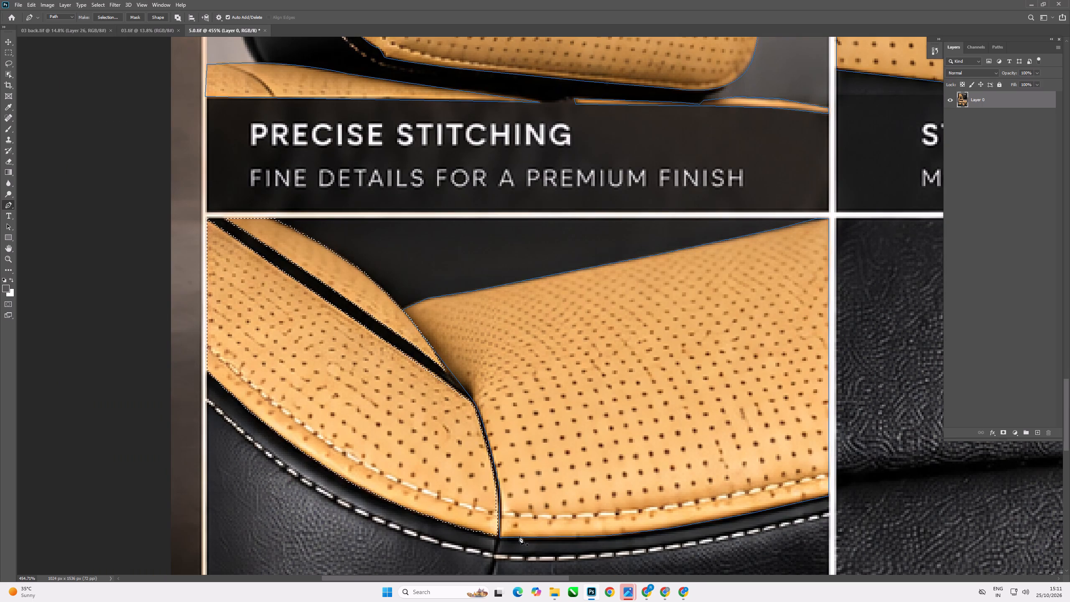
pyautogui.scroll(-8, 380, 447)
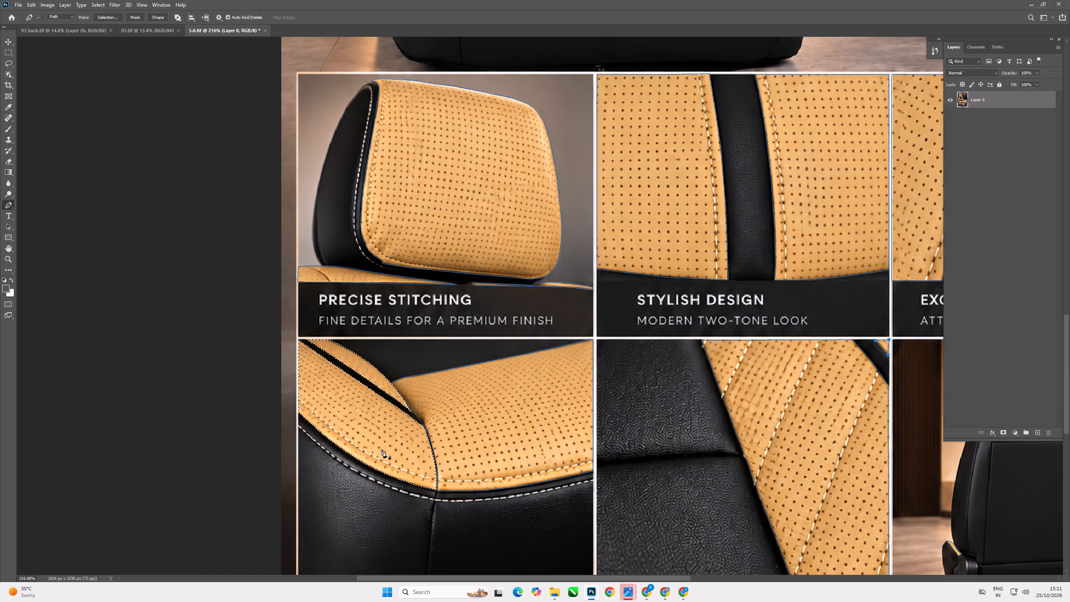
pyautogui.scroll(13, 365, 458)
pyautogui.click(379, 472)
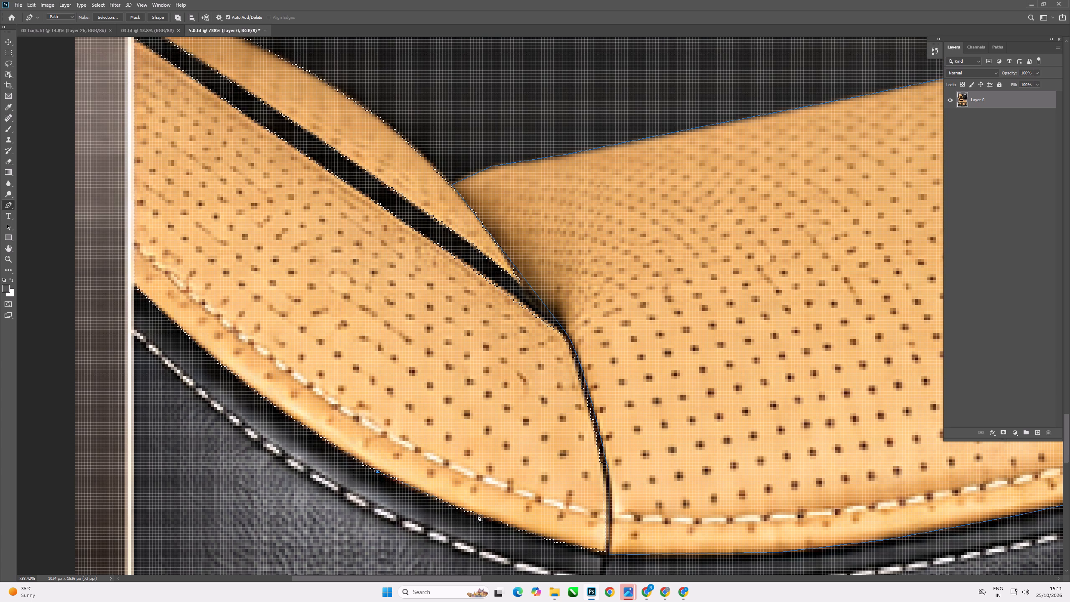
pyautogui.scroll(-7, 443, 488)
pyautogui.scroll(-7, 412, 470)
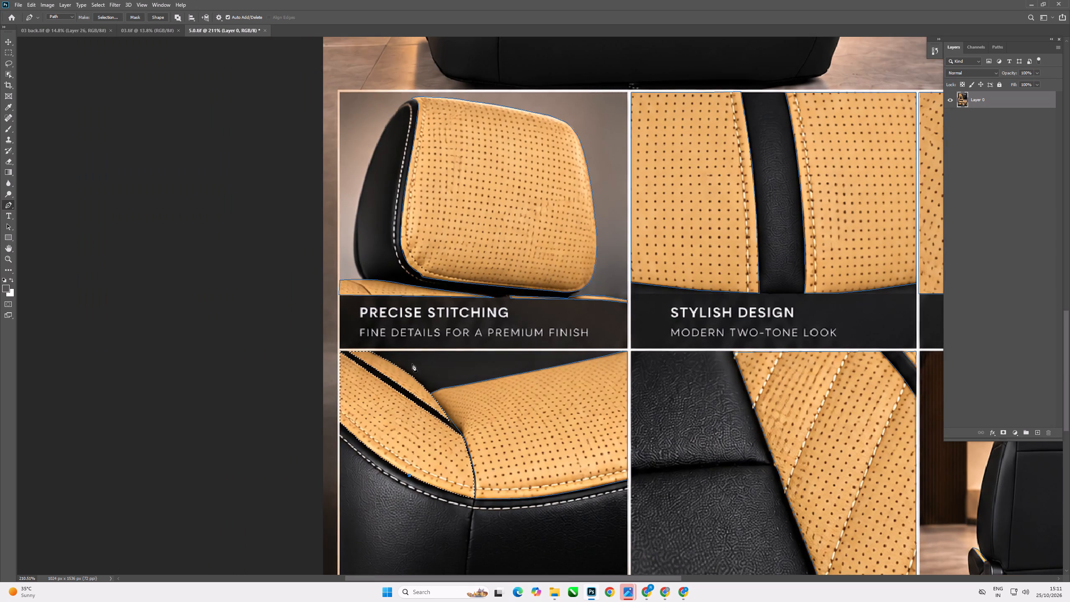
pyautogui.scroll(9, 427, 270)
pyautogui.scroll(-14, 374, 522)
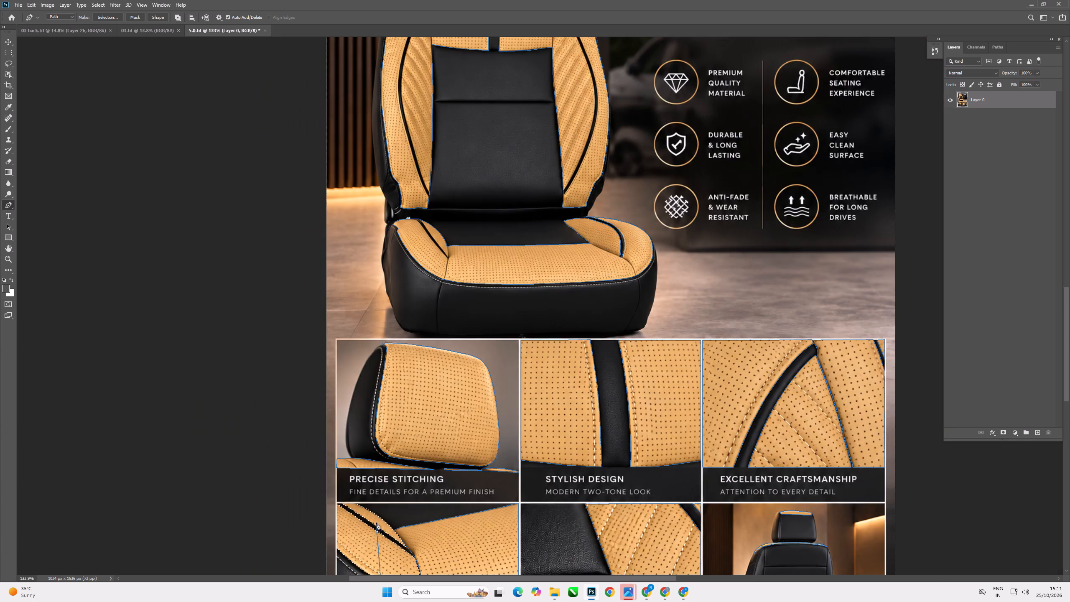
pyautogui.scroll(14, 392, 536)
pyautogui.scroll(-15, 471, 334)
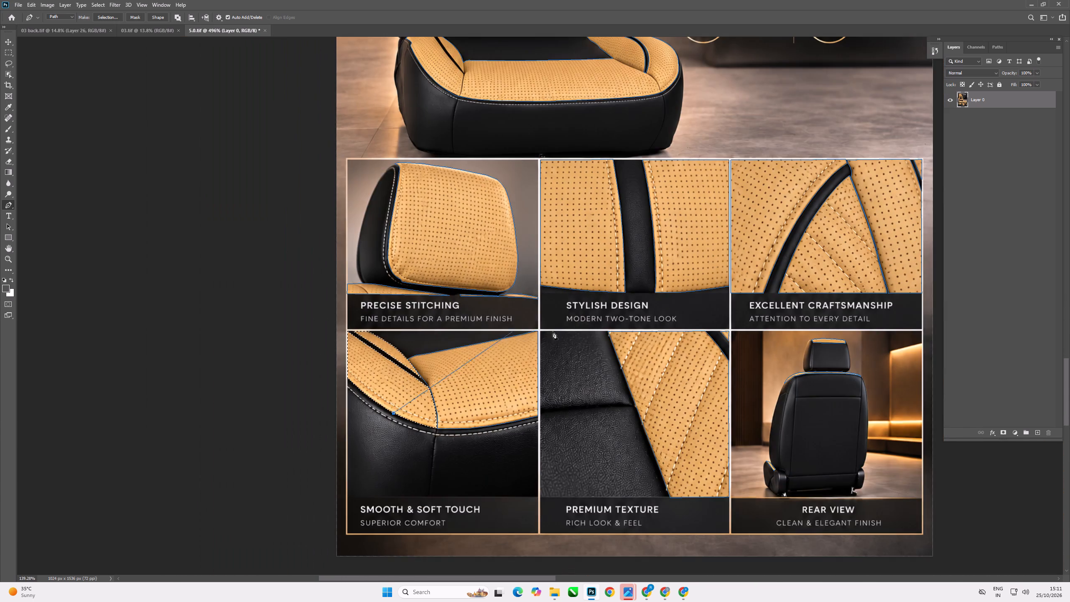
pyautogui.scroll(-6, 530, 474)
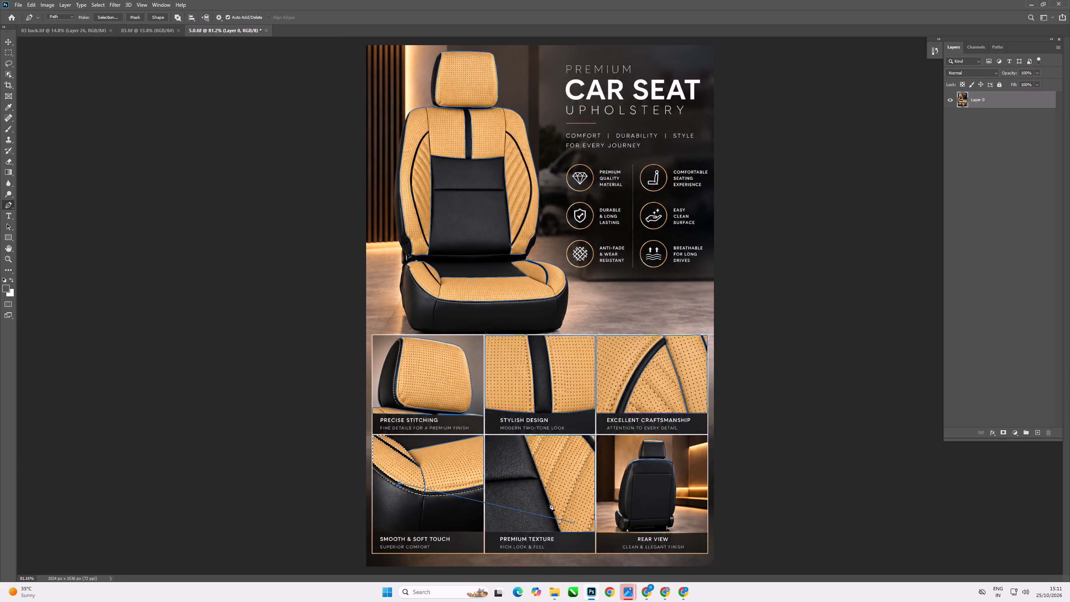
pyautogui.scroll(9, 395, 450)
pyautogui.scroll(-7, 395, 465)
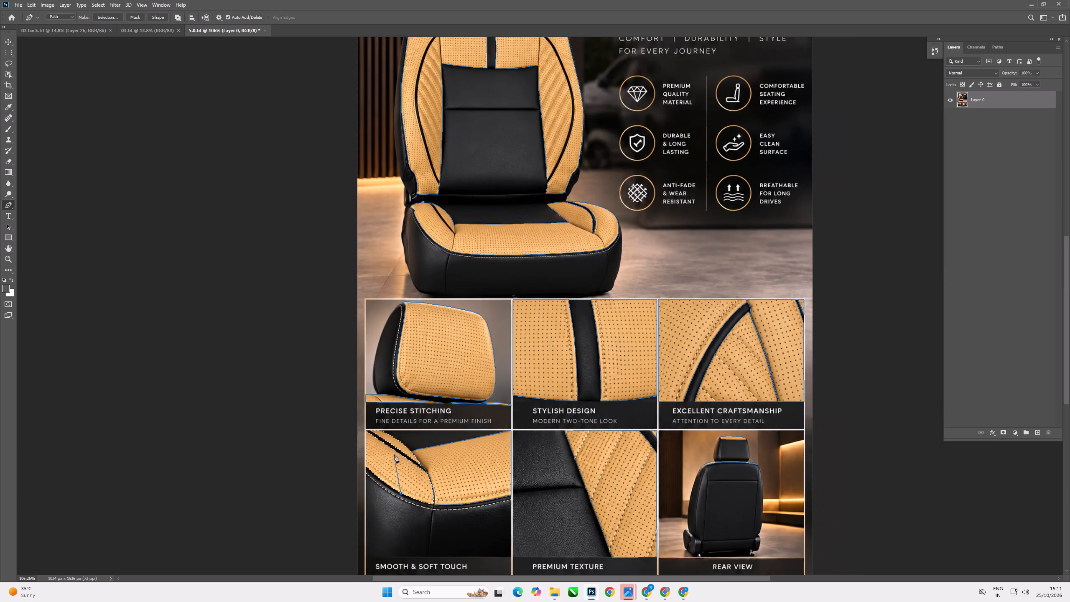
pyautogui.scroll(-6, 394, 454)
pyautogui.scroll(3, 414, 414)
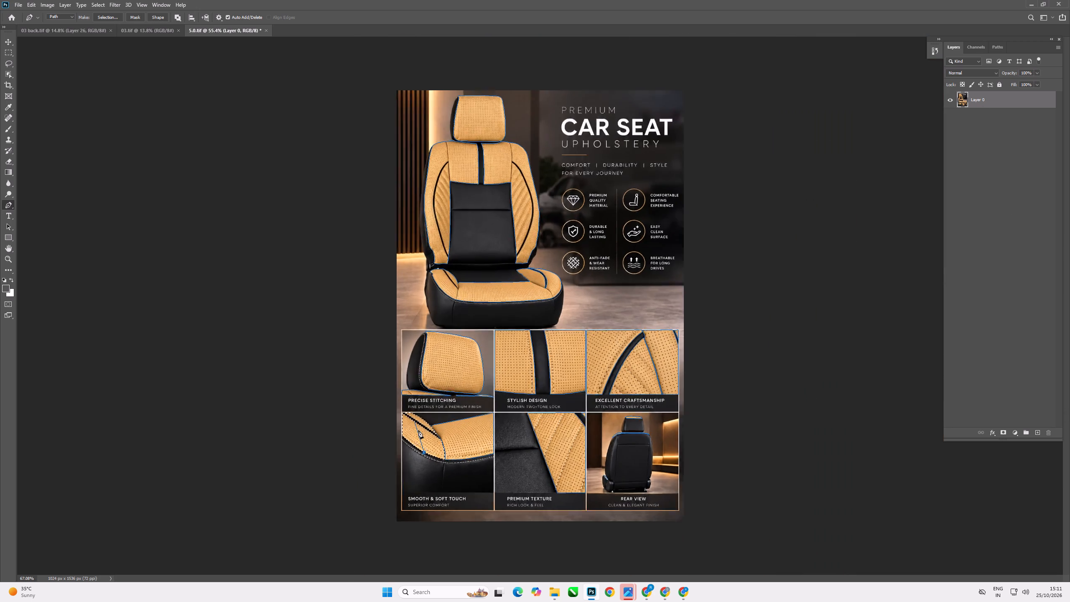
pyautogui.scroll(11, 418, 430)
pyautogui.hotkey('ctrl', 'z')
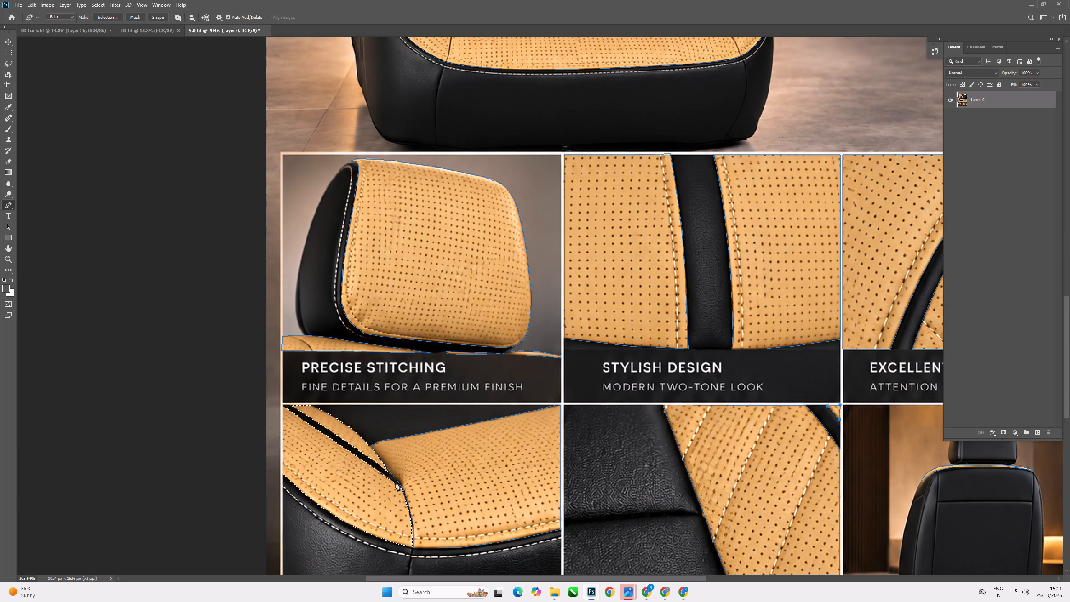
# Start a Pen path around the large bolster panel in the Smooth & Soft Touch picture, tracing its outer side and curved lower edge.
pyautogui.scroll(6, 292, 464)
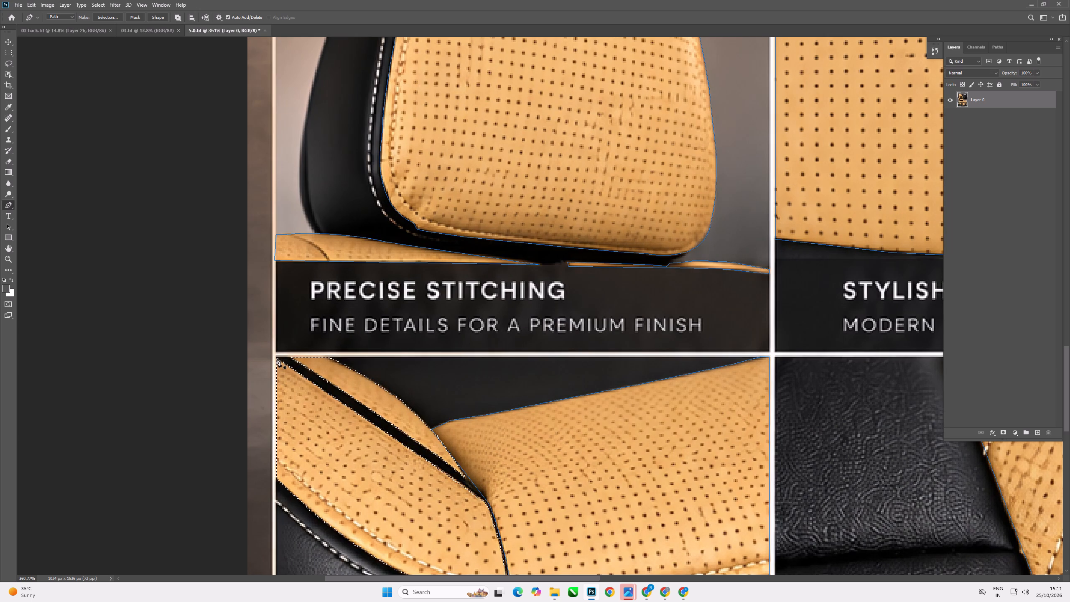
pyautogui.click(277, 359)
pyautogui.click(276, 479)
pyautogui.scroll(-7, 263, 437)
pyautogui.scroll(6, 288, 486)
pyautogui.moveTo(390, 538); pyautogui.dragTo(414, 541)
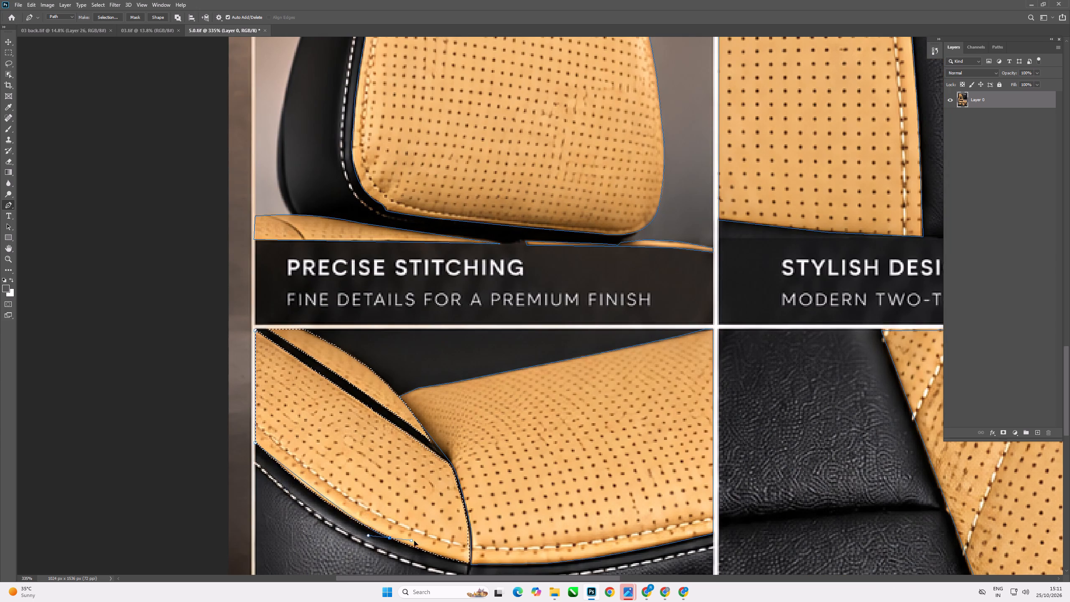
pyautogui.moveTo(414, 541); pyautogui.dragTo(440, 556)
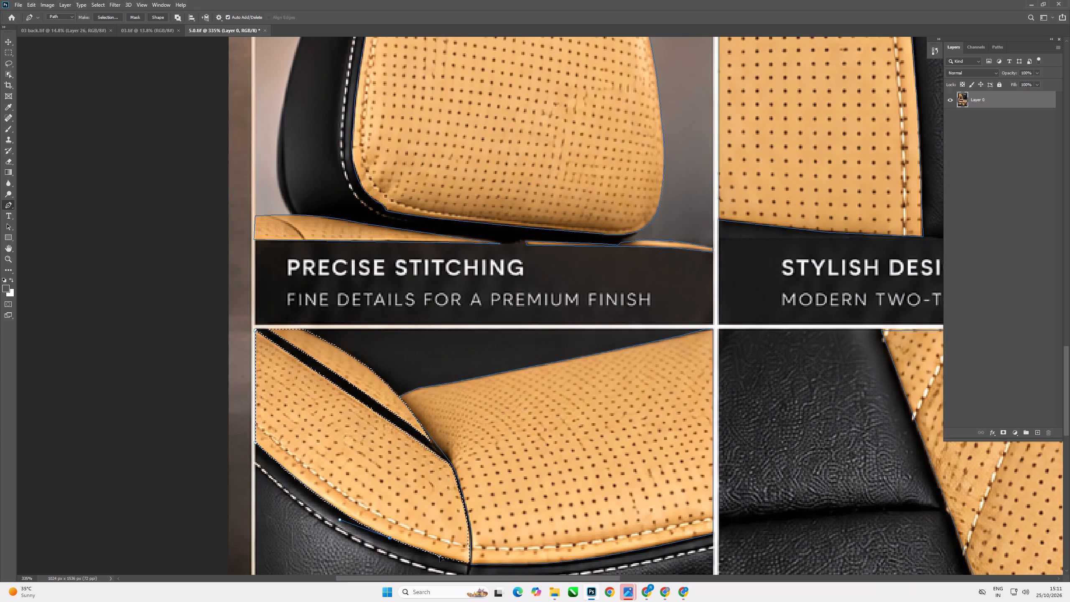
pyautogui.moveTo(440, 556); pyautogui.dragTo(440, 557)
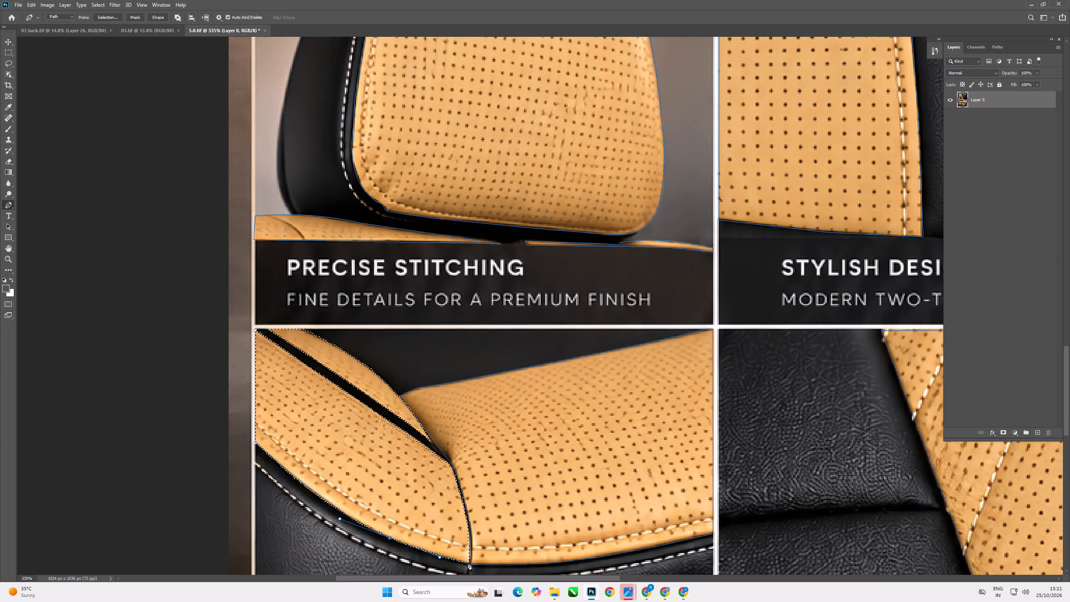
pyautogui.click(469, 563)
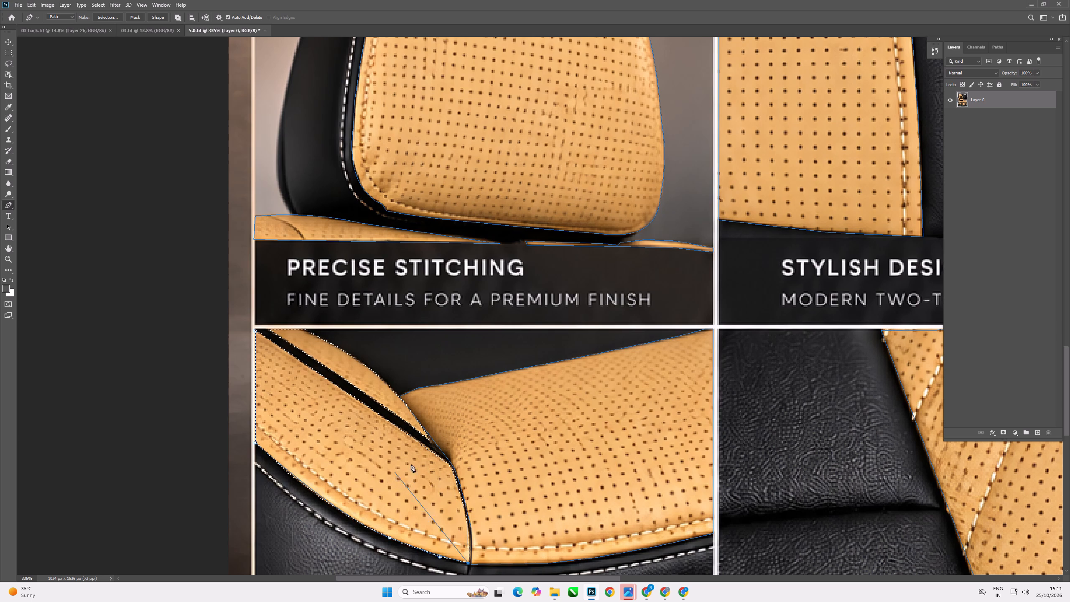
# Continue the bolster panel's path up the cushion seam and along the black piping, closing it at the picture's edge.
pyautogui.scroll(4, 433, 449)
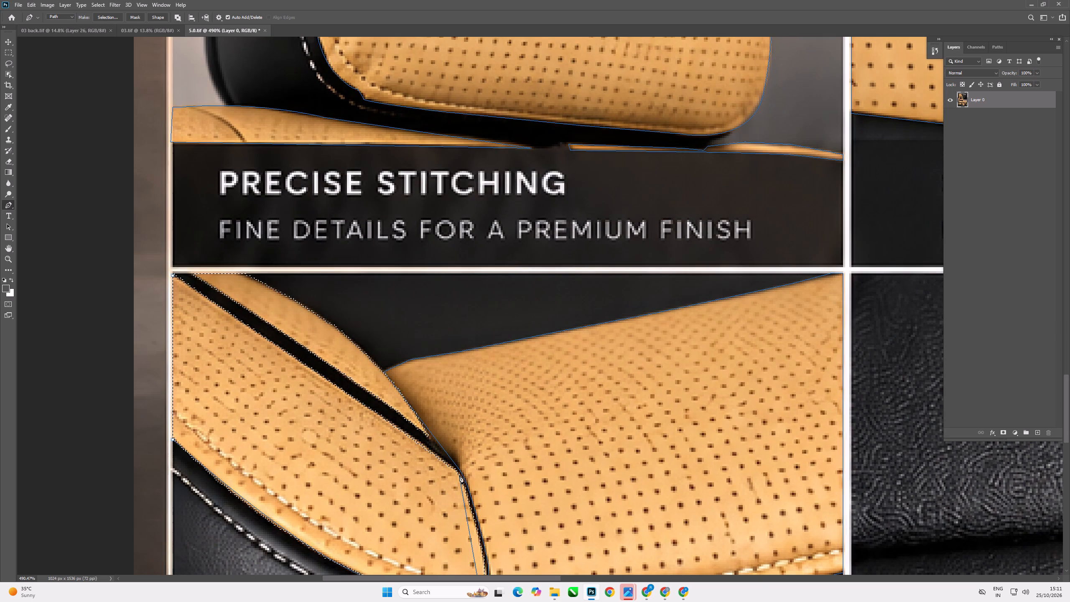
pyautogui.moveTo(459, 475); pyautogui.dragTo(415, 436)
pyautogui.scroll(-7, 415, 426)
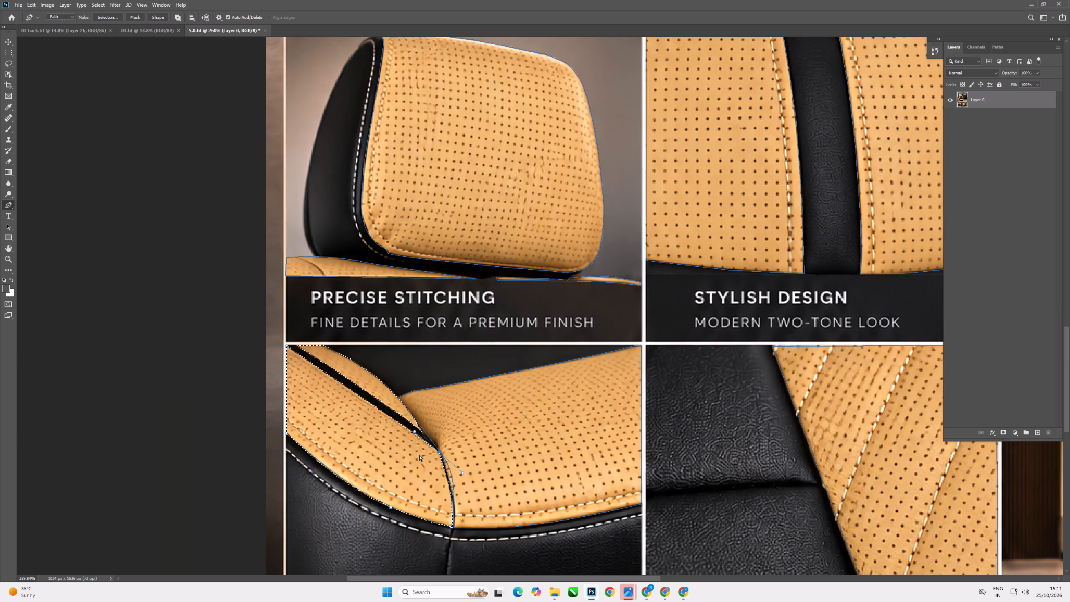
pyautogui.hotkey('ctrl', 'z')
pyautogui.moveTo(438, 449); pyautogui.dragTo(434, 450)
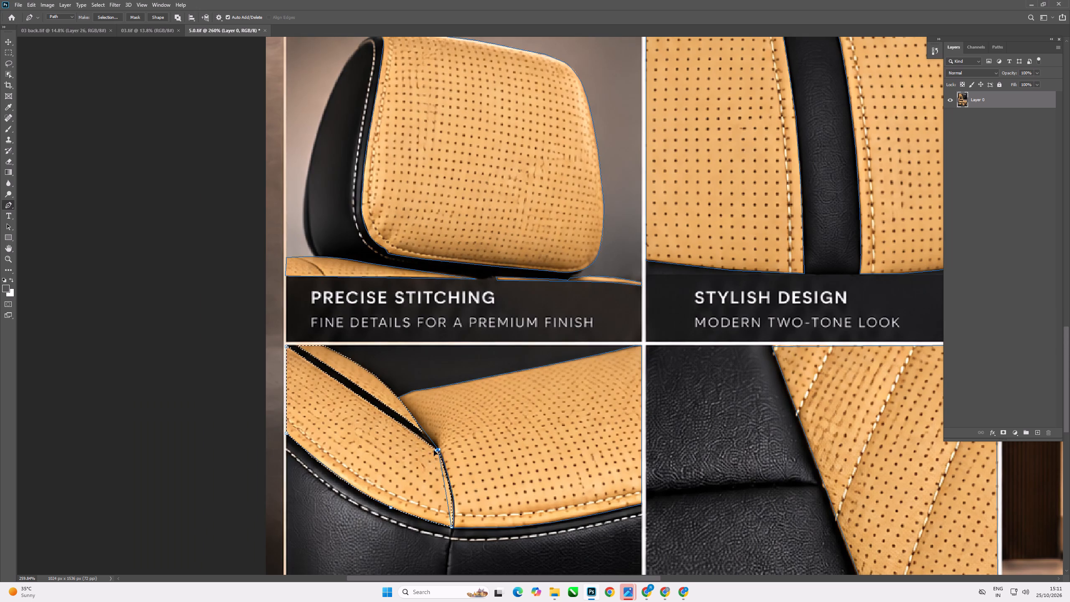
pyautogui.moveTo(434, 450); pyautogui.dragTo(419, 408)
pyautogui.keyDown('alt'); pyautogui.click(438, 449); pyautogui.keyUp('alt')
pyautogui.click(388, 415)
pyautogui.click(345, 386)
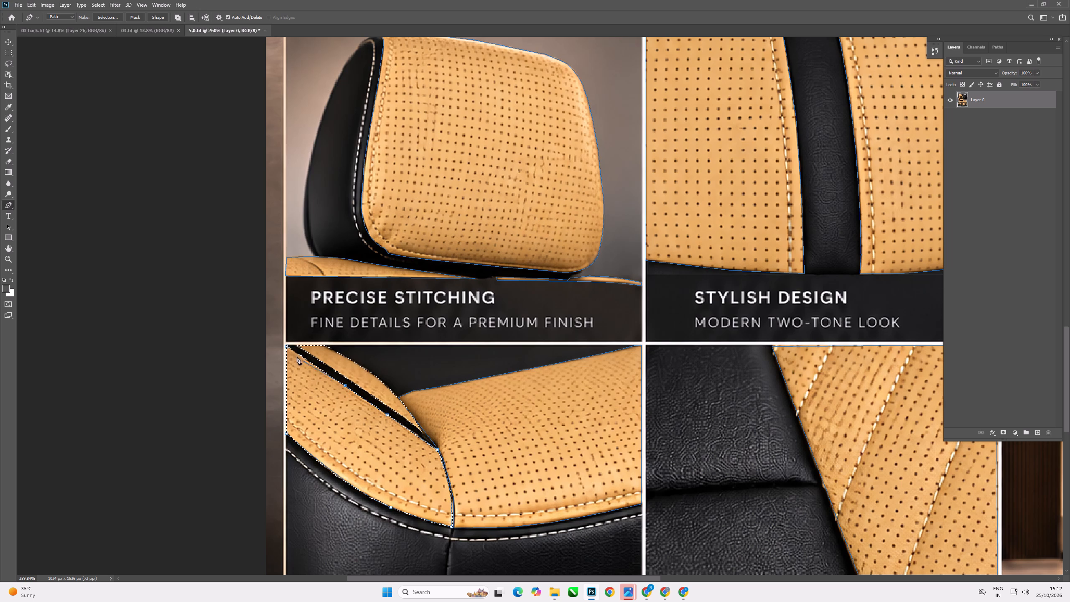
pyautogui.click(286, 346)
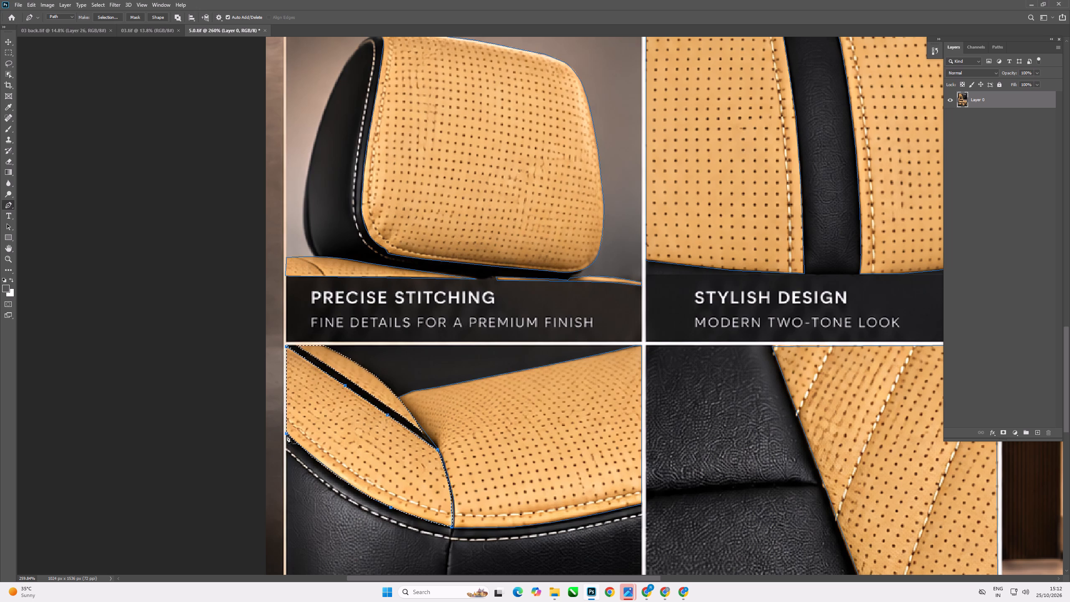
pyautogui.click(286, 431)
# Trace the narrow tan strip above the black piping in the Smooth & Soft Touch picture, following its piping edge to the pointed tip.
pyautogui.scroll(11, 296, 382)
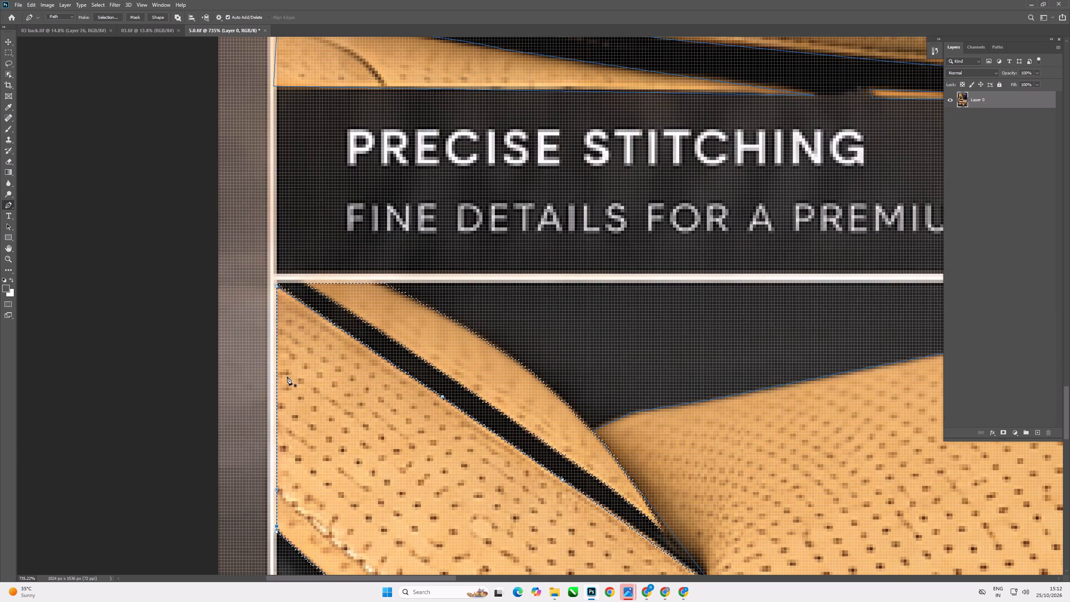
pyautogui.scroll(-6, 272, 457)
pyautogui.scroll(14, 283, 485)
pyautogui.scroll(-10, 265, 497)
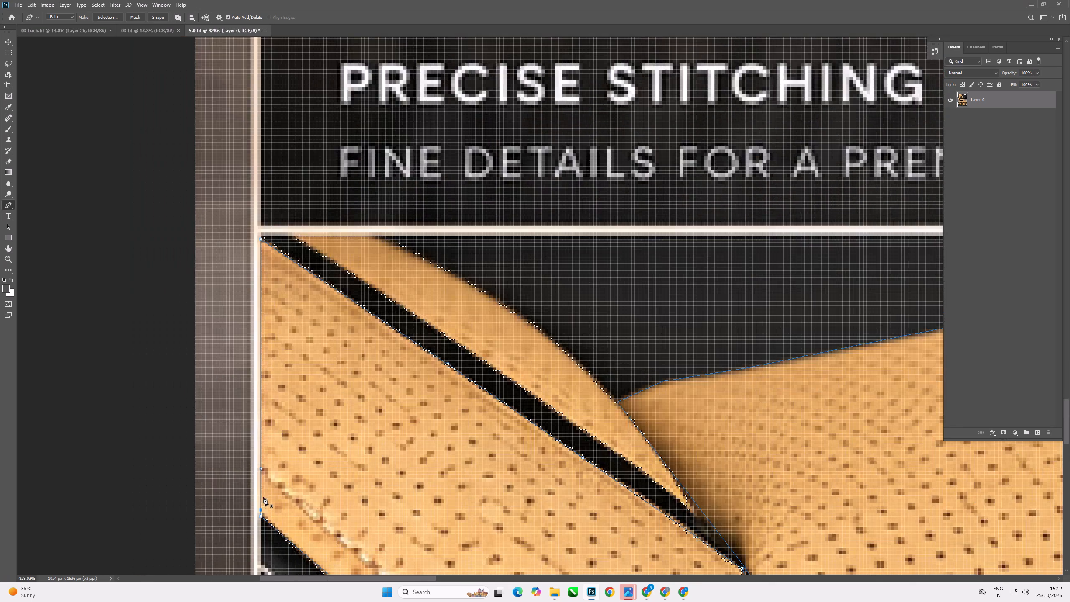
pyautogui.scroll(-3, 263, 497)
pyautogui.scroll(6, 294, 386)
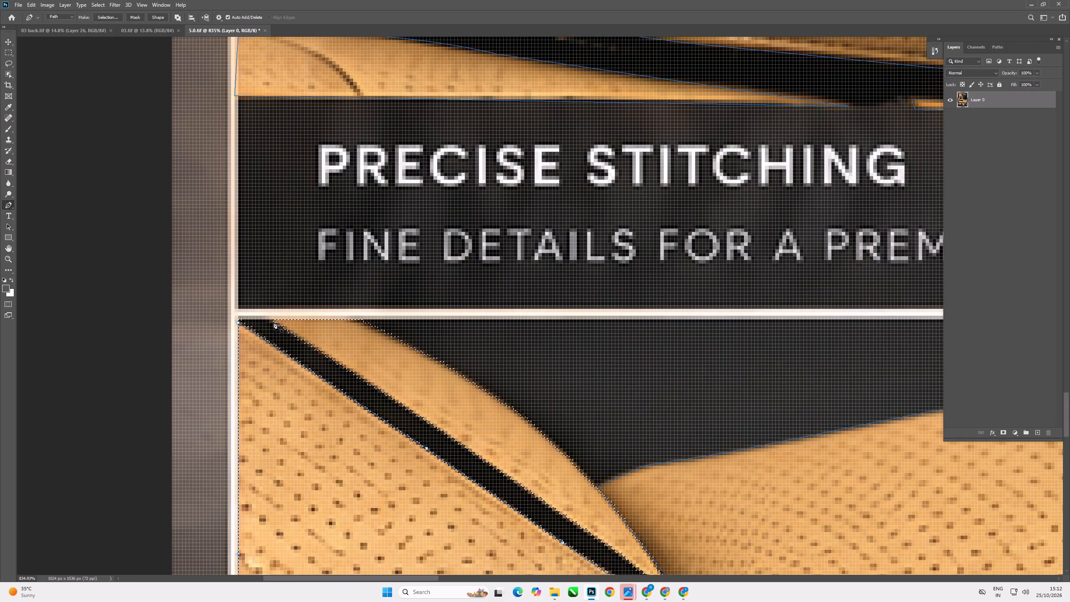
pyautogui.click(273, 322)
pyautogui.click(395, 400)
pyautogui.click(499, 472)
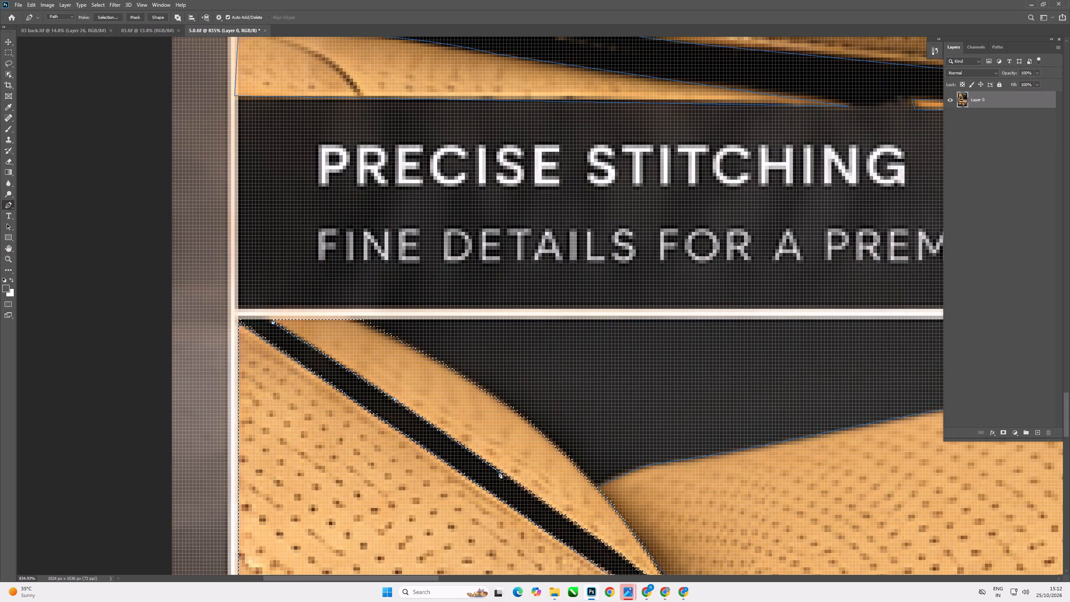
pyautogui.scroll(-7, 382, 381)
pyautogui.scroll(7, 517, 494)
pyautogui.click(521, 480)
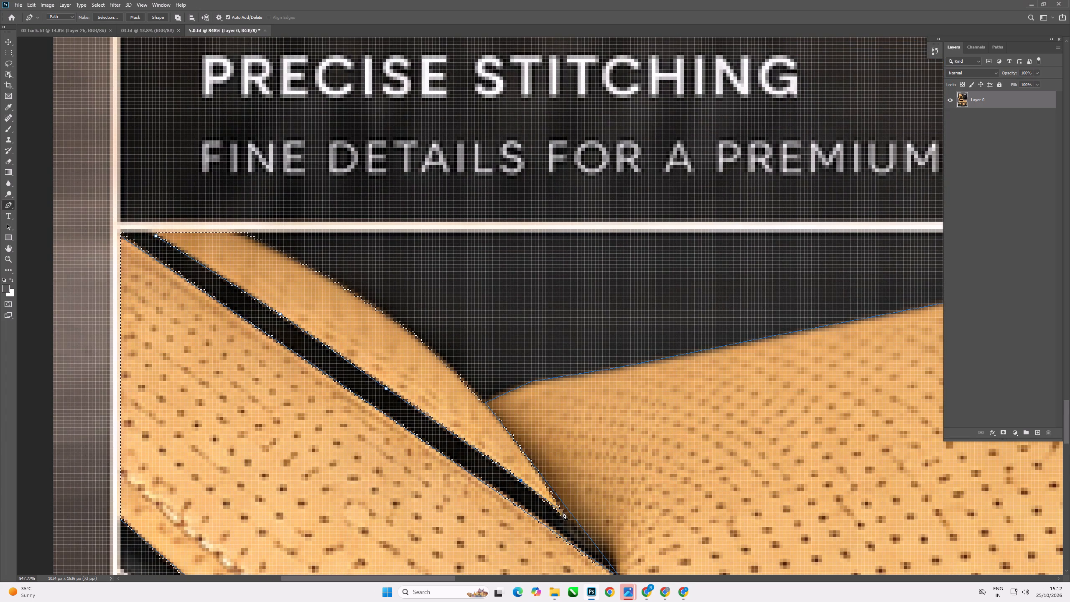
pyautogui.click(563, 516)
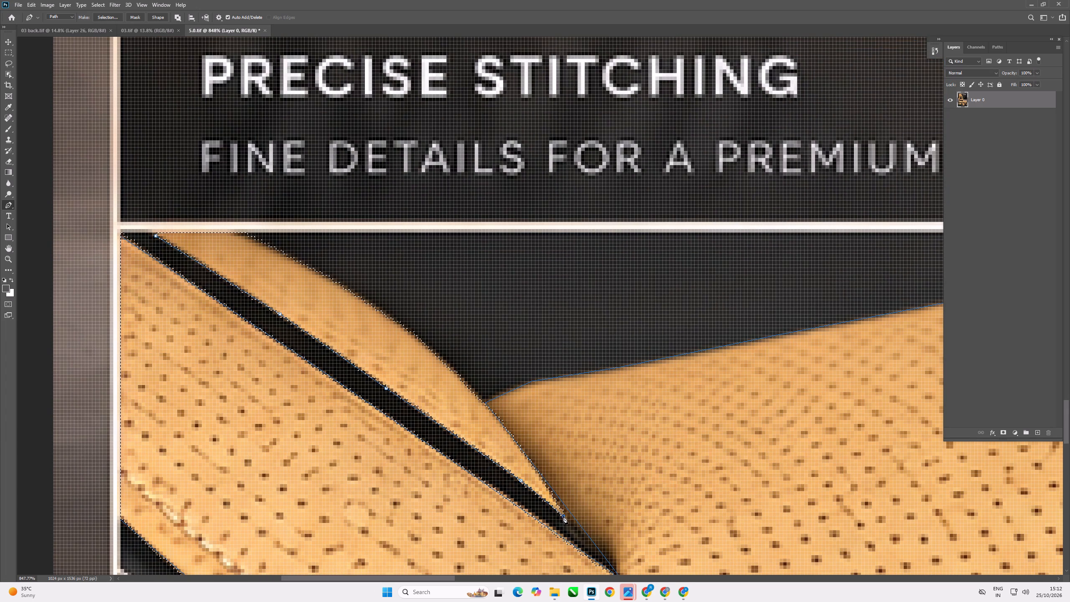
# Finish the narrow strip's path along its curved outer edge and the picture's top edge, closing it at the piping.
pyautogui.moveTo(476, 395); pyautogui.dragTo(430, 367)
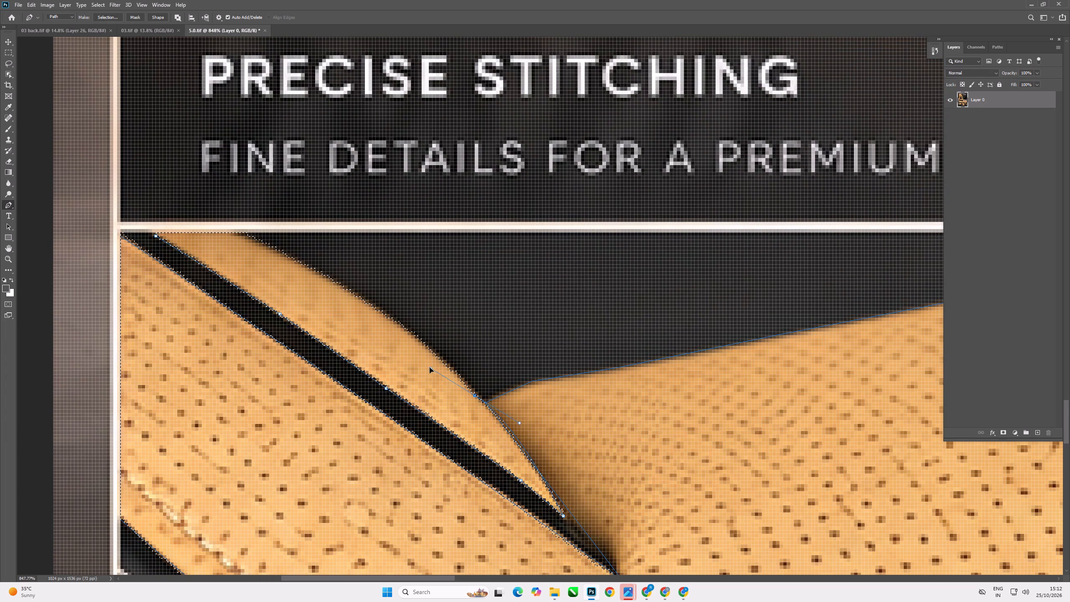
pyautogui.moveTo(430, 367); pyautogui.dragTo(431, 363)
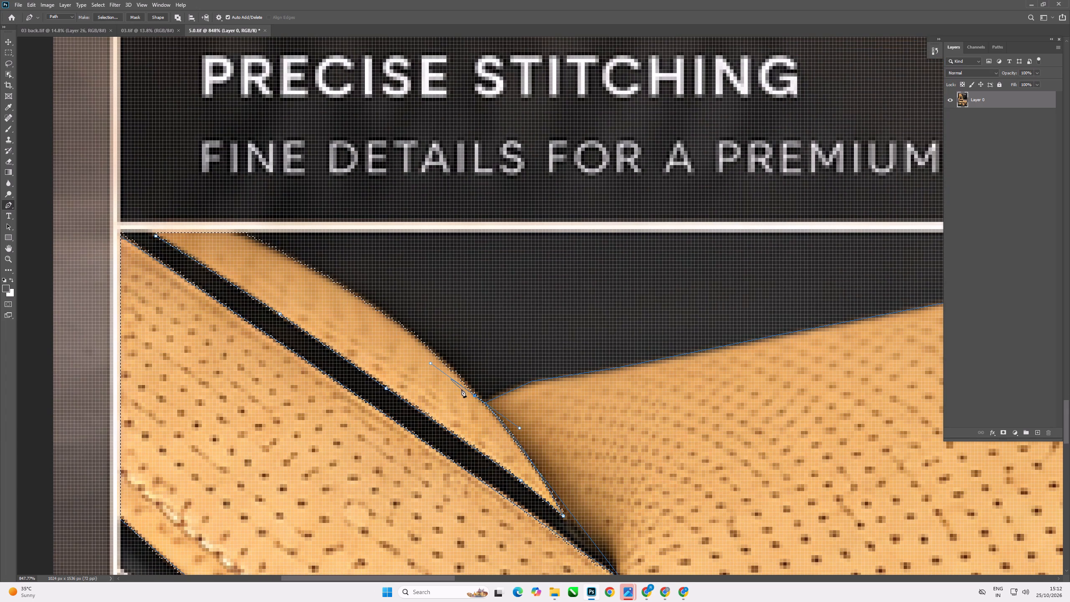
pyautogui.keyDown('alt'); pyautogui.moveTo(431, 363); pyautogui.dragTo(441, 357); pyautogui.keyUp('alt')
pyautogui.click(398, 322)
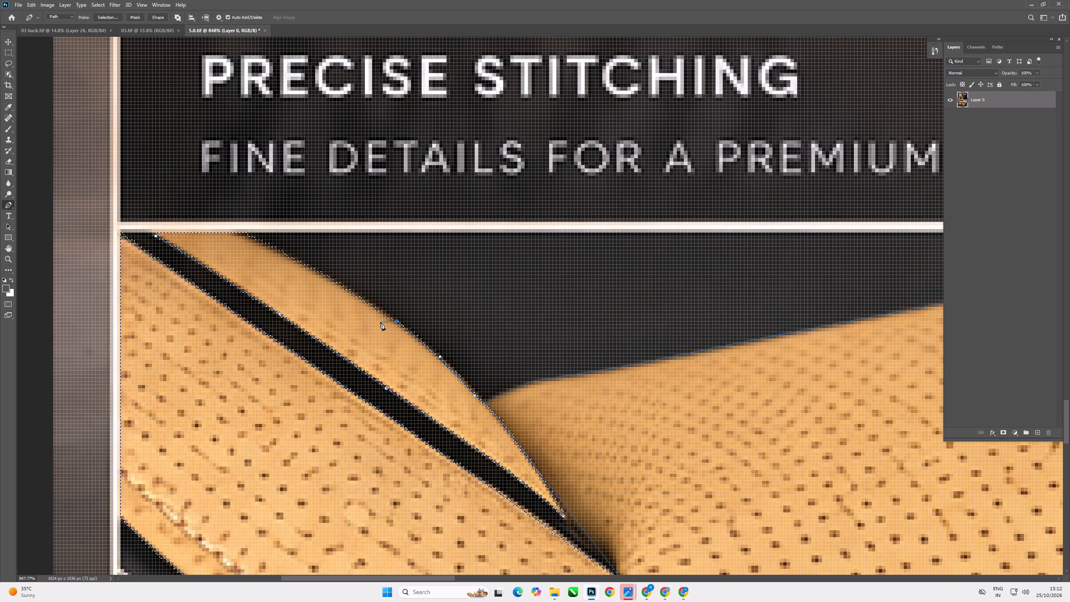
pyautogui.scroll(-7, 375, 325)
pyautogui.scroll(6, 298, 250)
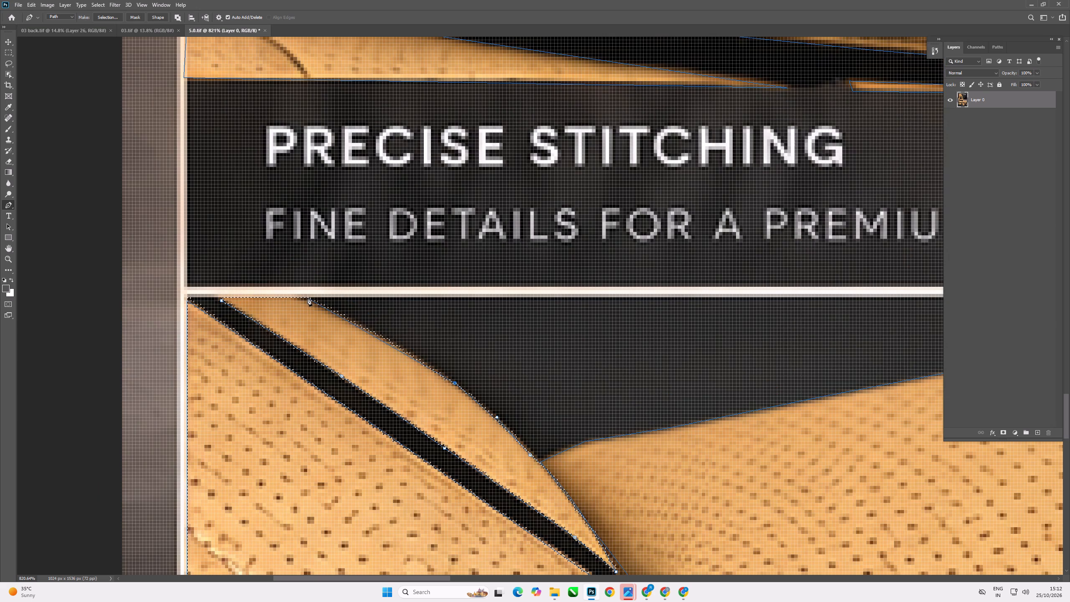
pyautogui.moveTo(307, 298); pyautogui.dragTo(265, 284)
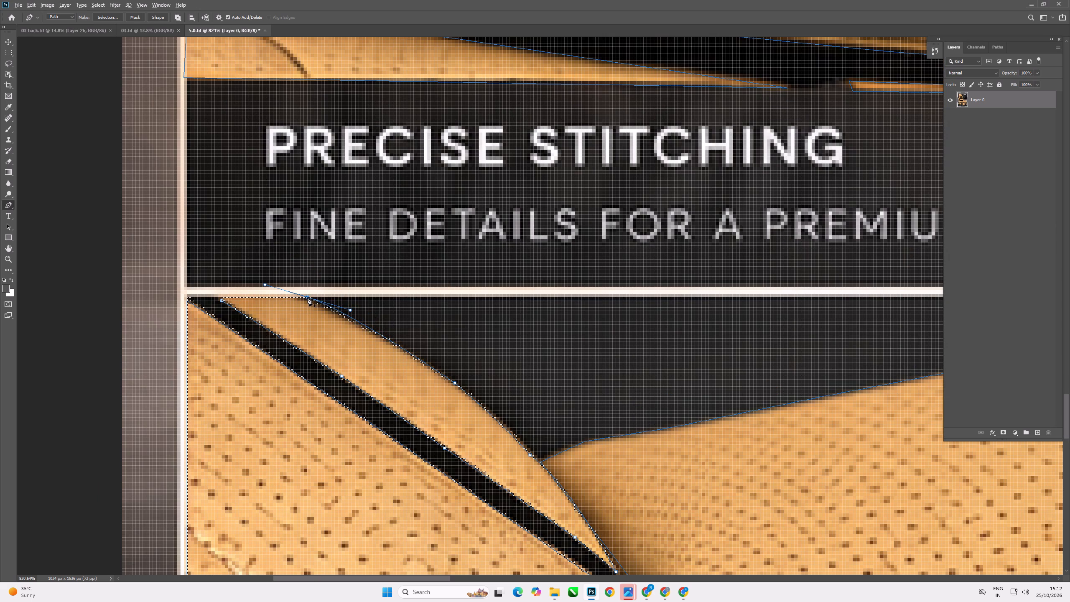
pyautogui.keyDown('alt'); pyautogui.click(308, 298); pyautogui.keyUp('alt')
pyautogui.click(223, 297)
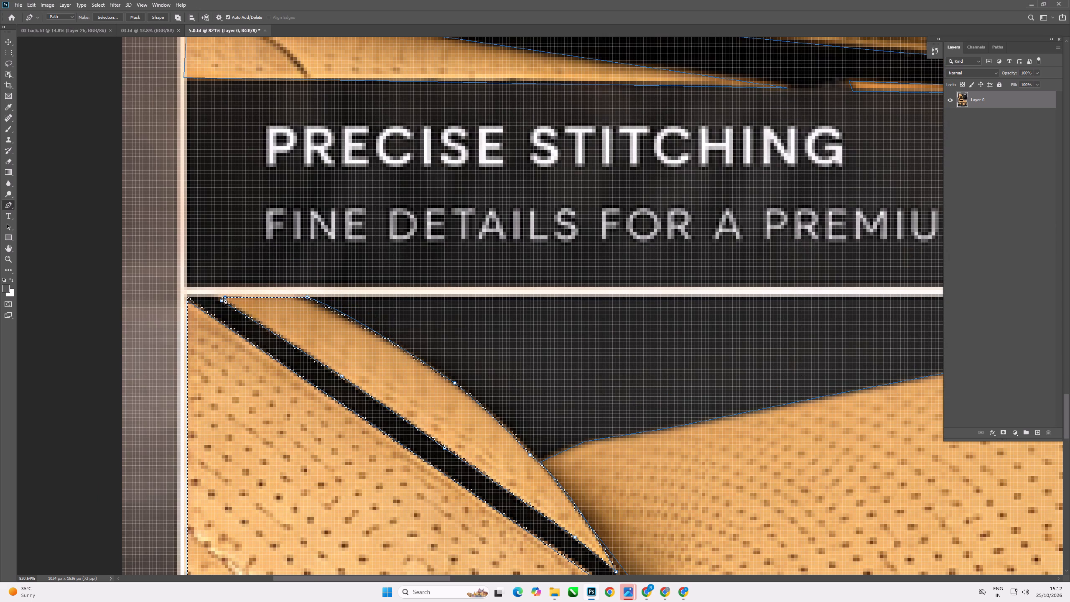
pyautogui.click(222, 300)
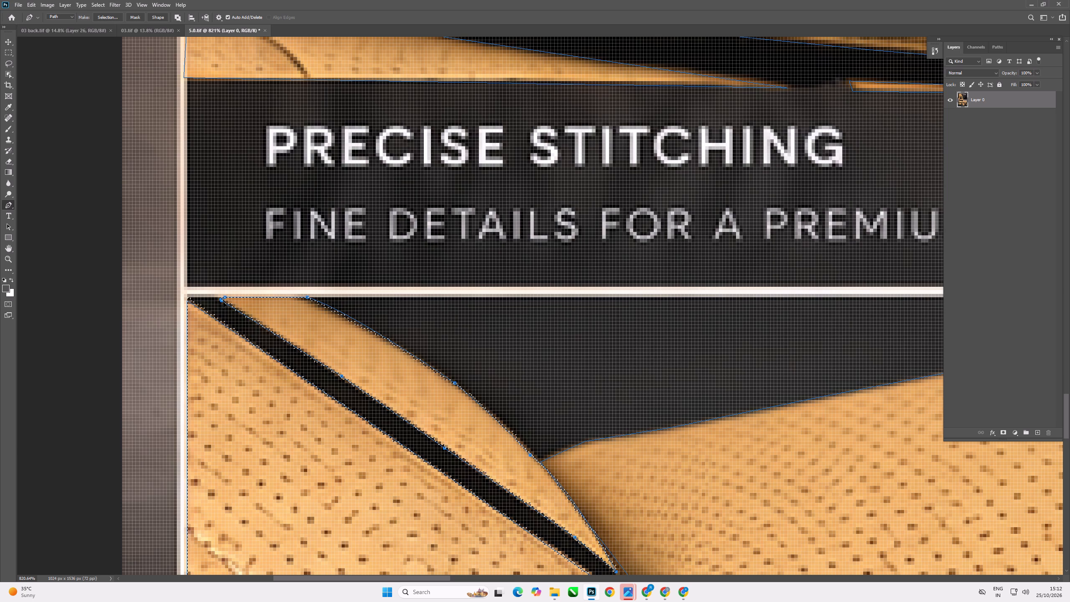
# Turn all the traced paths into a selection, copy the tan panels onto a new layer and check the cutouts without Layer 0.
pyautogui.scroll(-20, 229, 294)
pyautogui.scroll(-2, 229, 294)
pyautogui.scroll(-6, 831, 361)
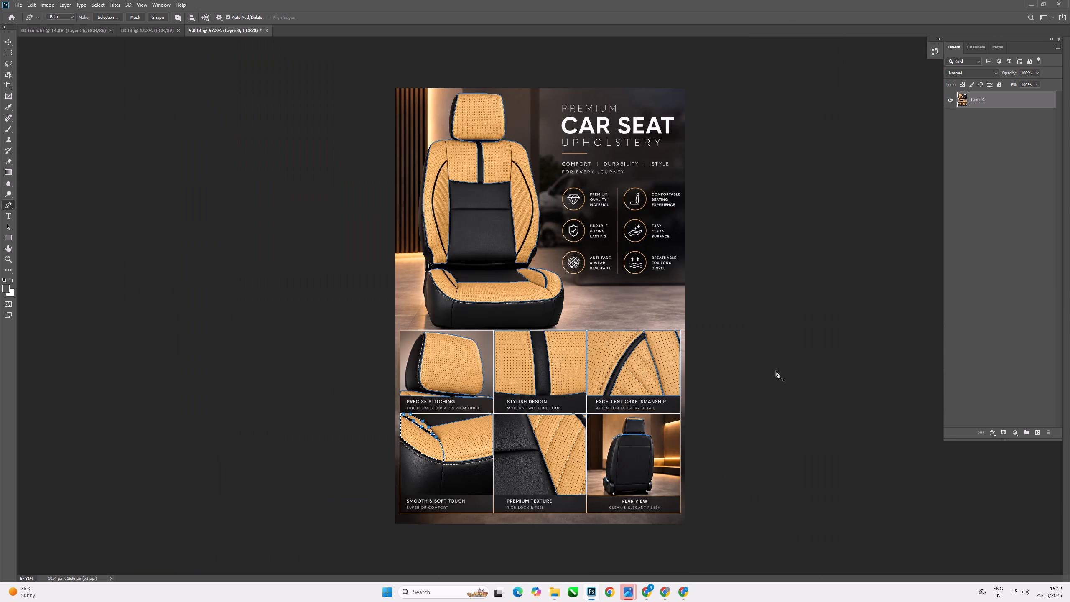
pyautogui.hotkey('ctrl', 'Return')
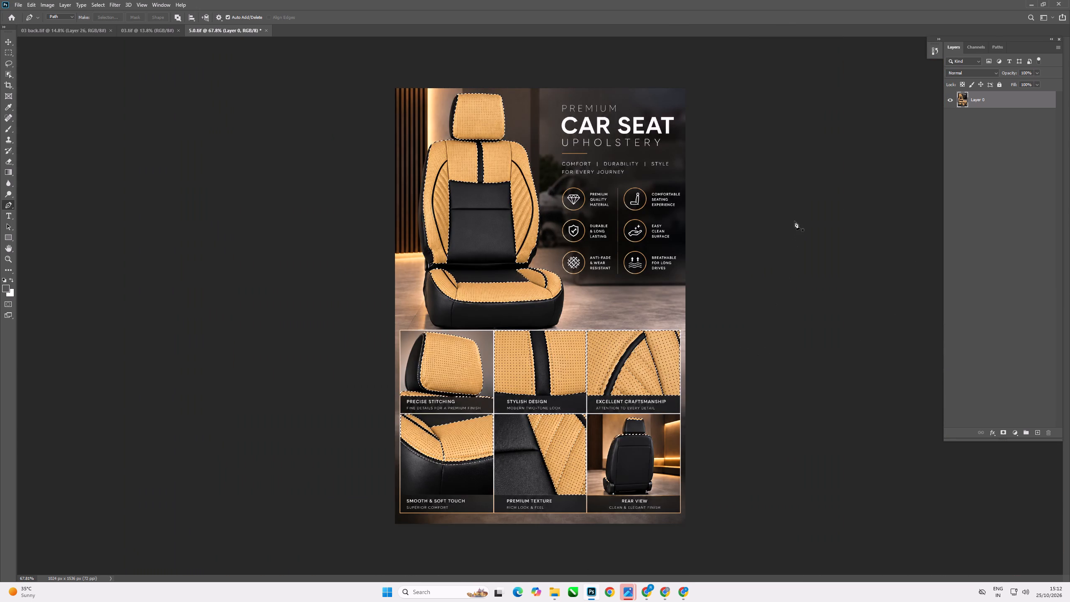
pyautogui.hotkey('ctrl', 'j')
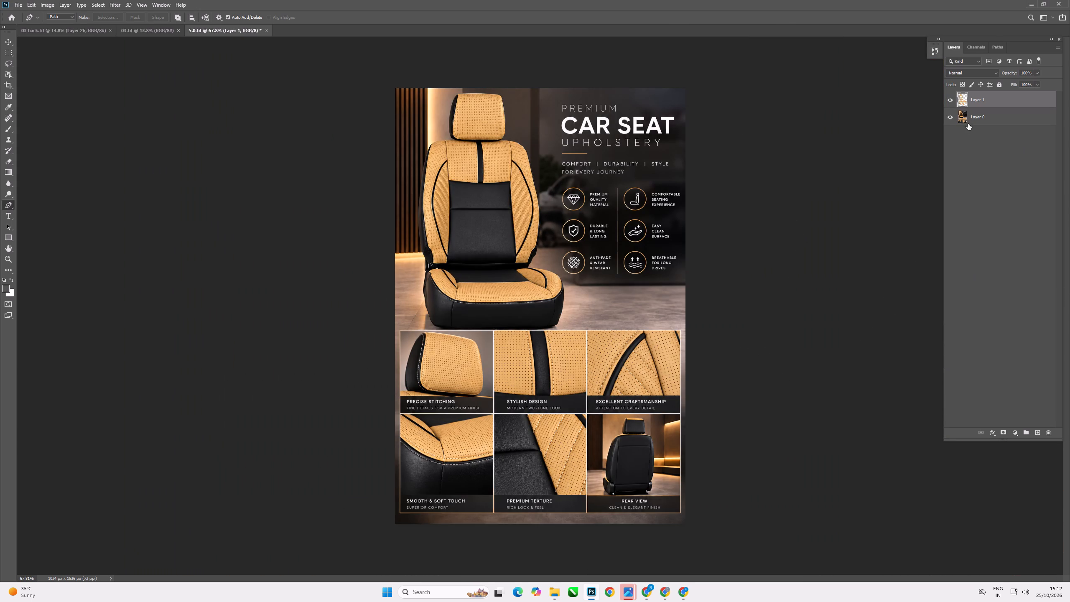
pyautogui.click(954, 115)
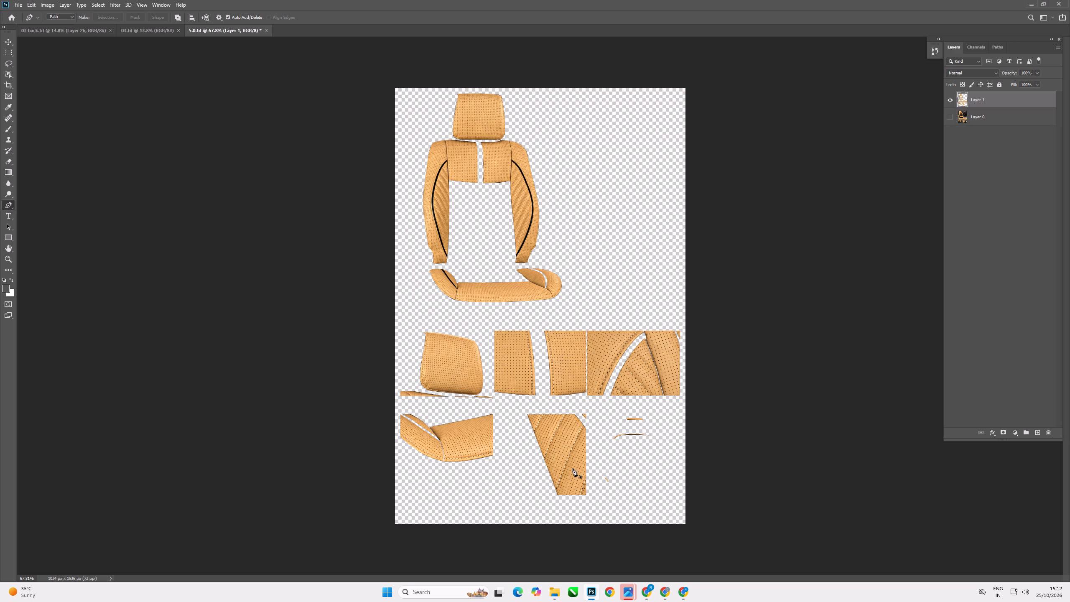
pyautogui.click(948, 119)
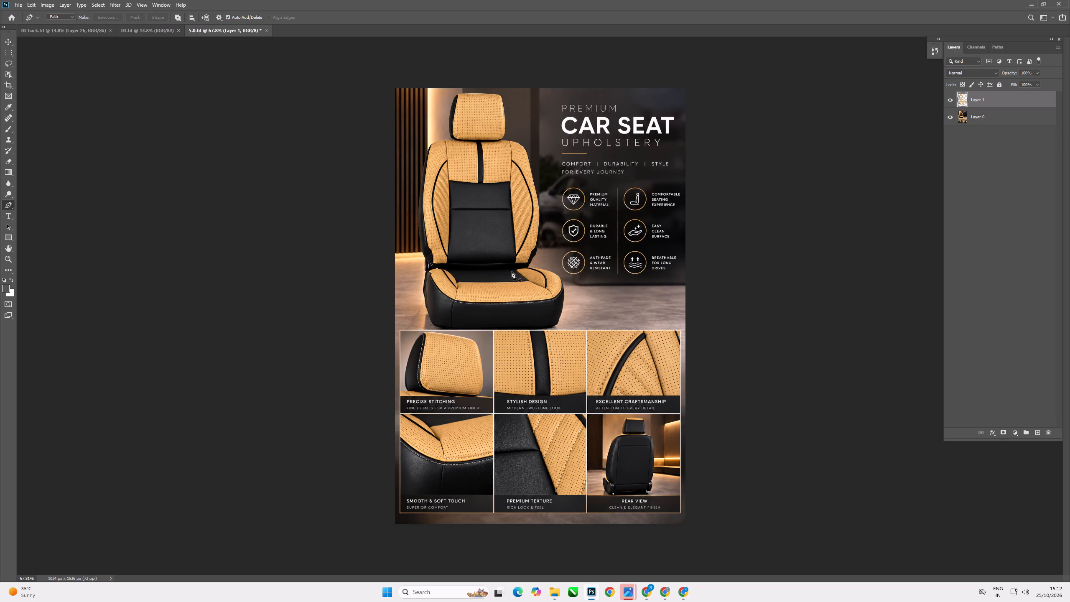
# Apply Color Balance to the tan panels layer with midtone levels of +3 red and -5 toward yellow.
pyautogui.hotkey('ctrl', 'b')
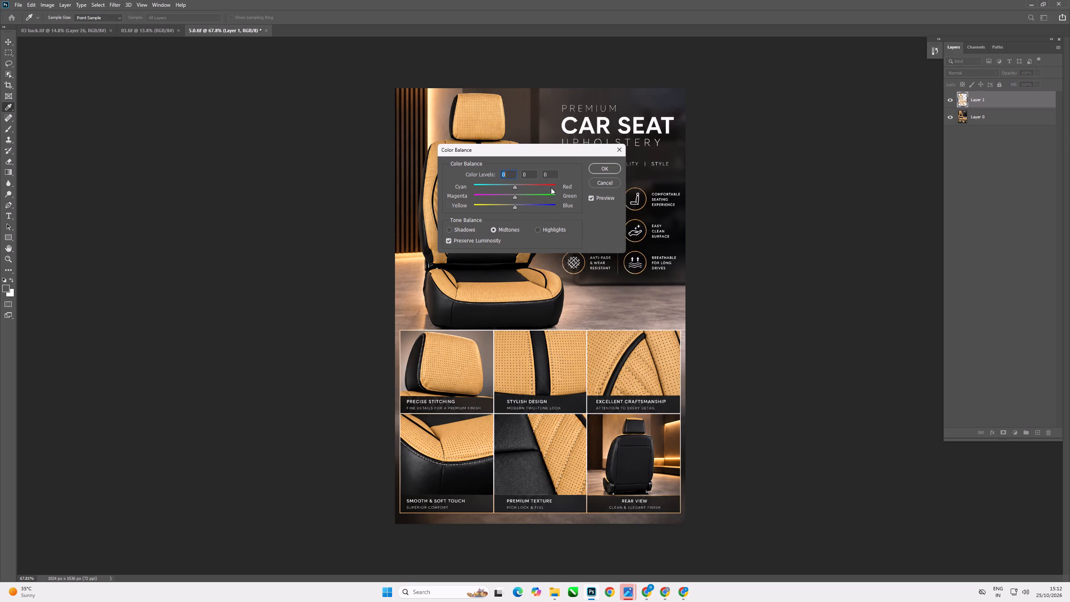
pyautogui.moveTo(513, 185); pyautogui.dragTo(603, 184)
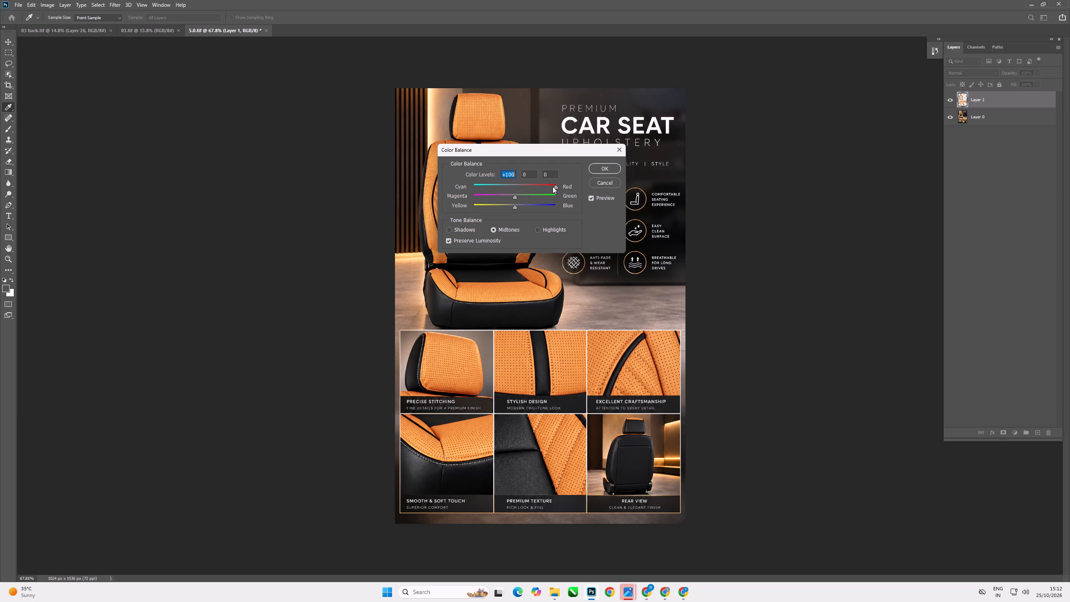
pyautogui.hotkey('ctrl', 'z')
pyautogui.scroll(2, 516, 188)
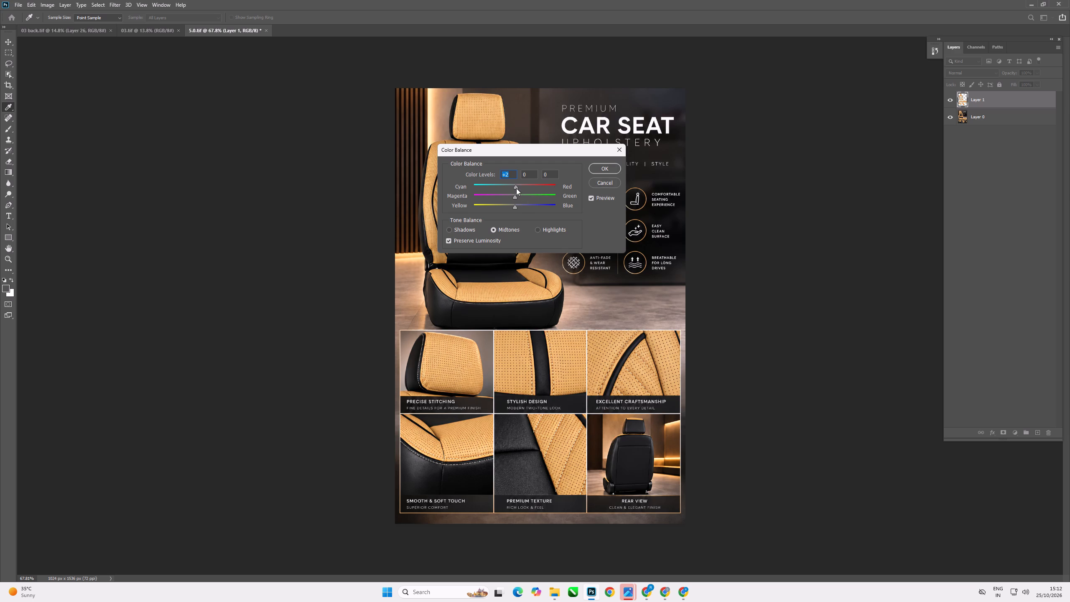
pyautogui.scroll(1, 516, 188)
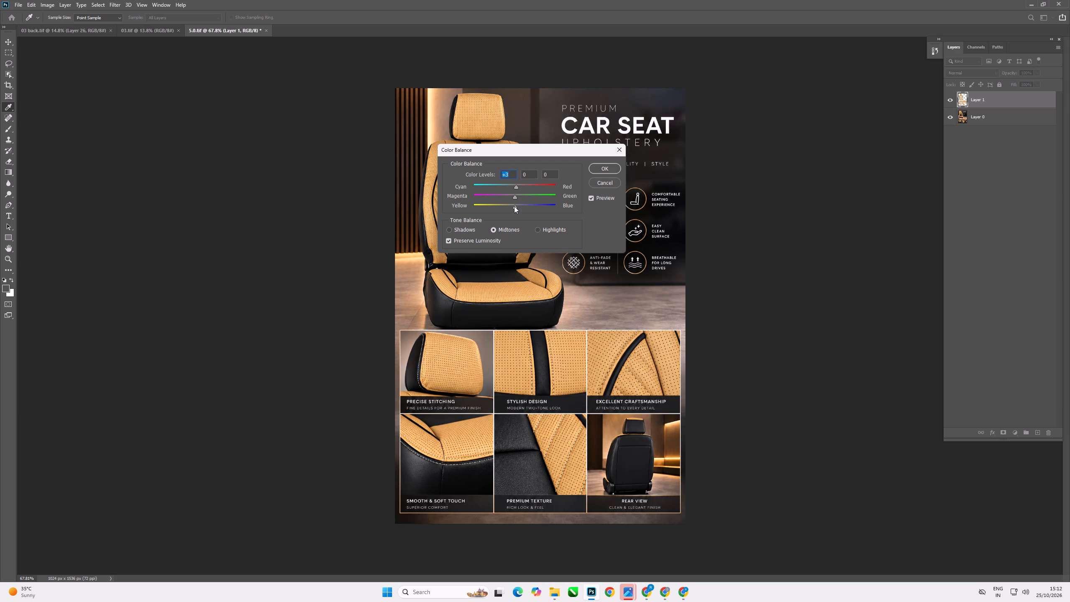
pyautogui.click(514, 206)
pyautogui.scroll(-3, 514, 206)
pyautogui.click(600, 170)
# Apply a Camera Raw adjustment to the tan panels layer with exposure -0.55, vibrance -34 and saturation +1.
pyautogui.click(979, 105)
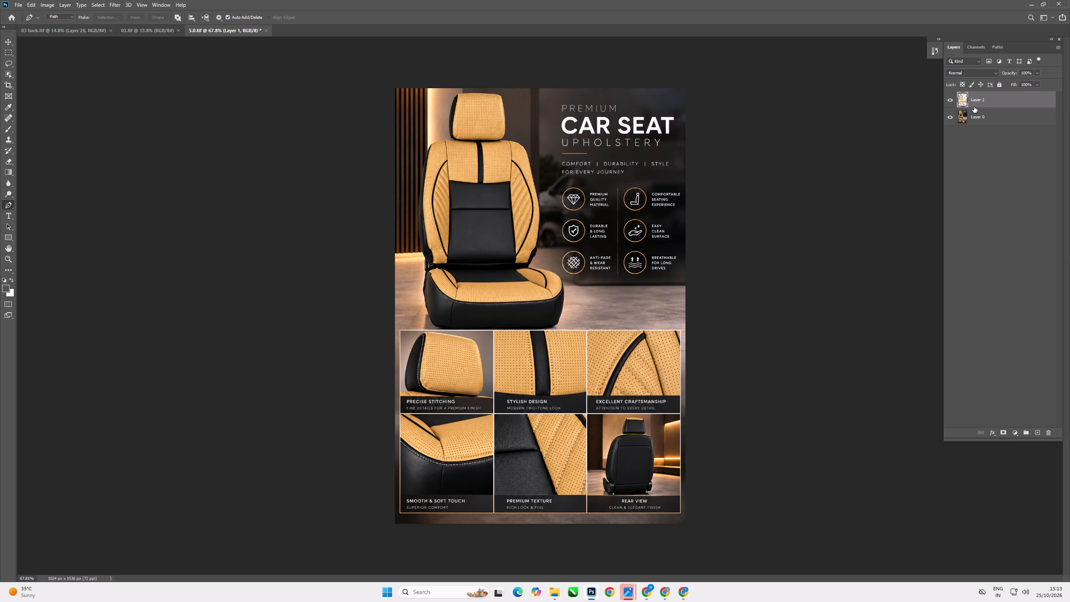
pyautogui.hotkey('ctrl', 'shift', 'a')
pyautogui.scroll(20, 535, 342)
pyautogui.scroll(2, 535, 342)
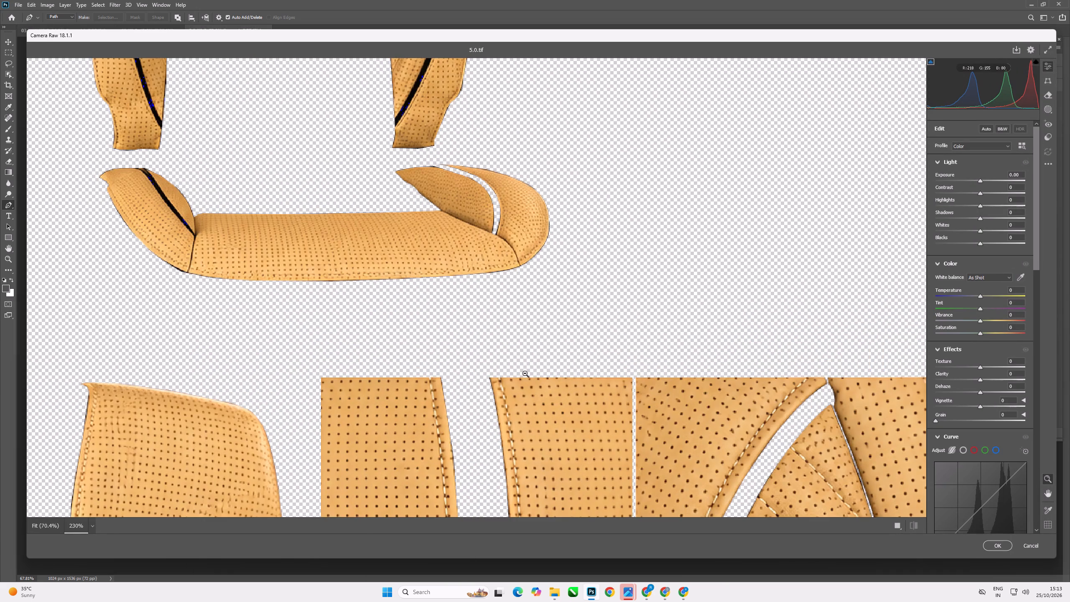
pyautogui.moveTo(981, 321); pyautogui.dragTo(966, 323)
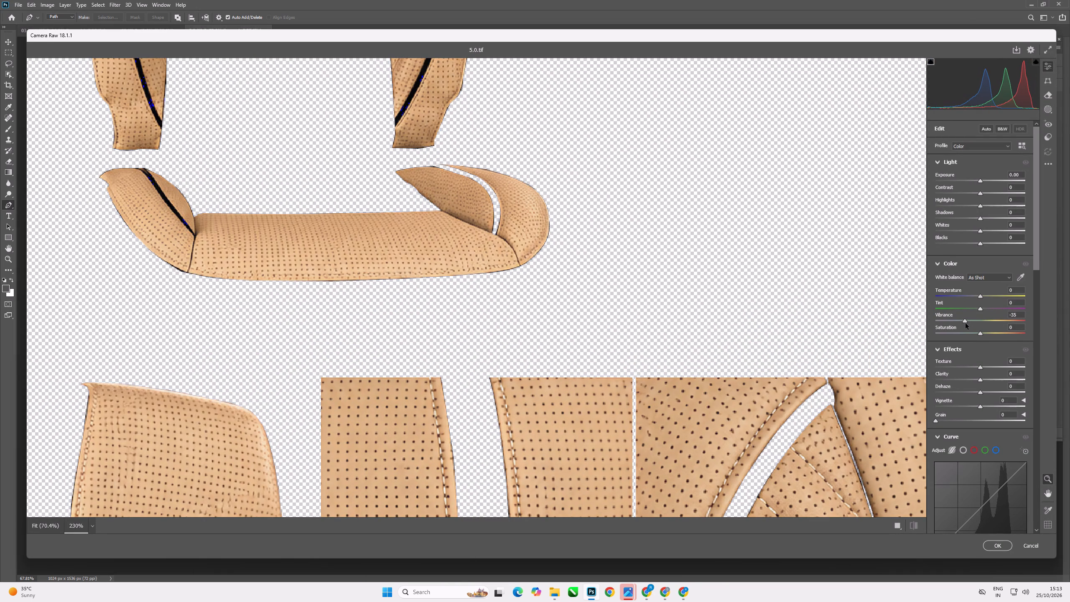
pyautogui.moveTo(966, 323); pyautogui.dragTo(966, 323)
pyautogui.moveTo(982, 181); pyautogui.dragTo(977, 181)
pyautogui.scroll(-7, 634, 297)
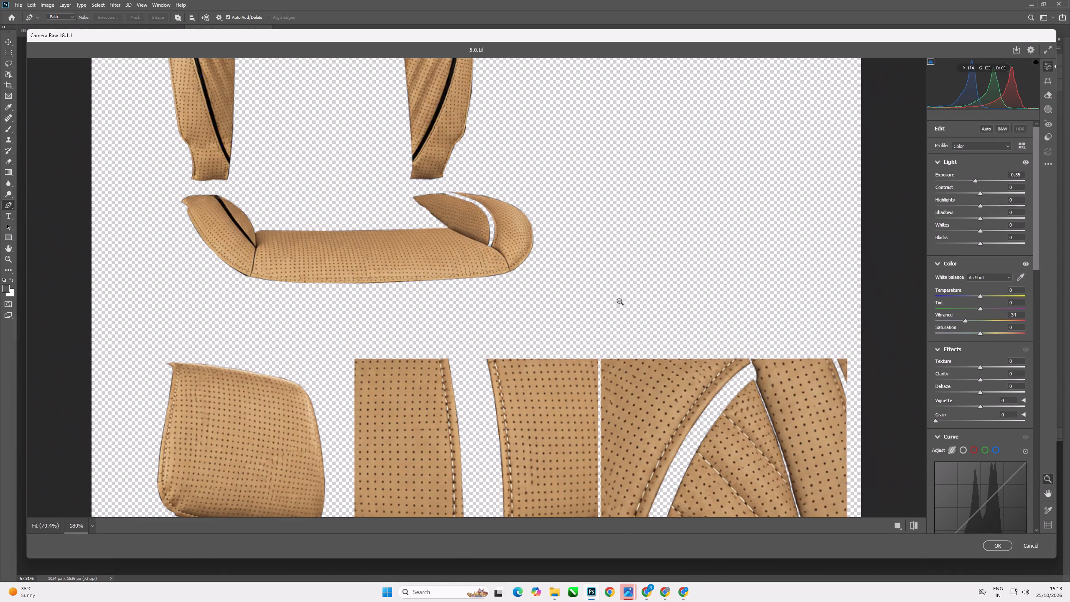
pyautogui.scroll(-8, 619, 301)
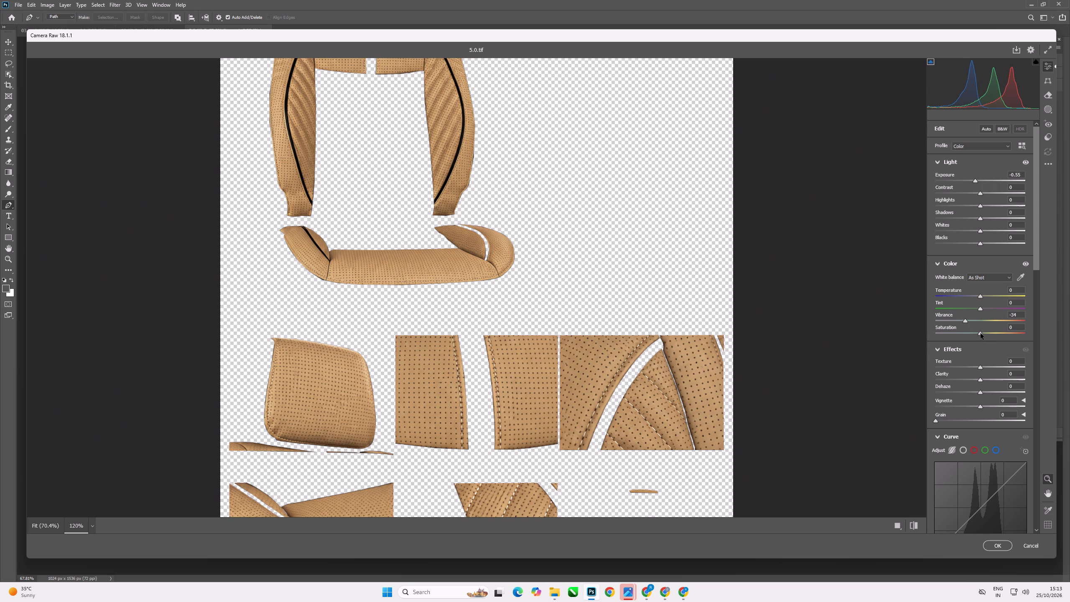
pyautogui.click(981, 333)
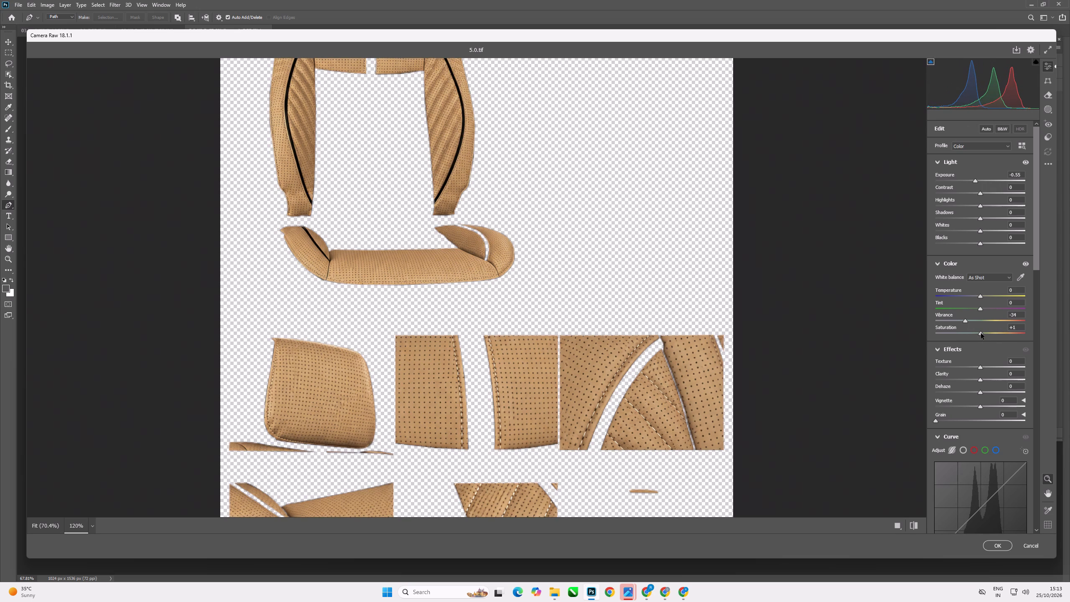
pyautogui.click(991, 549)
# Apply a second Color Balance to the tan panels layer with midtone levels of +6, -2 and -3.
pyautogui.scroll(3, 540, 379)
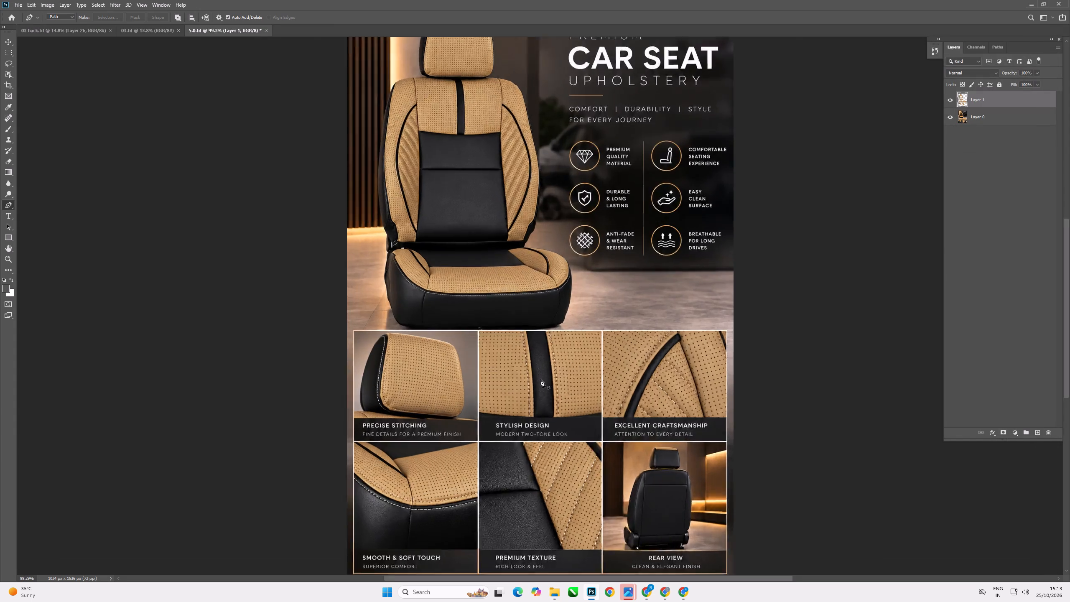
pyautogui.scroll(17, 540, 379)
pyautogui.scroll(-14, 451, 410)
pyautogui.scroll(-3, 497, 396)
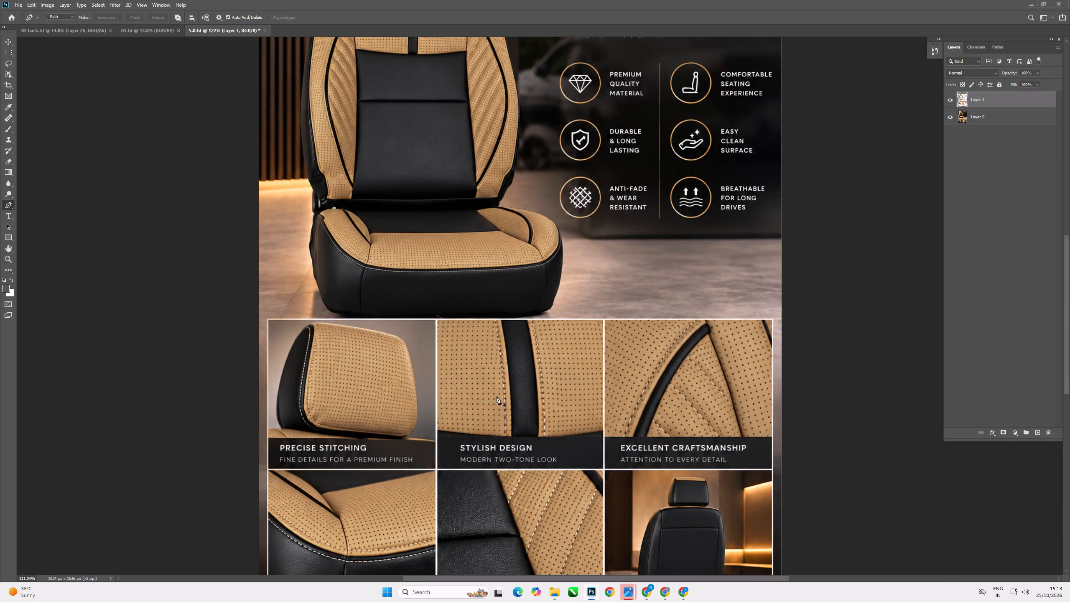
pyautogui.scroll(-3, 497, 396)
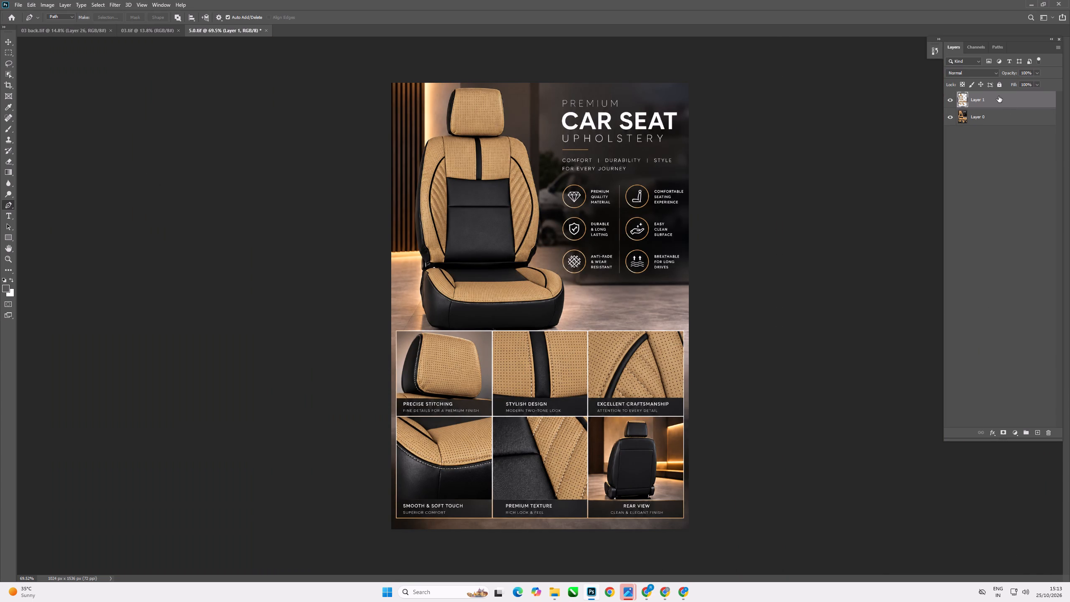
pyautogui.click(999, 96)
pyautogui.hotkey('ctrl', 'b')
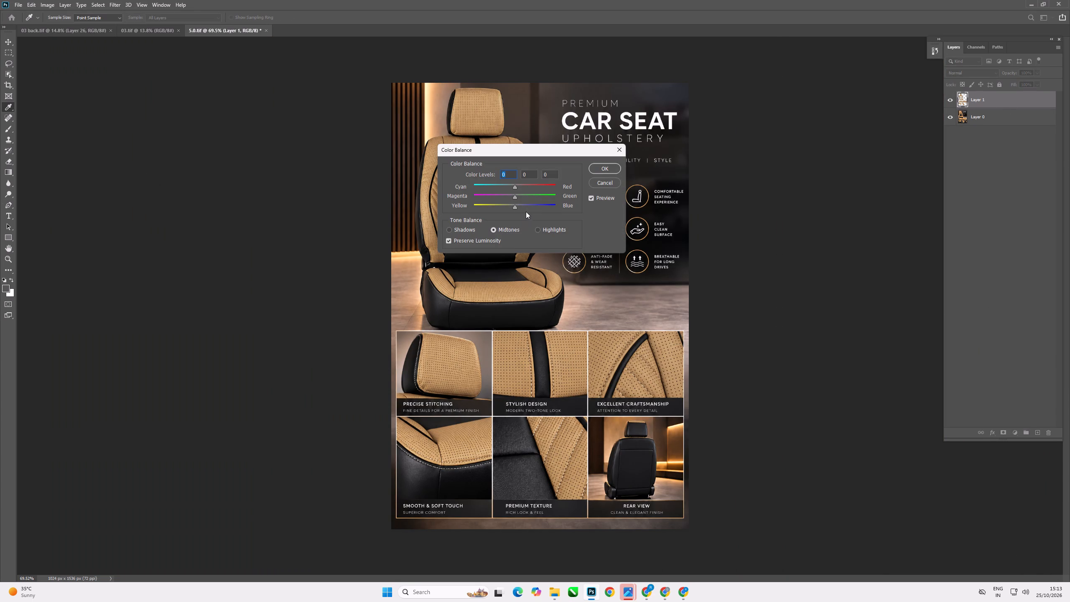
pyautogui.click(515, 207)
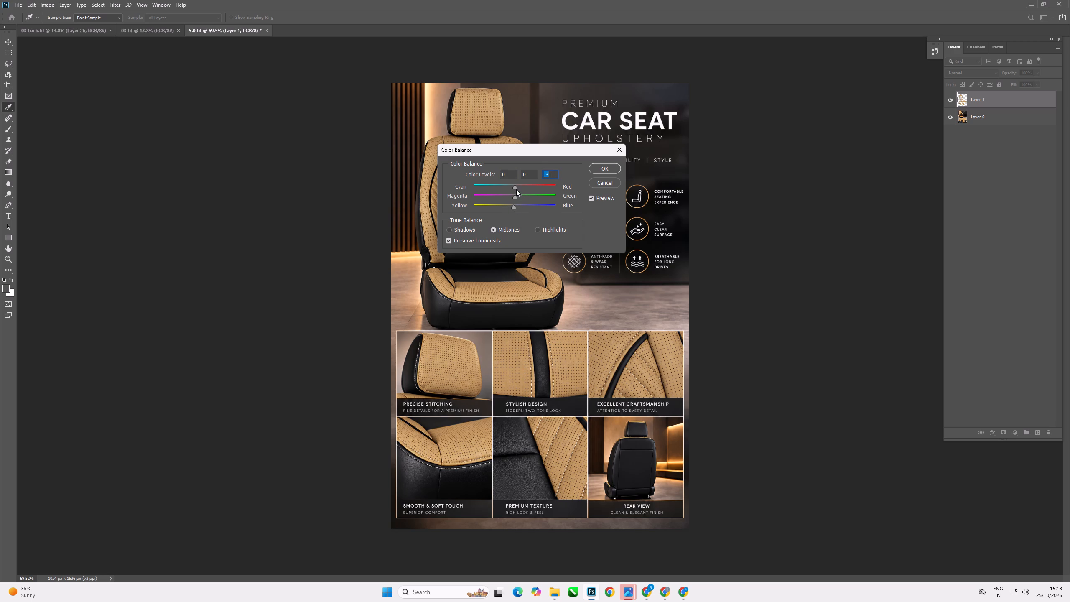
pyautogui.click(516, 189)
pyautogui.click(515, 196)
pyautogui.click(612, 167)
# Examine the recoloured fabric in the detail pictures and across the whole poster.
pyautogui.scroll(18, 476, 347)
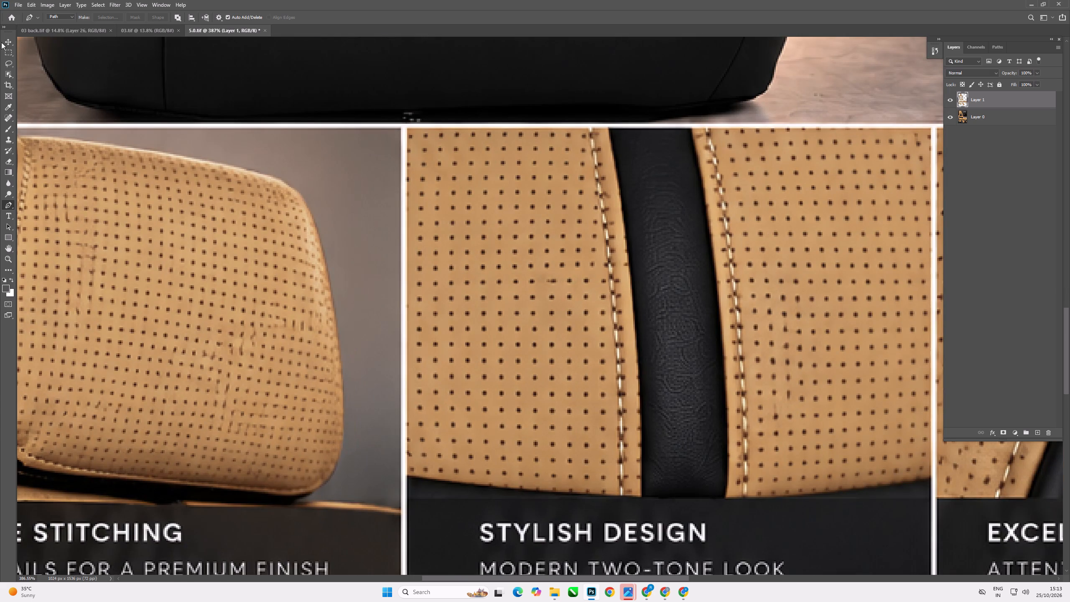
pyautogui.click(8, 38)
pyautogui.scroll(-18, 337, 290)
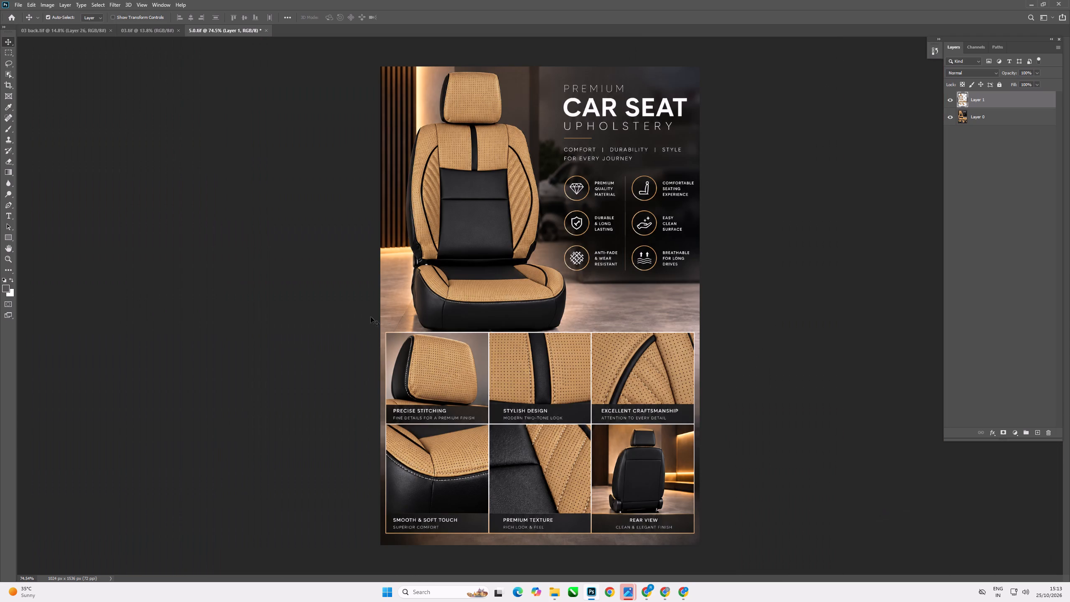
pyautogui.hotkey('ctrl', '0')
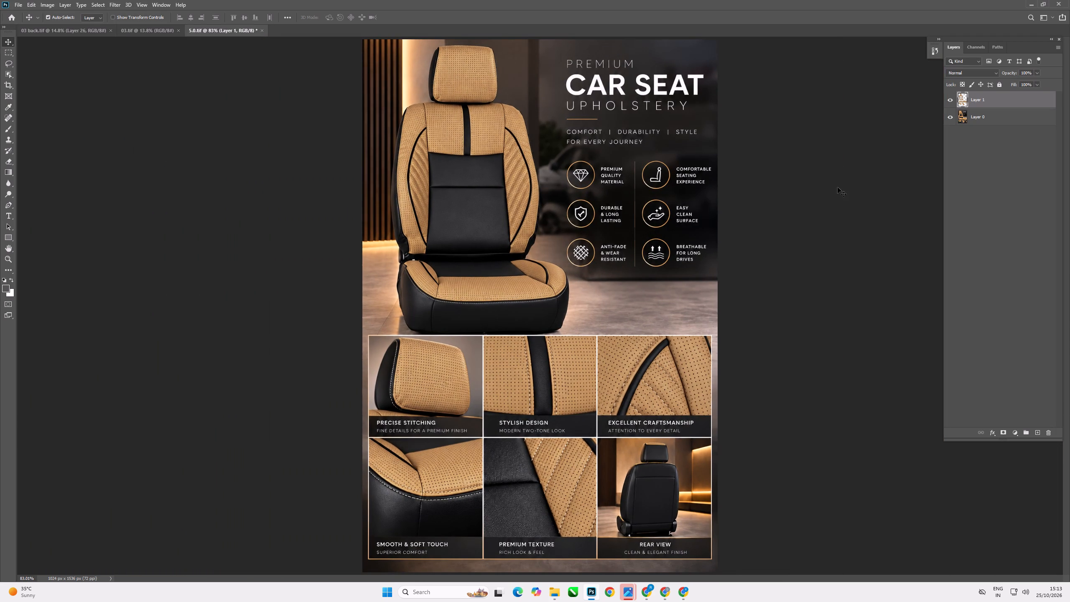
pyautogui.scroll(6, 750, 314)
pyautogui.scroll(7, 608, 389)
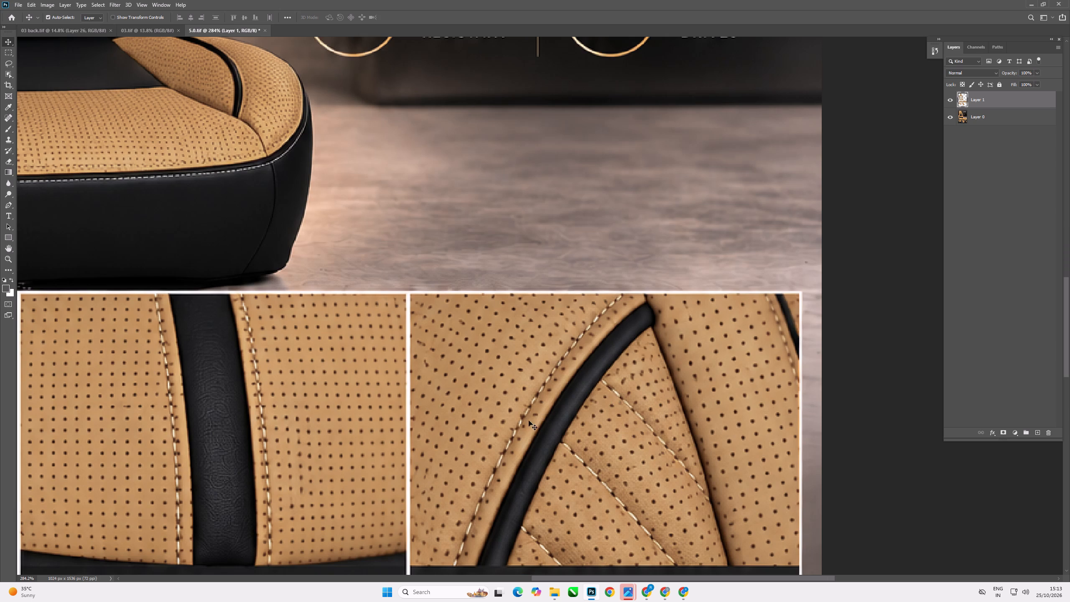
pyautogui.scroll(-15, 534, 428)
pyautogui.hotkey('ctrl', '0')
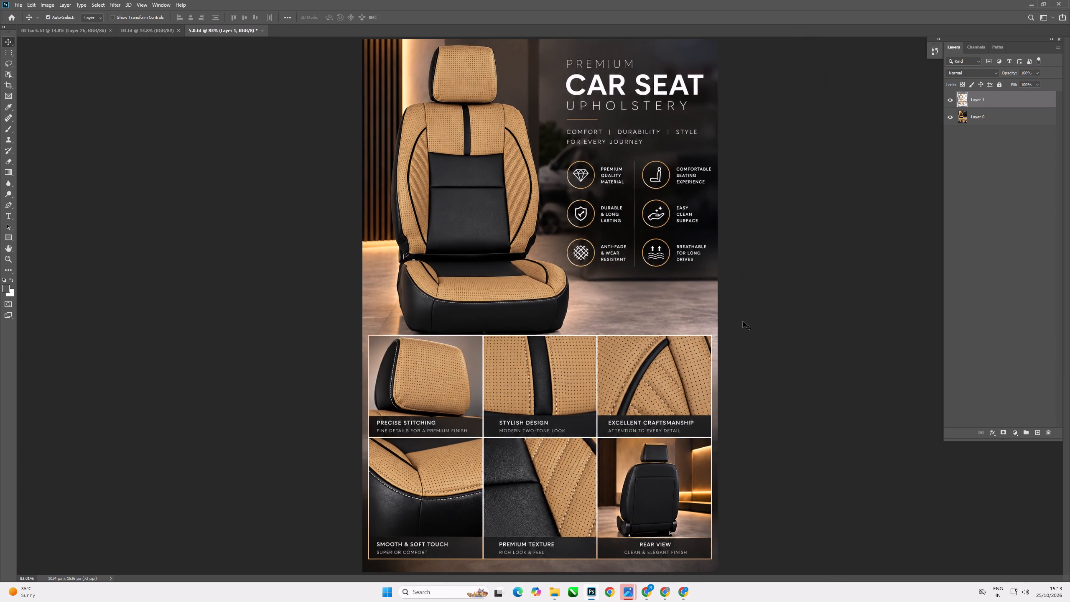
pyautogui.scroll(2, 453, 0)
# Save the recoloured car seat poster under its current file name.
pyautogui.scroll(20, 442, 0)
pyautogui.scroll(5, 442, 0)
pyautogui.scroll(-20, 416, 237)
pyautogui.scroll(-6, 416, 237)
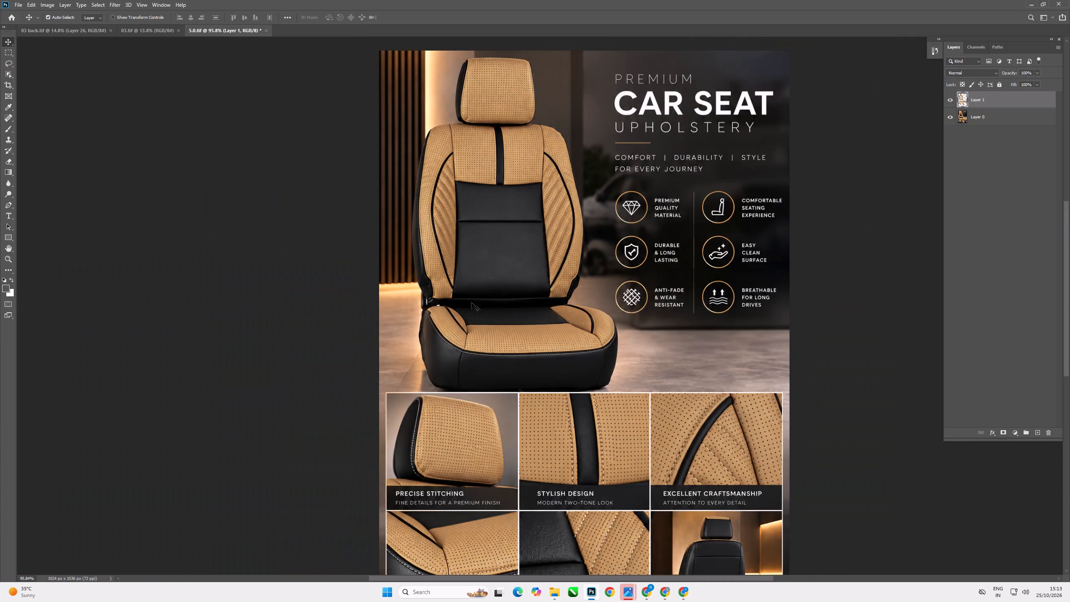
pyautogui.scroll(-7, 504, 254)
pyautogui.hotkey('ctrl', 's')
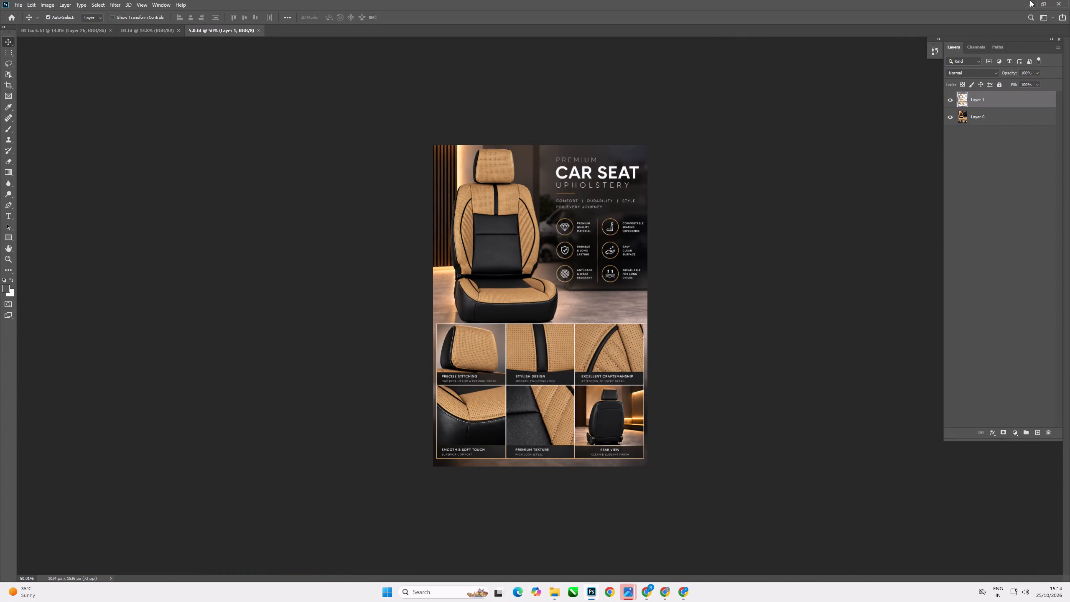
pyautogui.click(1044, 107)
# Apply a Camera Raw adjustment to the tan panels layer with exposure -0.10.
pyautogui.scroll(5, 668, 341)
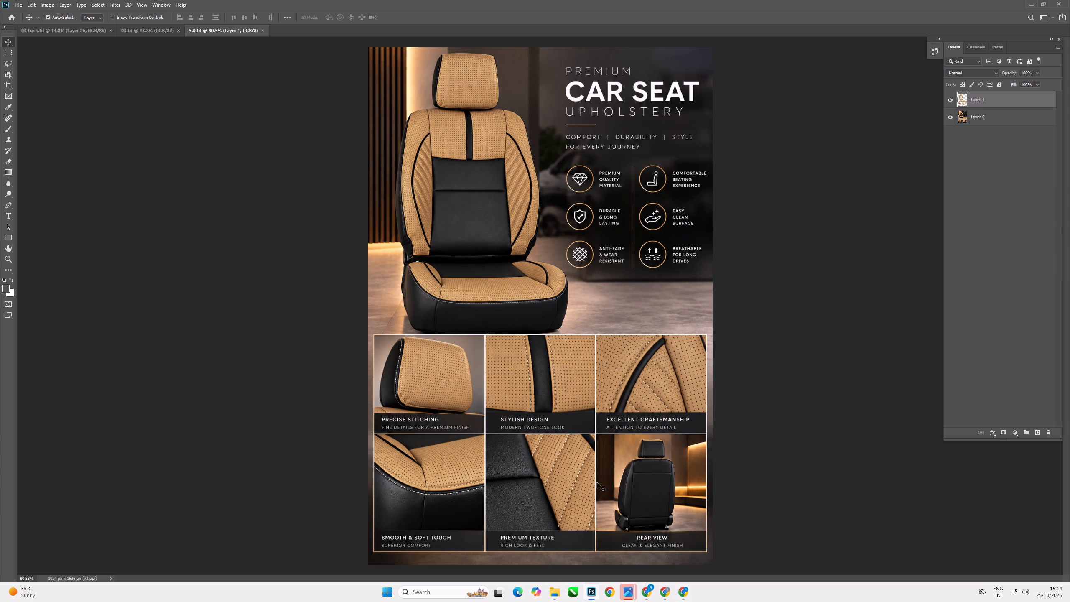
pyautogui.scroll(5, 475, 342)
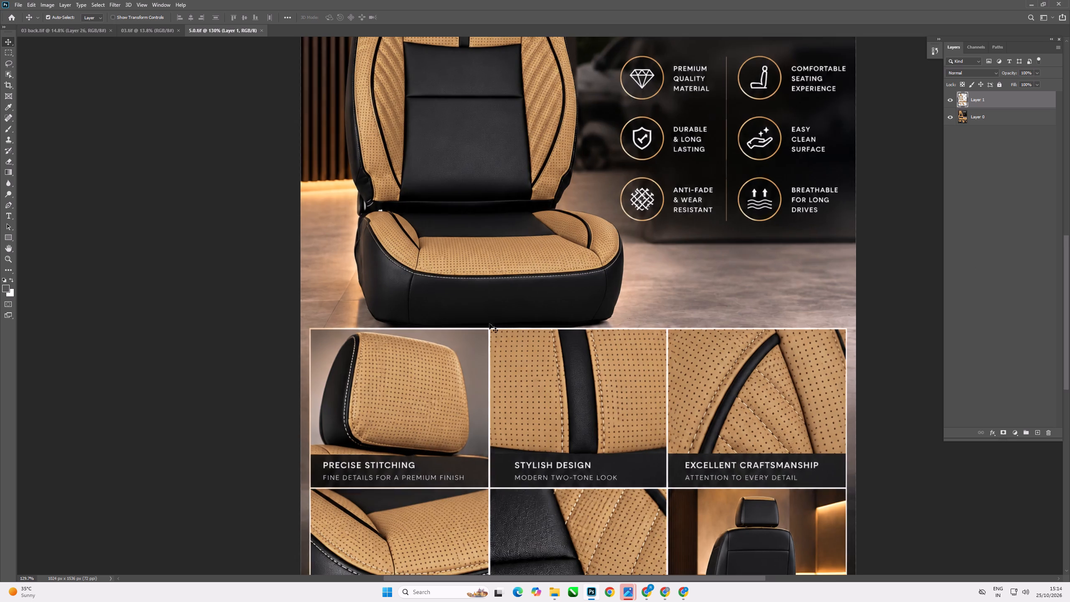
pyautogui.scroll(-6, 571, 362)
pyautogui.scroll(13, 537, 390)
pyautogui.click(494, 362)
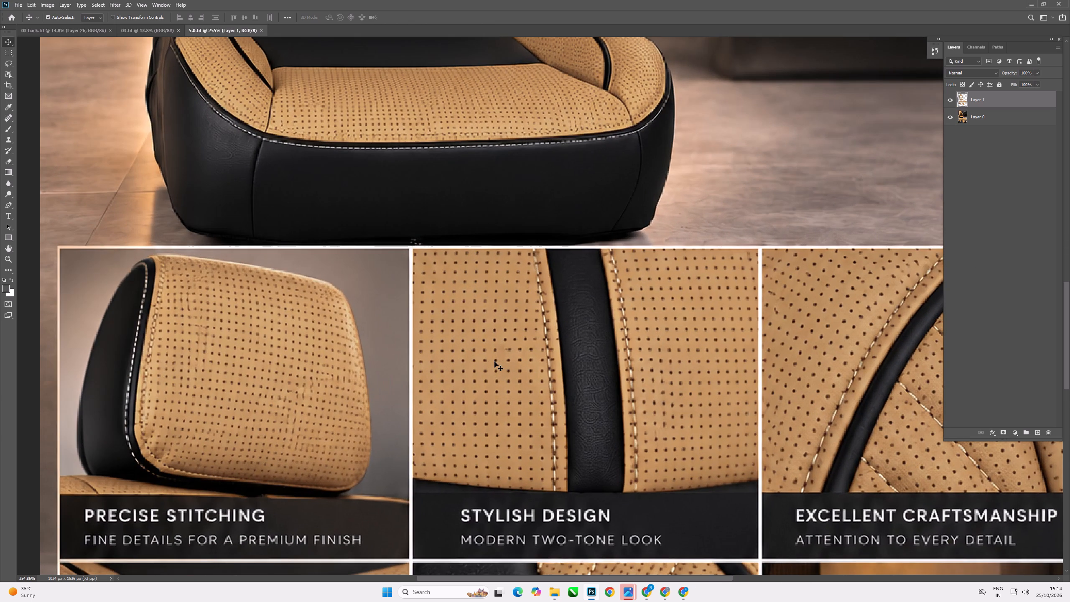
pyautogui.scroll(1, 494, 358)
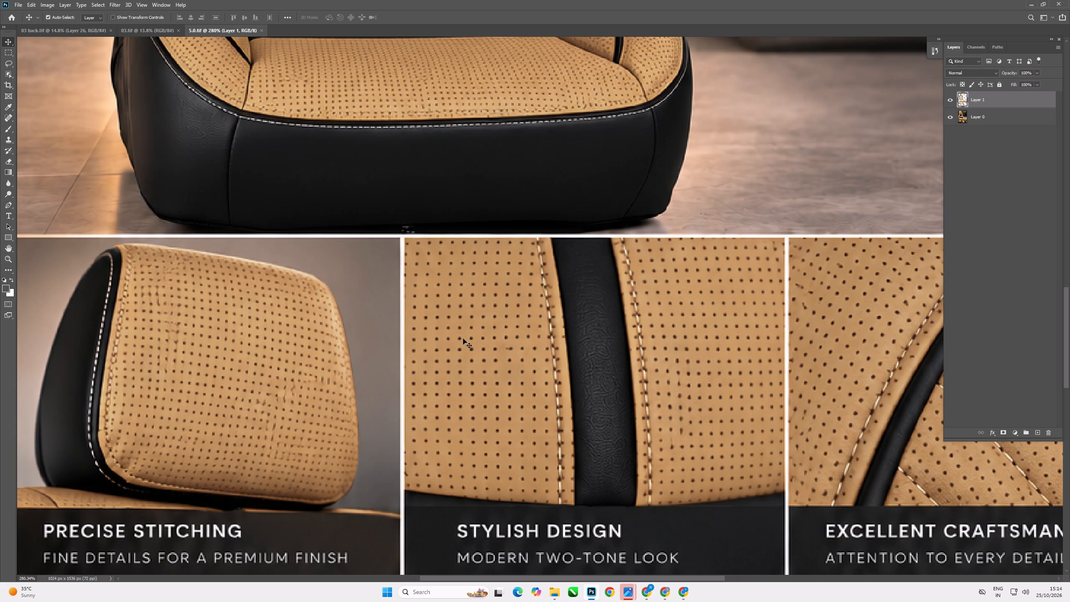
pyautogui.hotkey('ctrl', 'shift', 'a')
pyautogui.click(474, 335)
pyautogui.click(428, 323)
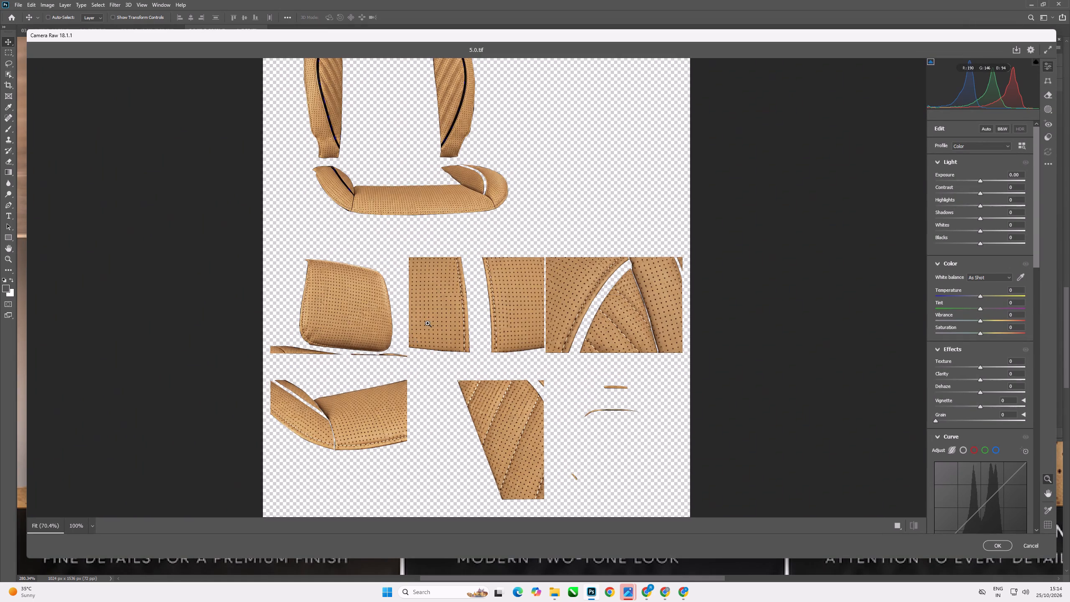
pyautogui.scroll(20, 433, 335)
pyautogui.scroll(4, 433, 335)
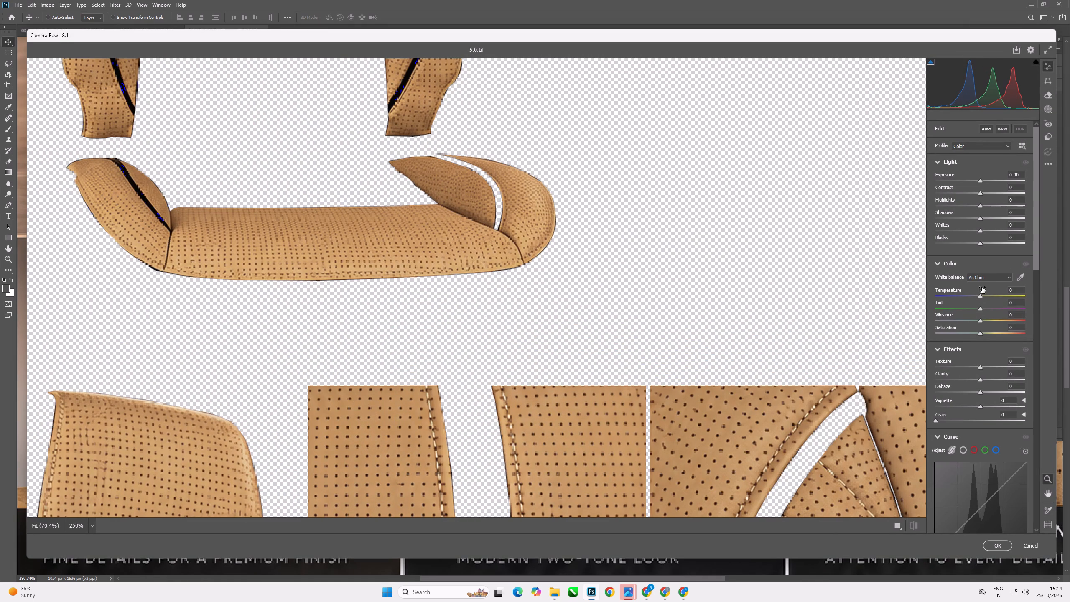
pyautogui.click(979, 181)
pyautogui.click(996, 547)
# Lower the saturation of only the Reds on the tan panels layer with a Hue/Saturation adjustment.
pyautogui.scroll(6, 505, 398)
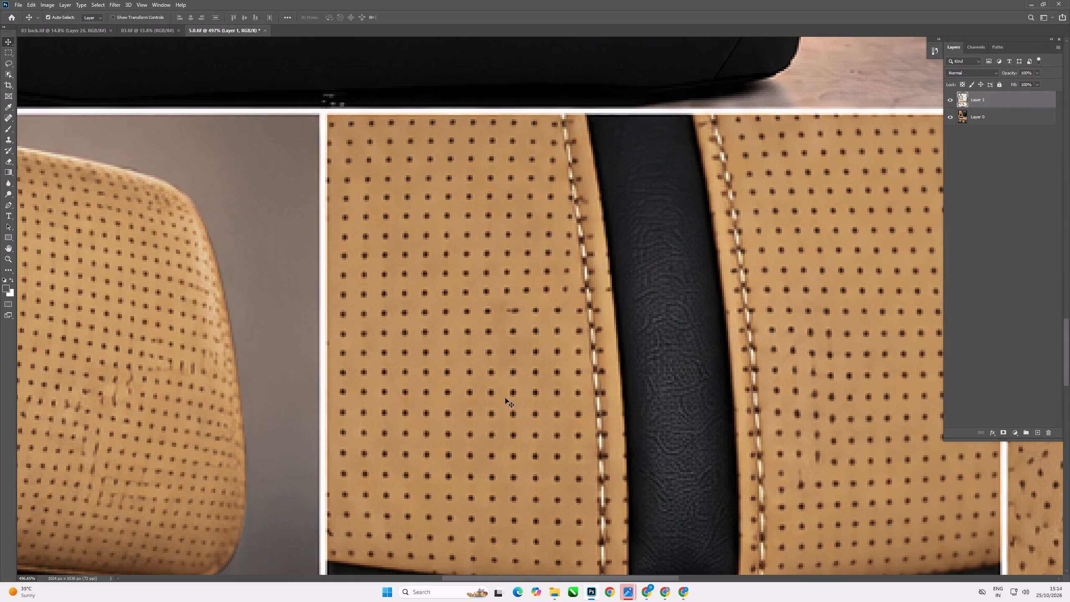
pyautogui.click(505, 398)
pyautogui.hotkey('ctrl', 'u')
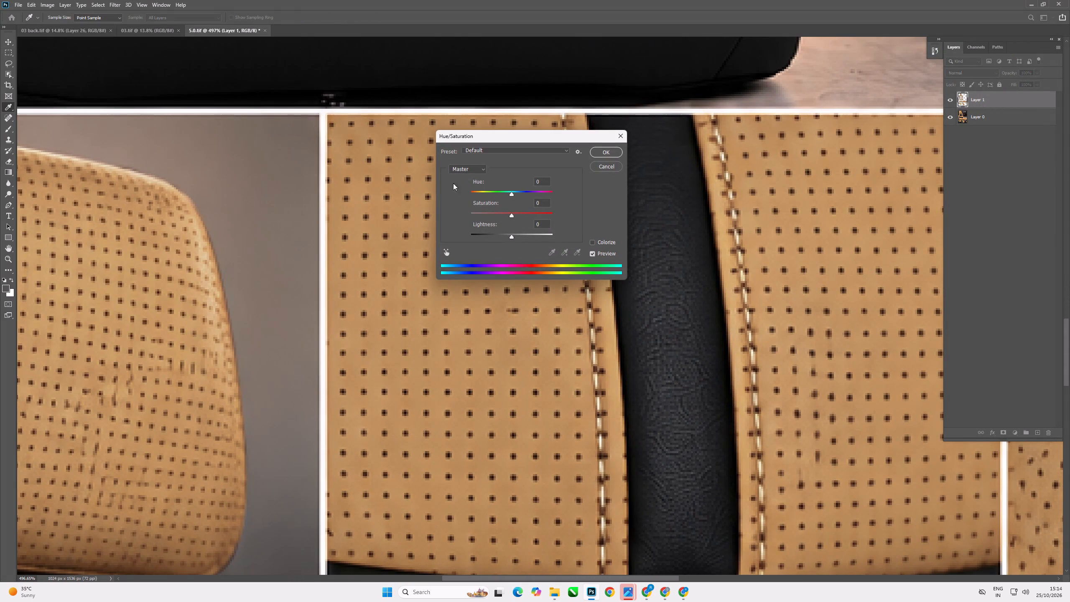
pyautogui.click(464, 173)
pyautogui.click(466, 183)
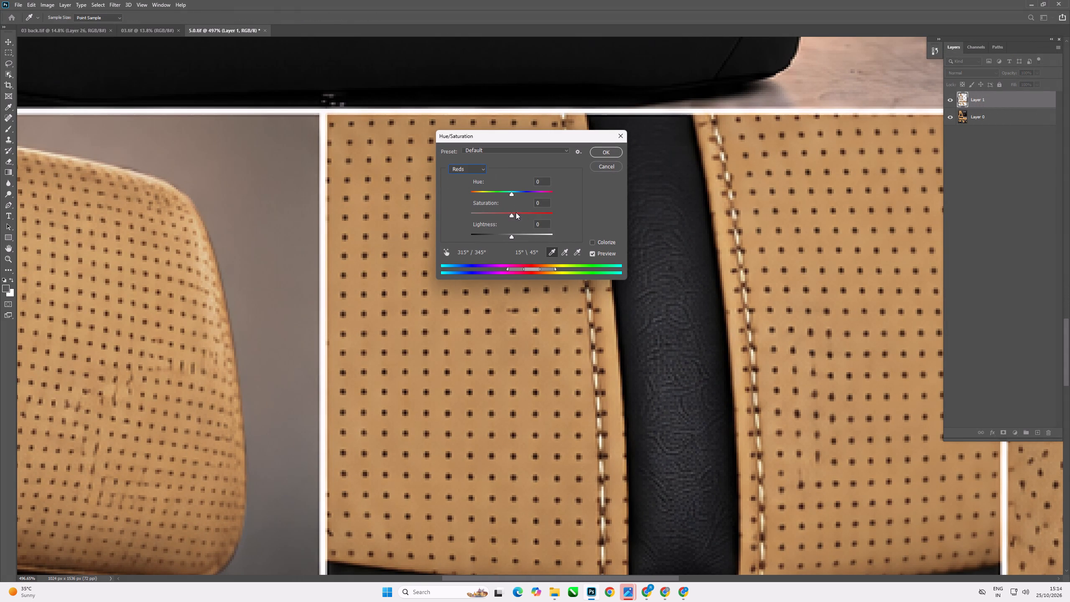
pyautogui.moveTo(511, 213); pyautogui.dragTo(502, 208)
pyautogui.moveTo(502, 208); pyautogui.dragTo(499, 206)
pyautogui.click(598, 152)
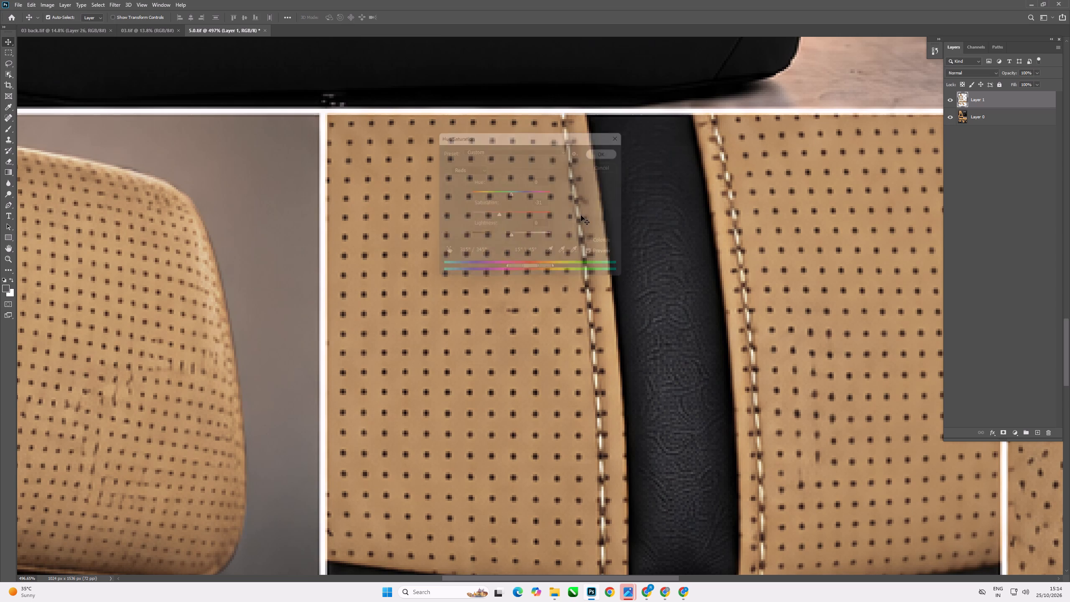
# Apply Color Balance to the tan panels layer with a midtone level of -9 toward yellow.
pyautogui.hotkey('ctrl', 'b')
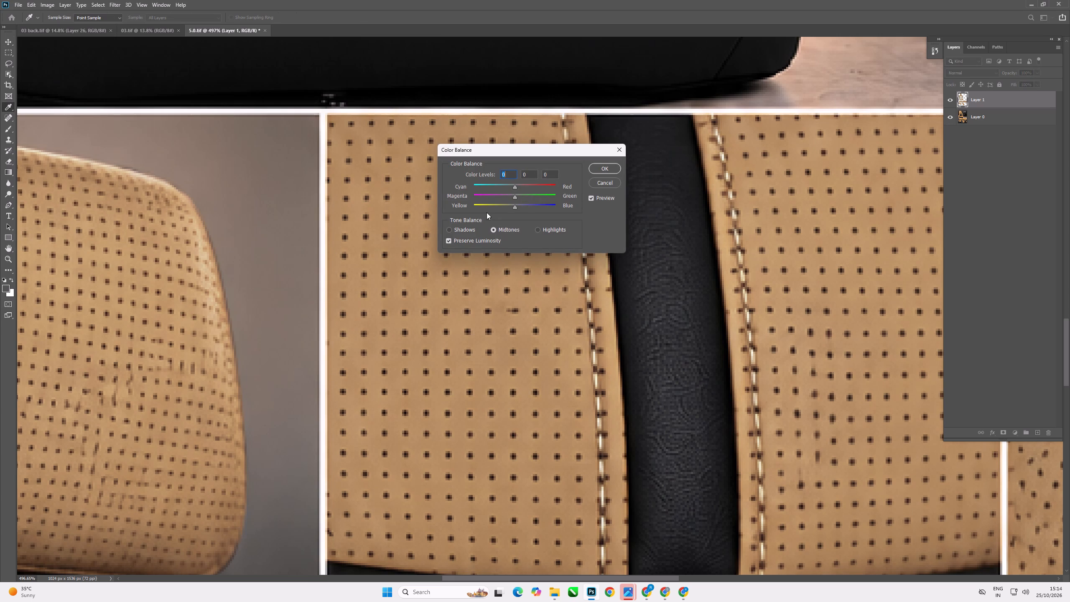
pyautogui.moveTo(516, 205); pyautogui.dragTo(511, 203)
pyautogui.moveTo(511, 203); pyautogui.dragTo(511, 203)
pyautogui.click(599, 171)
# Examine the adjusted fabric colour in the seat and detail pictures and across the whole poster.
pyautogui.scroll(-16, 571, 225)
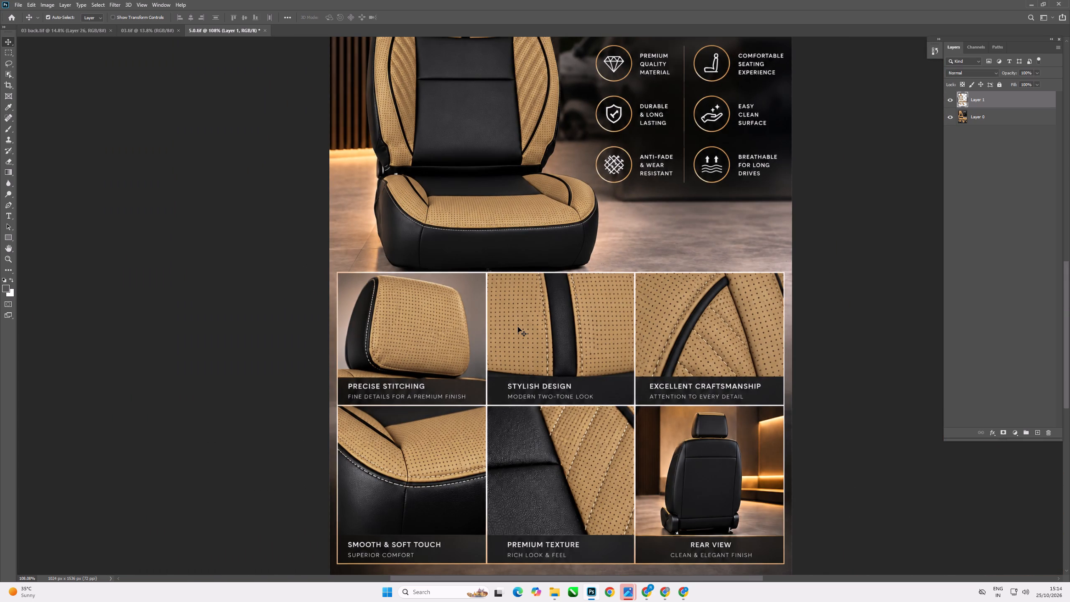
pyautogui.scroll(4, 709, 353)
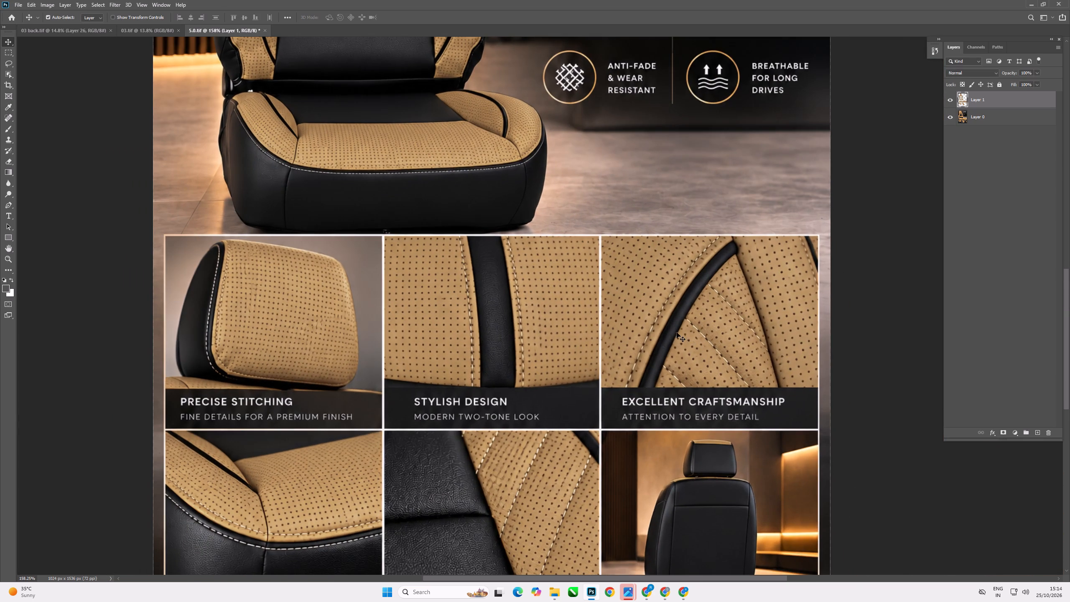
pyautogui.scroll(4, 675, 332)
pyautogui.scroll(-10, 673, 331)
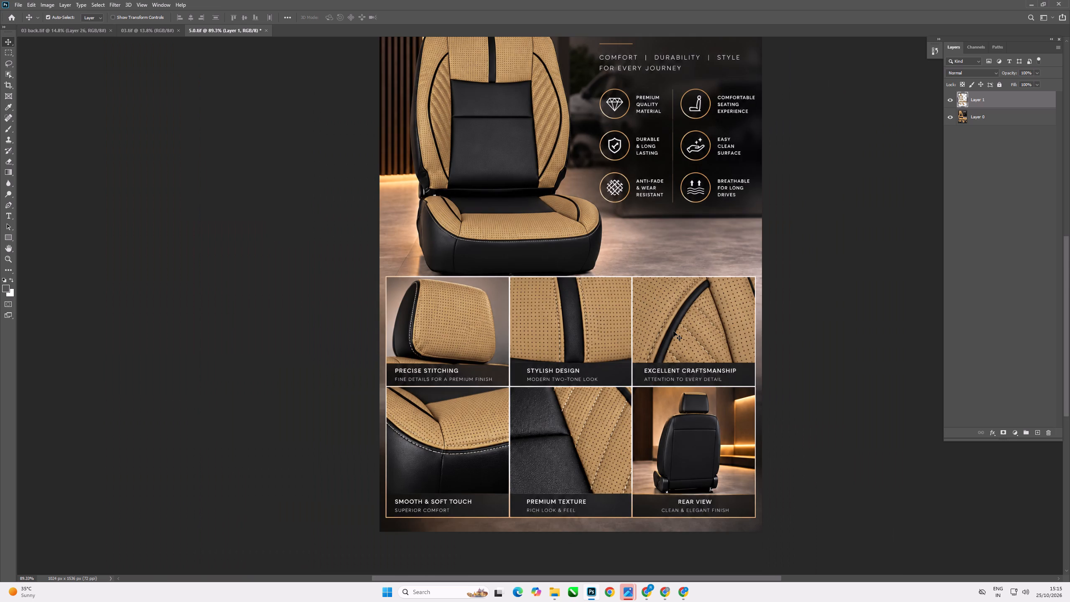
pyautogui.scroll(-4, 672, 331)
pyautogui.scroll(9, 669, 331)
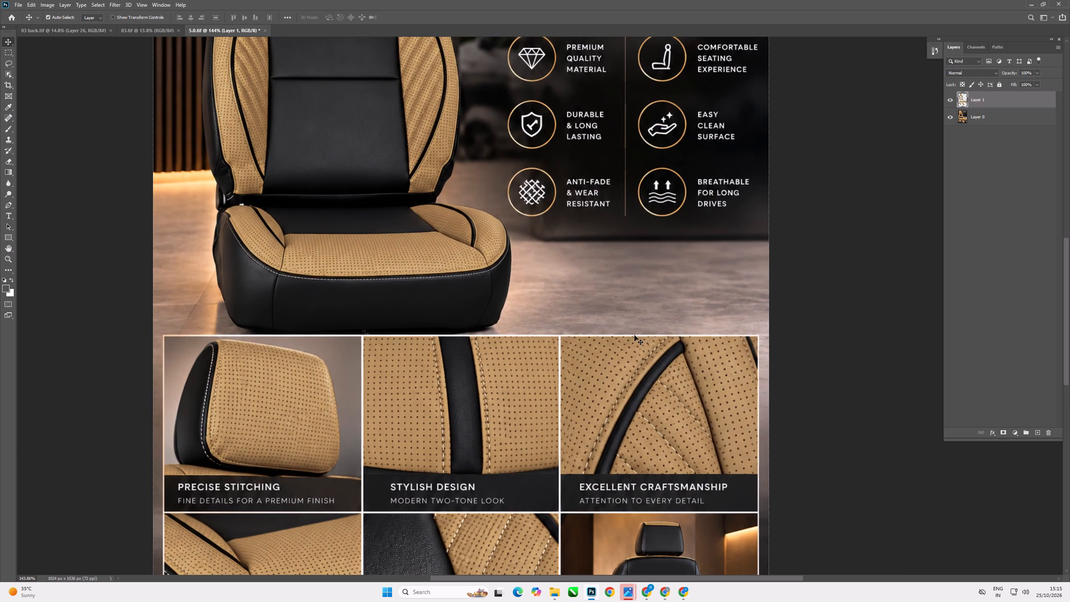
pyautogui.scroll(-3, 631, 333)
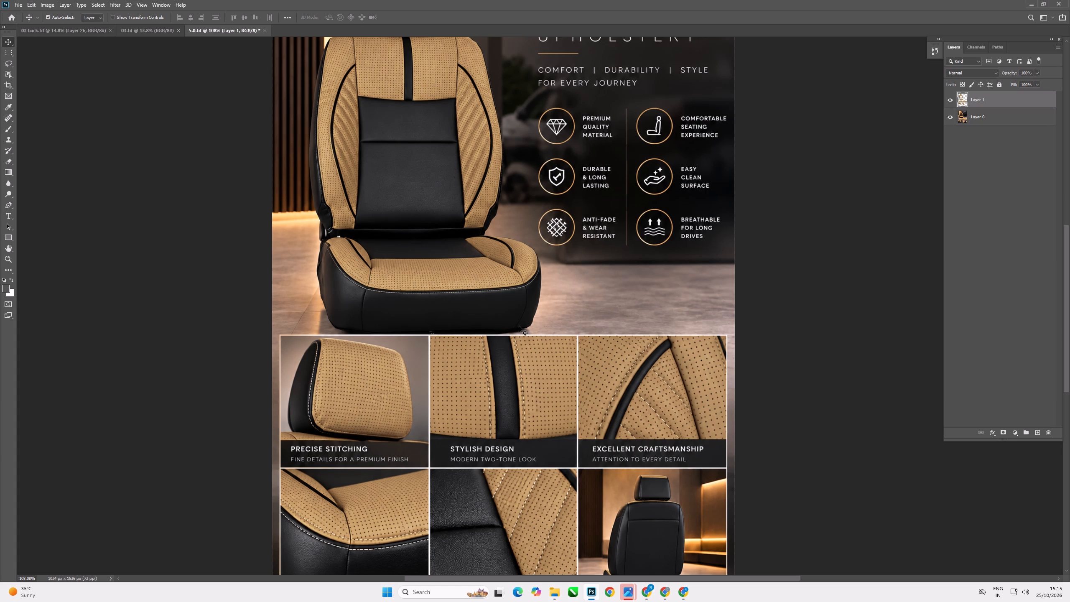
pyautogui.scroll(3, 770, 425)
pyautogui.scroll(5, 603, 400)
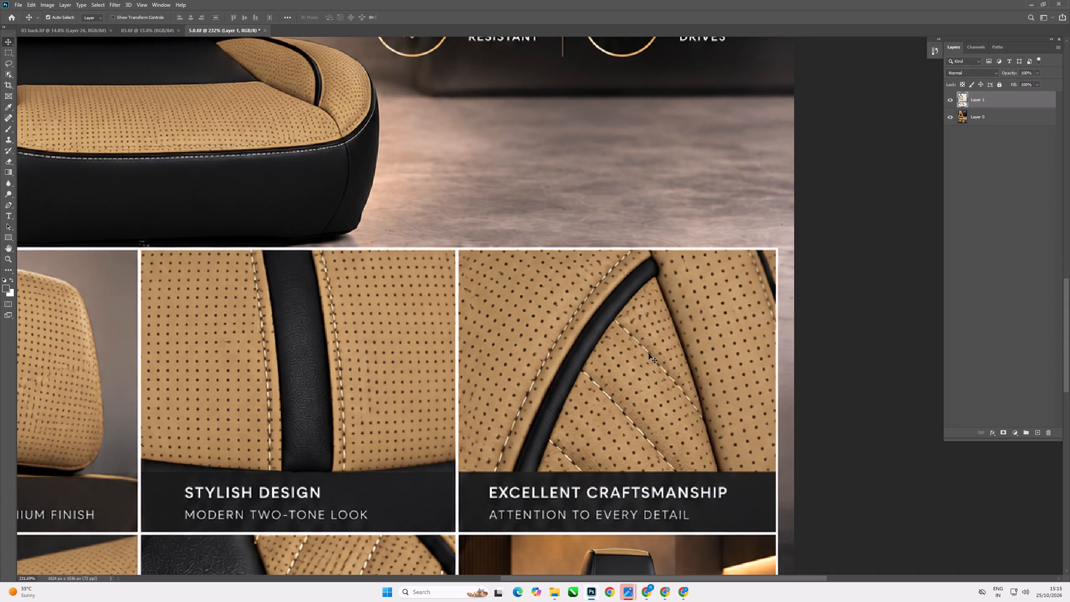
pyautogui.hotkey('ctrl', '0')
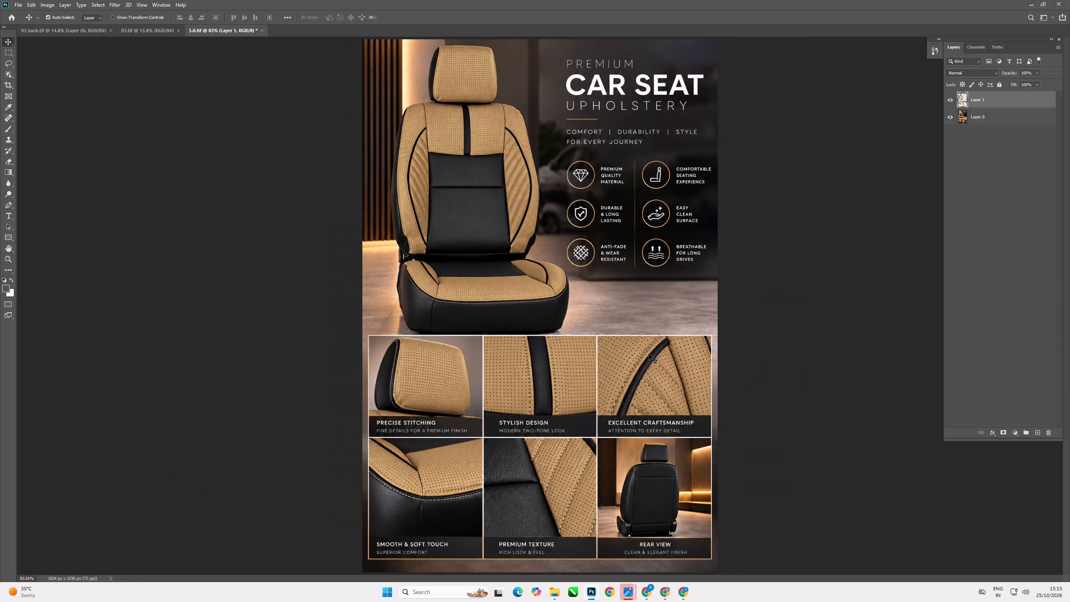
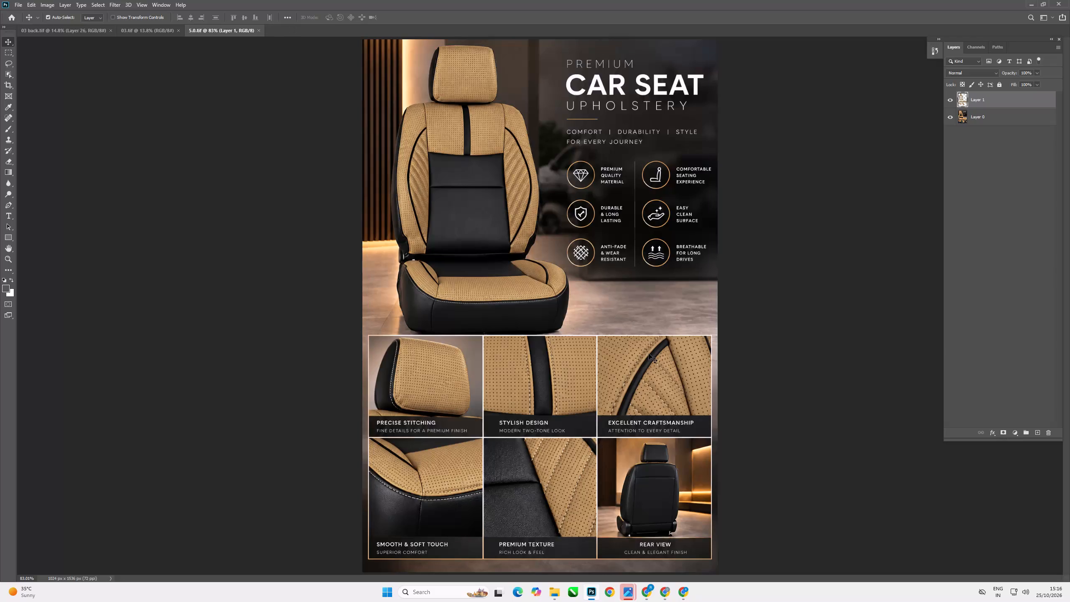
# Save the layered car seat upholstery poster document.
pyautogui.scroll(-5, 408, 405)
pyautogui.hotkey('ctrl', 's')
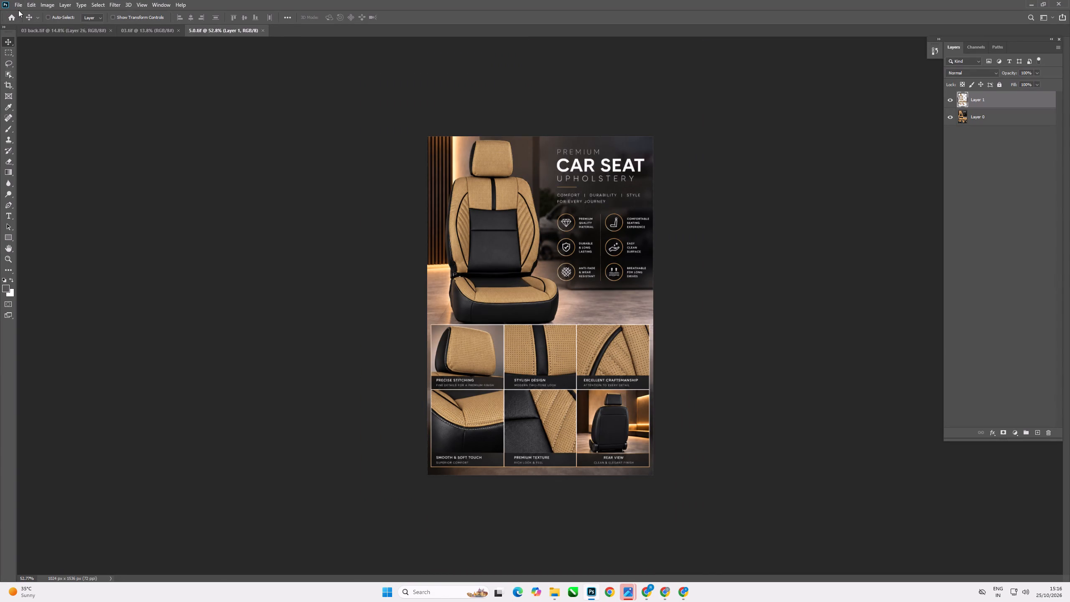
# Export the poster as a 1024 x 1536 px PNG named "5.0 jpg" in the khushi folder.
pyautogui.click(20, 5)
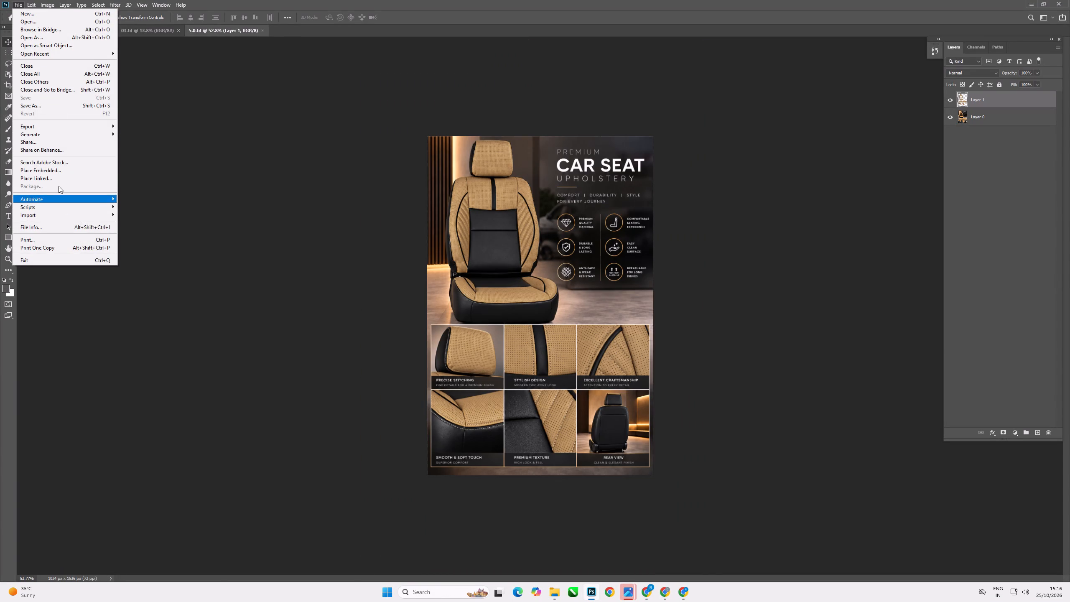
pyautogui.click(51, 128)
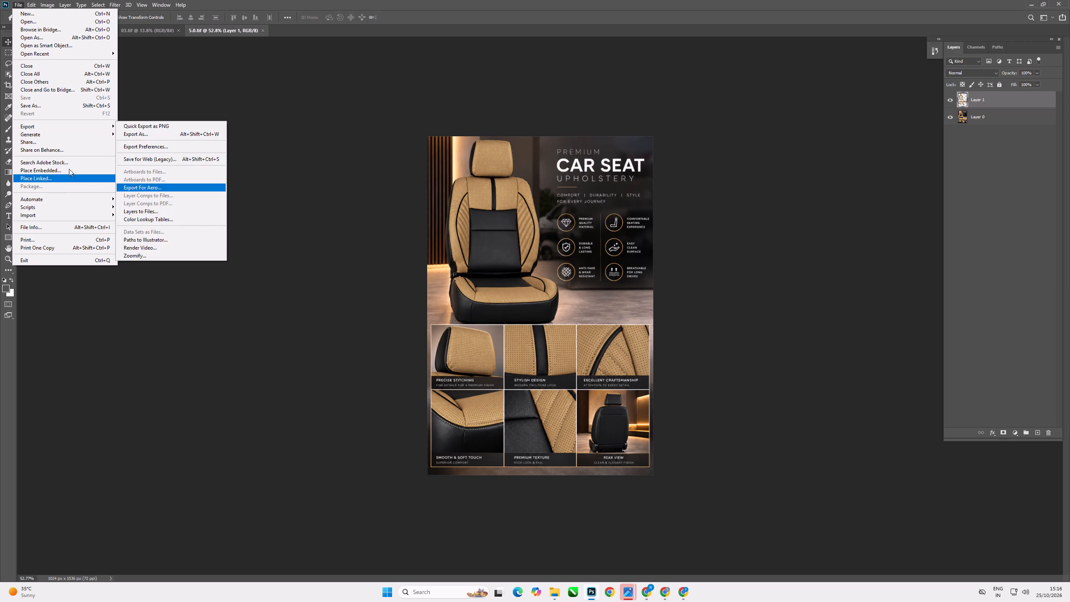
pyautogui.click(94, 126)
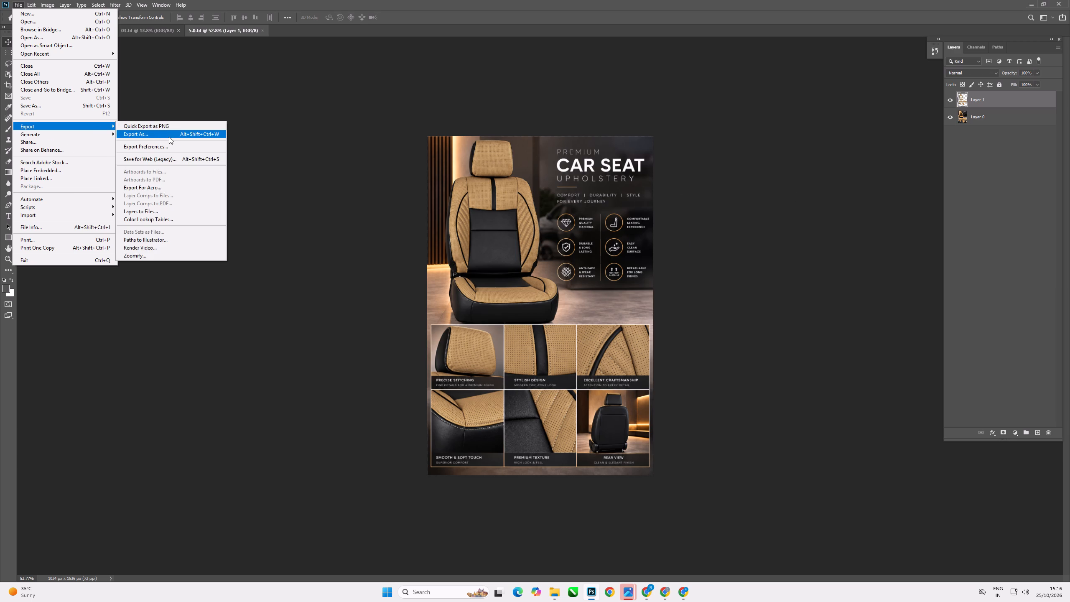
pyautogui.click(169, 137)
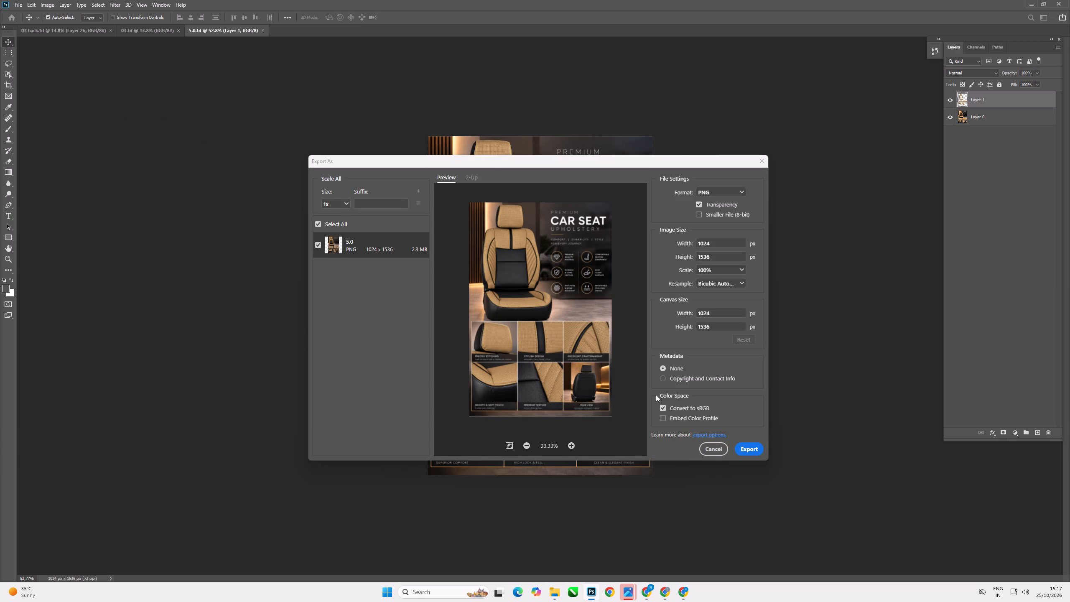
pyautogui.click(743, 448)
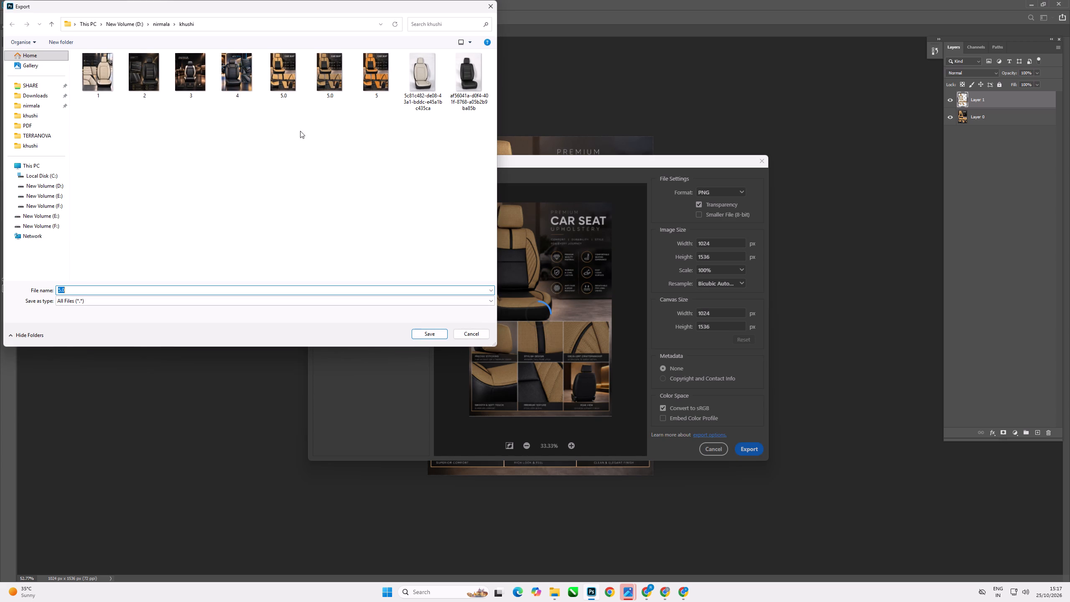
pyautogui.click(429, 333)
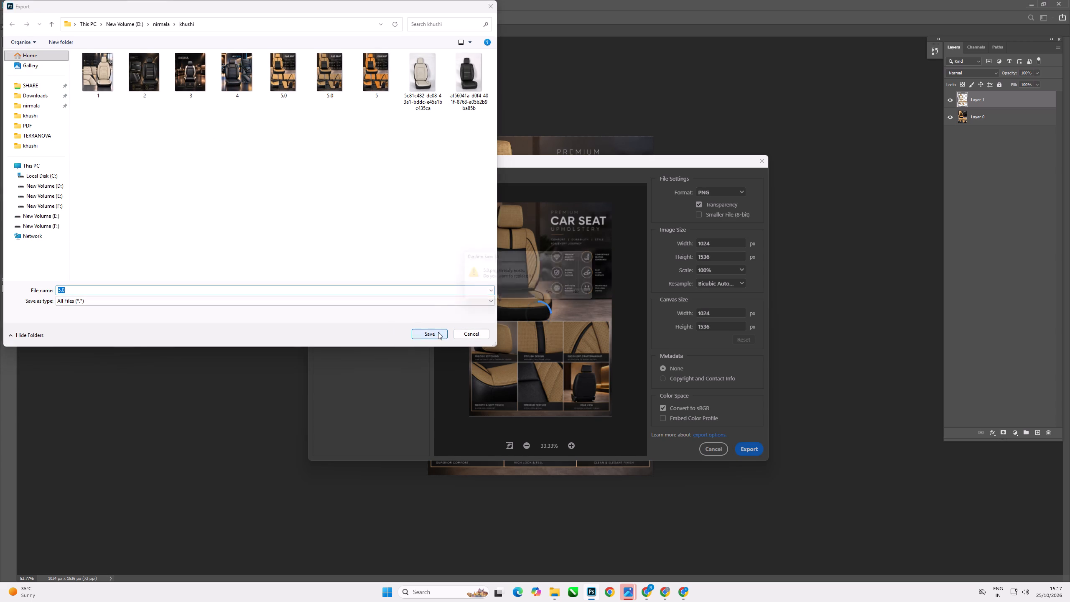
pyautogui.click(173, 292)
pyautogui.click(117, 286)
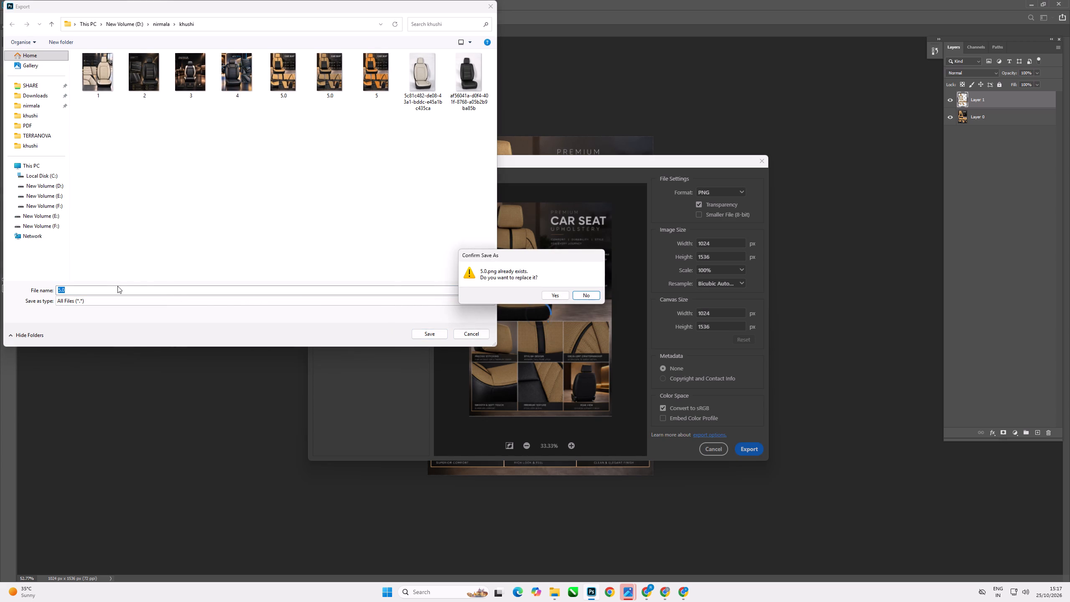
pyautogui.click(587, 296)
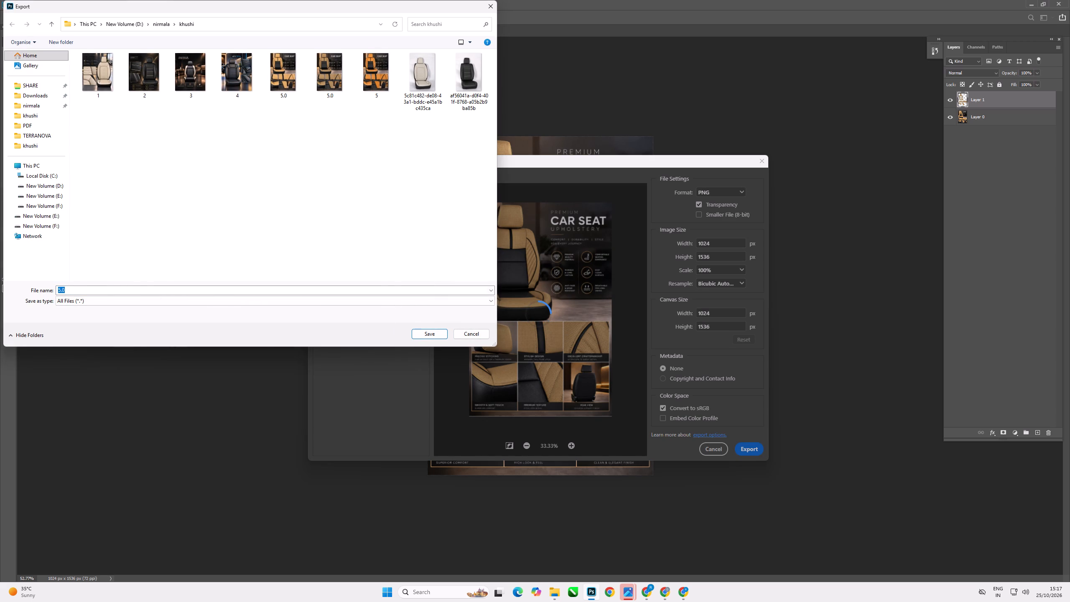
pyautogui.click(72, 286)
pyautogui.click(72, 291)
pyautogui.press('space')
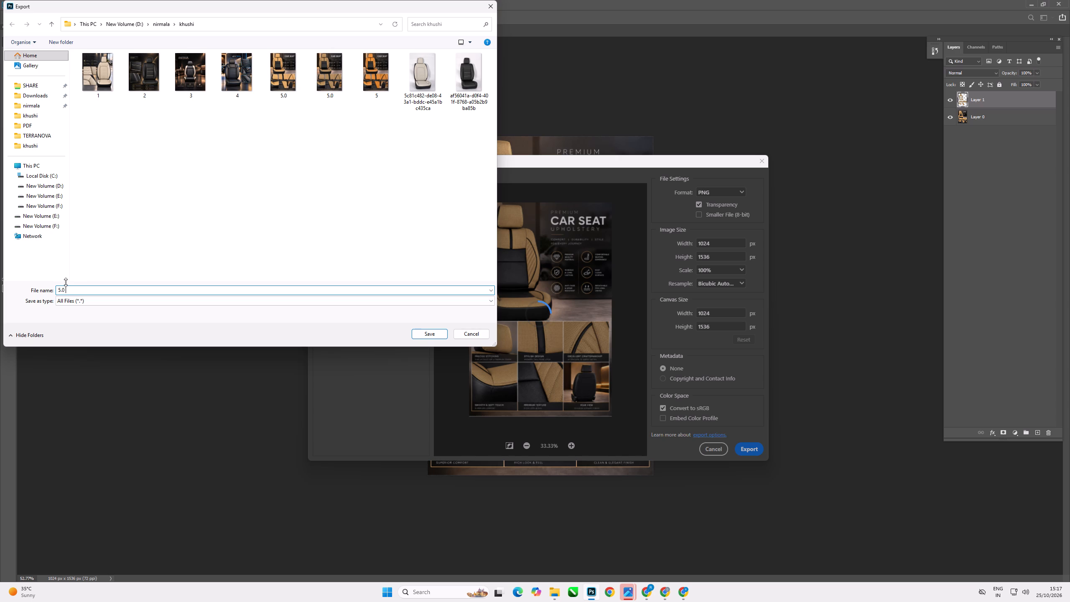
pyautogui.write('jpg')
pyautogui.press('Return')
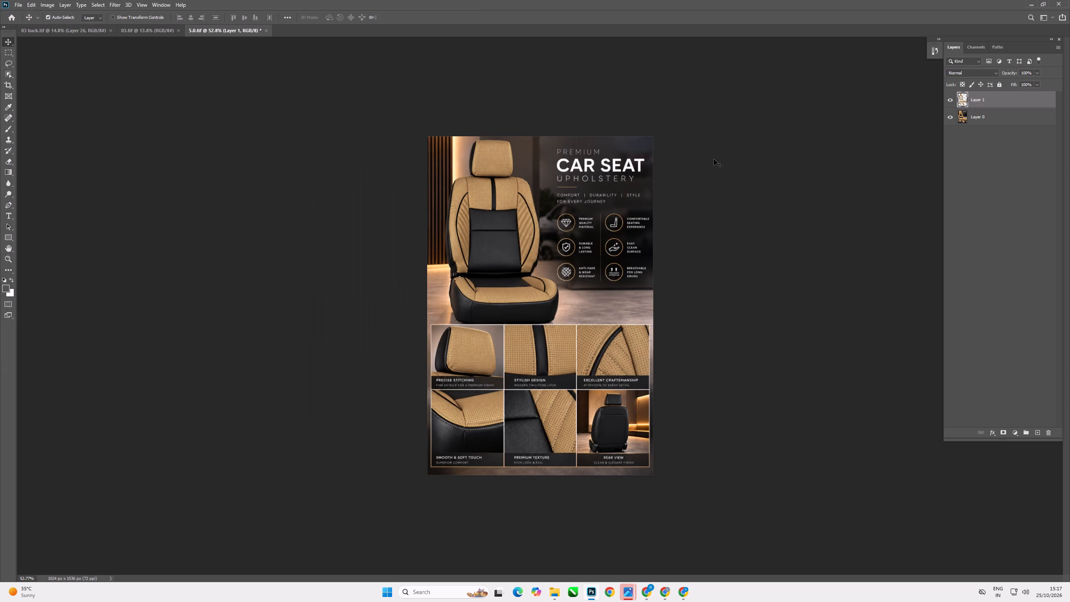
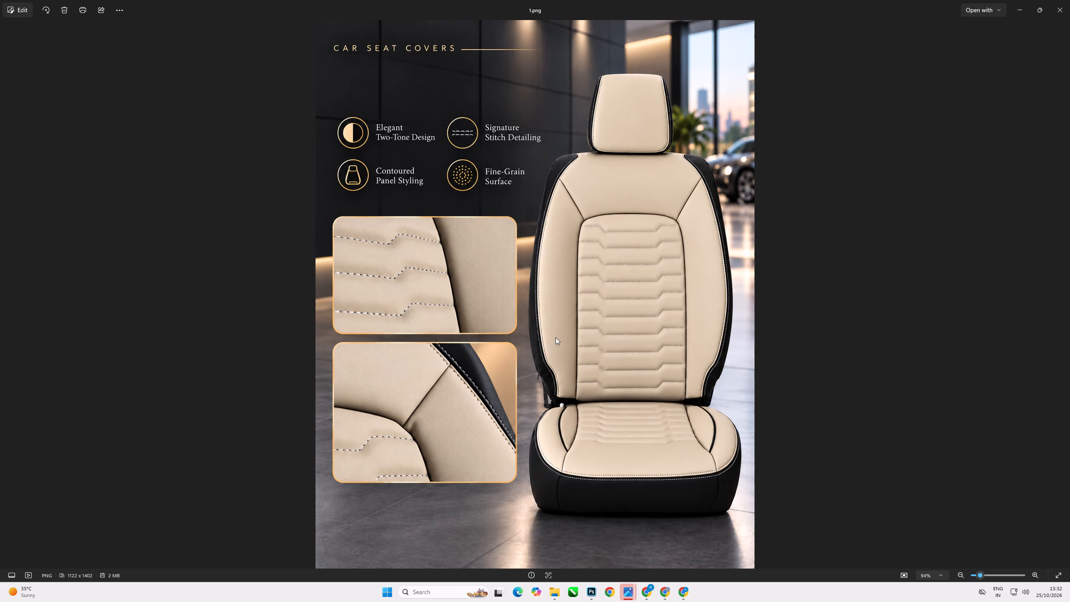
pyautogui.click(1069, 6)
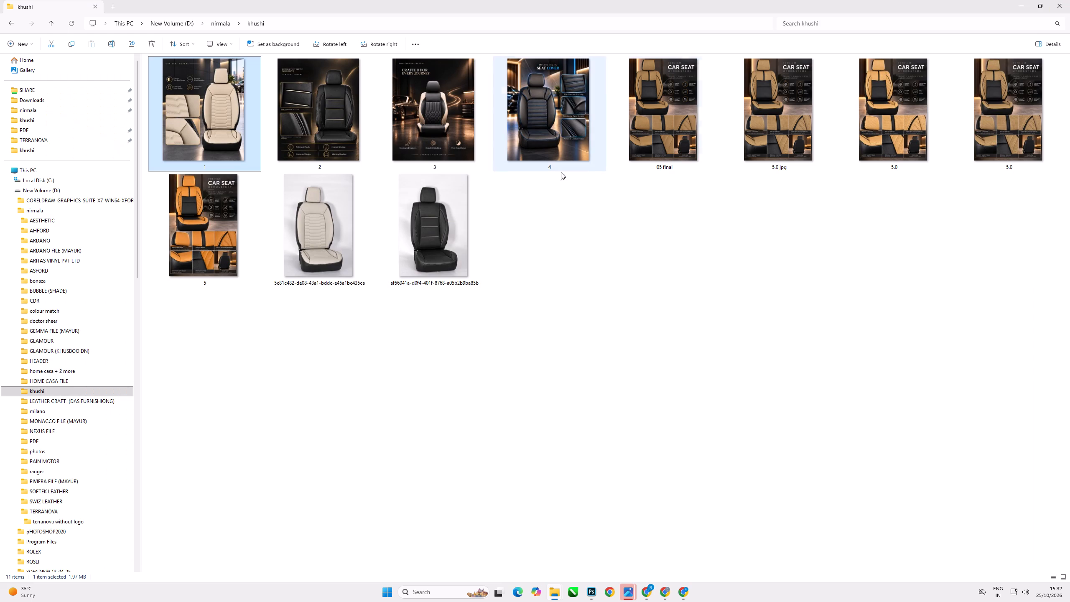
# Open poster 1 from the khushi folder in Adobe Photoshop 2020 and unlock its background layer.
pyautogui.click(227, 150)
pyautogui.rightClick(227, 149)
pyautogui.click(273, 194)
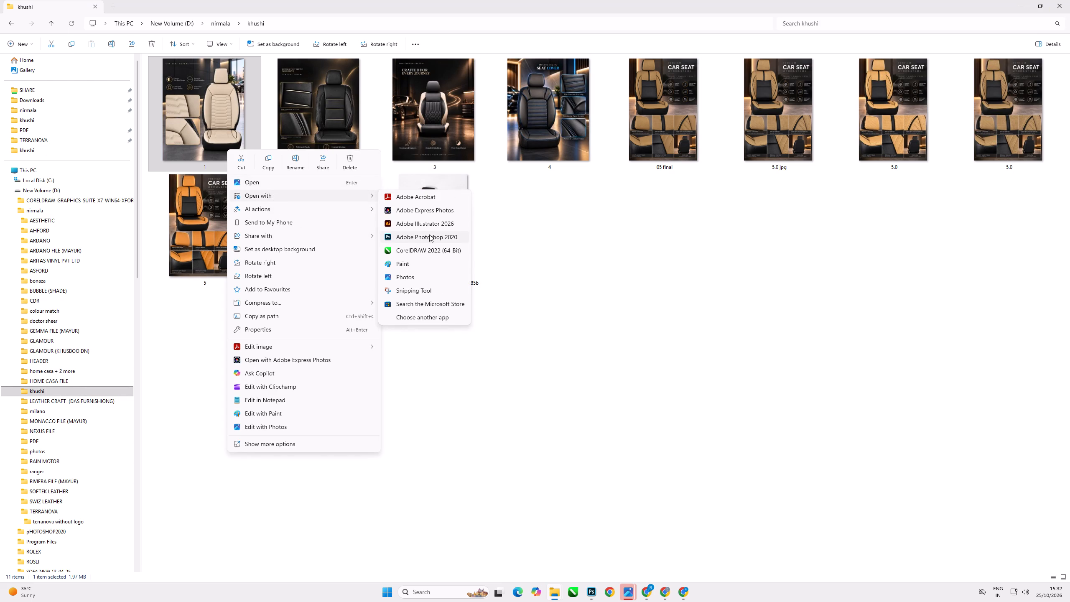
pyautogui.click(429, 235)
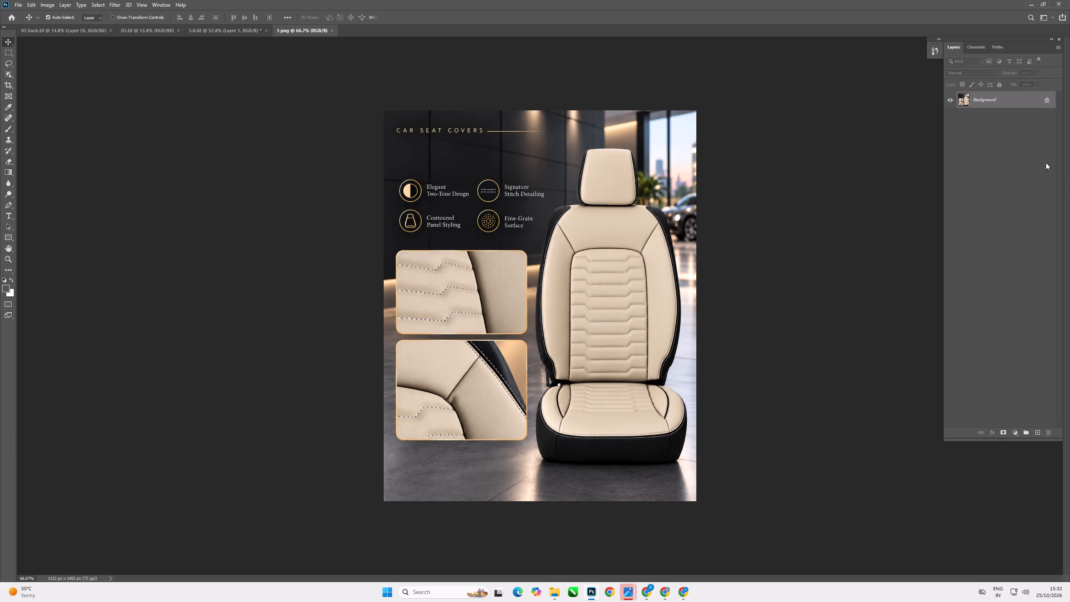
pyautogui.click(1050, 99)
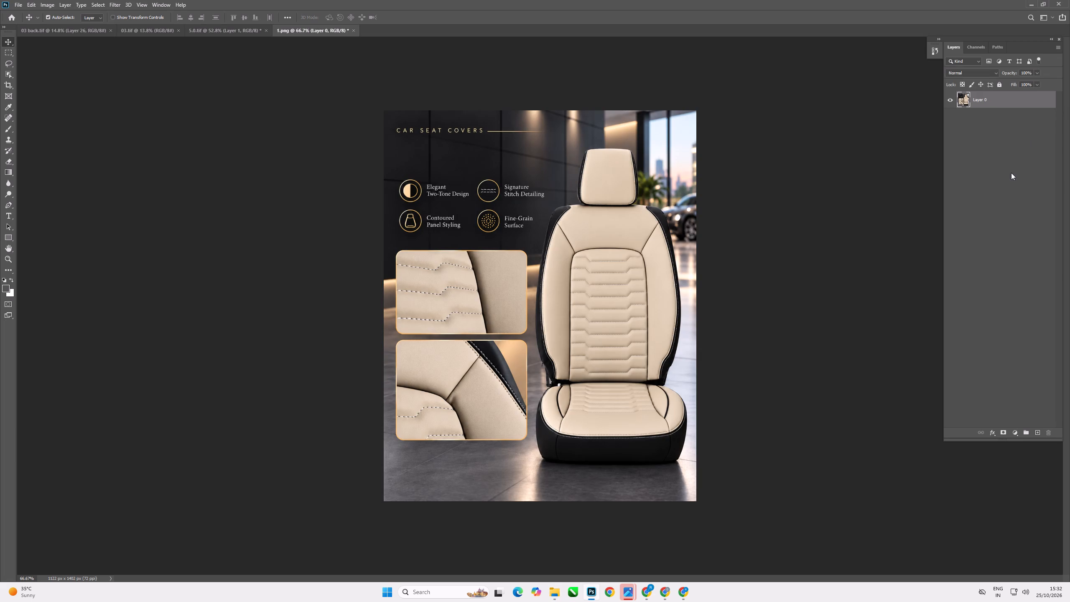
# In the Camera Raw filter, lower the poster's exposure to -0.55 and set temperature to +6 and tint to -12.
pyautogui.hotkey('ctrl', 'shift', 'a')
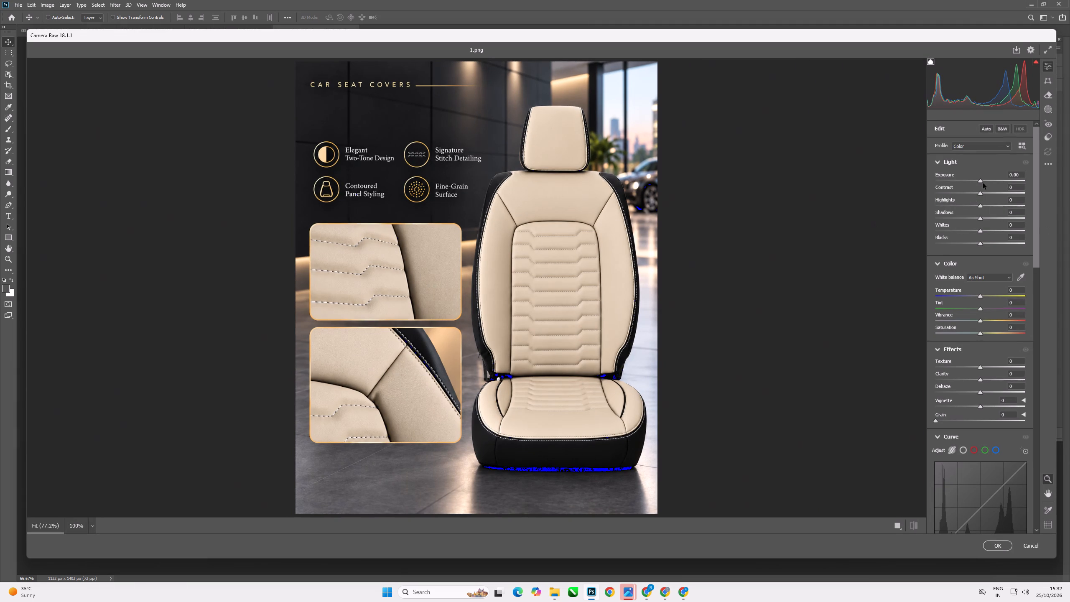
pyautogui.moveTo(981, 181); pyautogui.dragTo(976, 184)
pyautogui.scroll(6, 639, 279)
pyautogui.scroll(6, 578, 312)
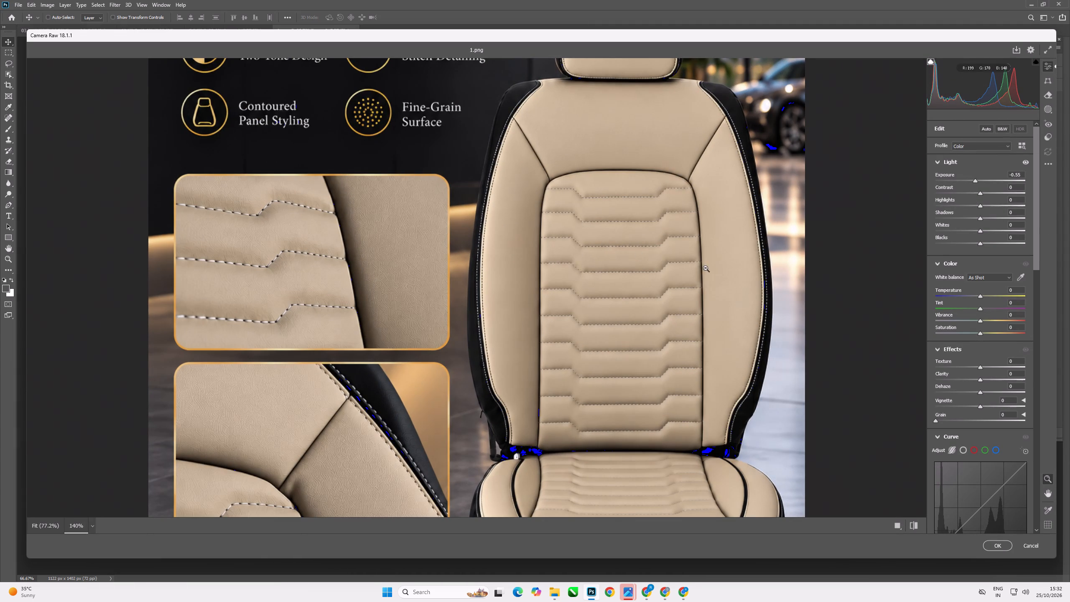
pyautogui.click(982, 296)
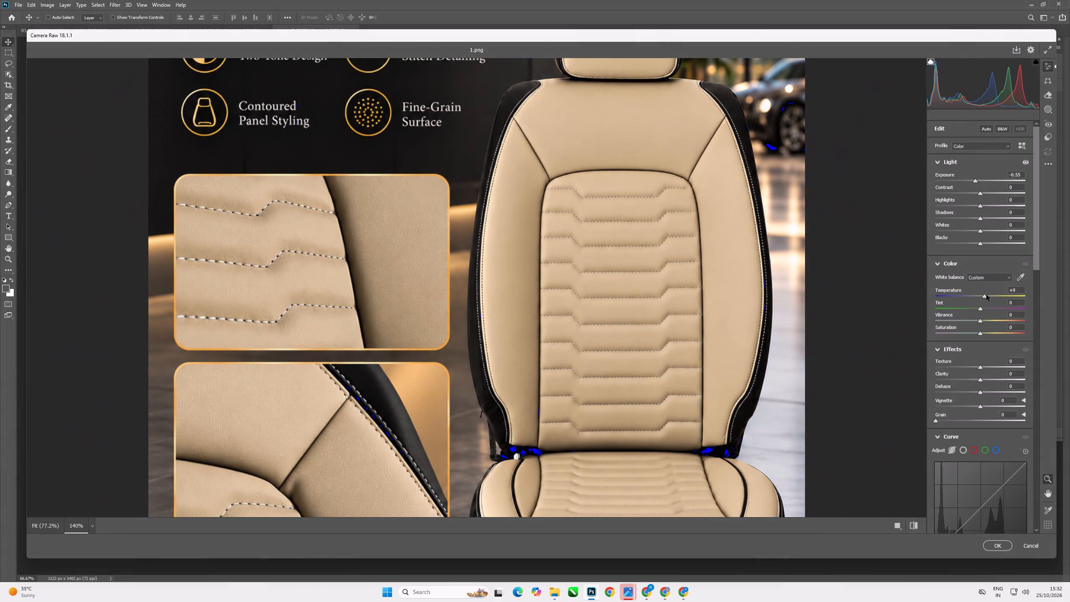
pyautogui.moveTo(982, 307); pyautogui.dragTo(980, 308)
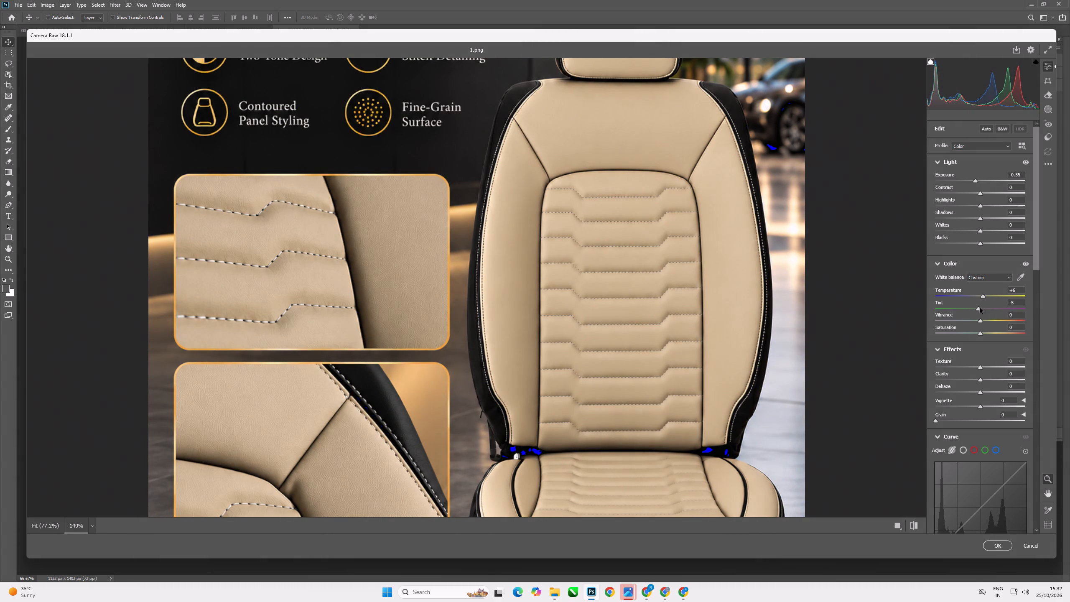
pyautogui.moveTo(980, 308); pyautogui.dragTo(977, 309)
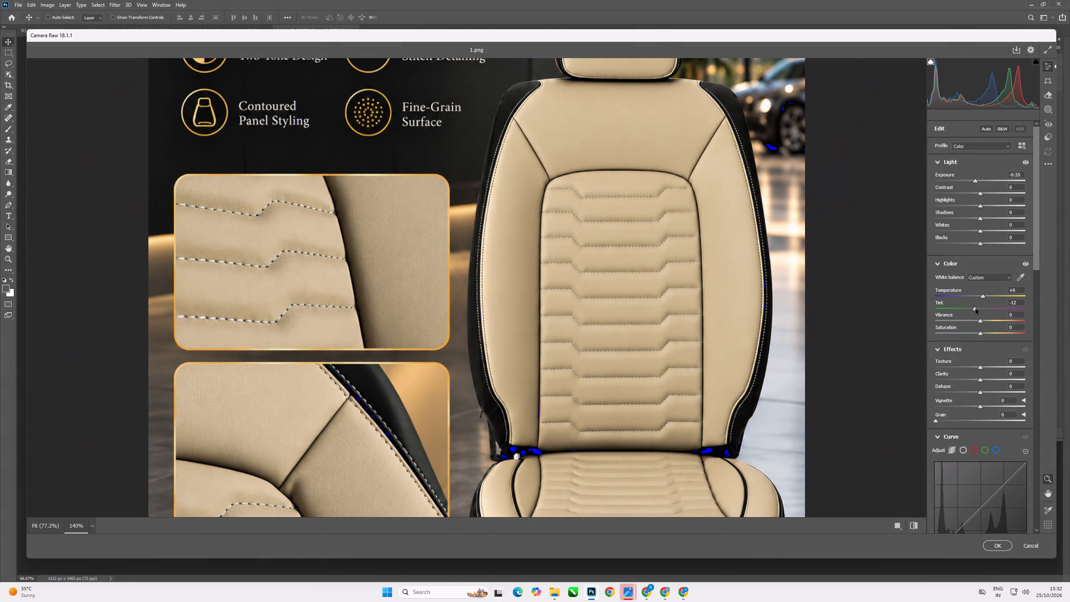
# Judge the beige upholstery up close and refine the Camera Raw tint to -16.
pyautogui.scroll(-13, 751, 339)
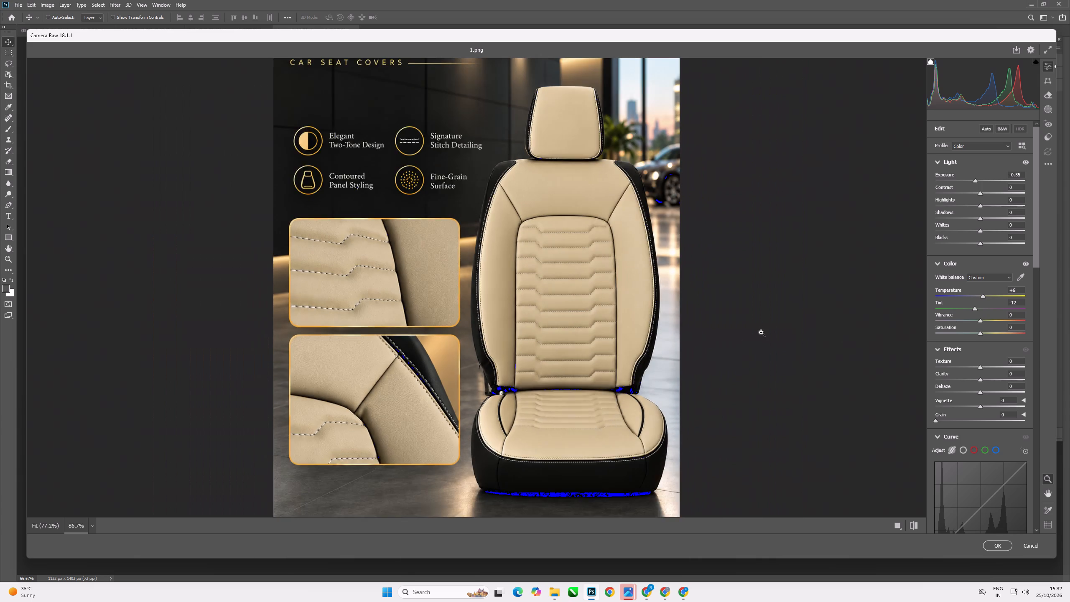
pyautogui.scroll(-8, 761, 332)
pyautogui.scroll(12, 590, 315)
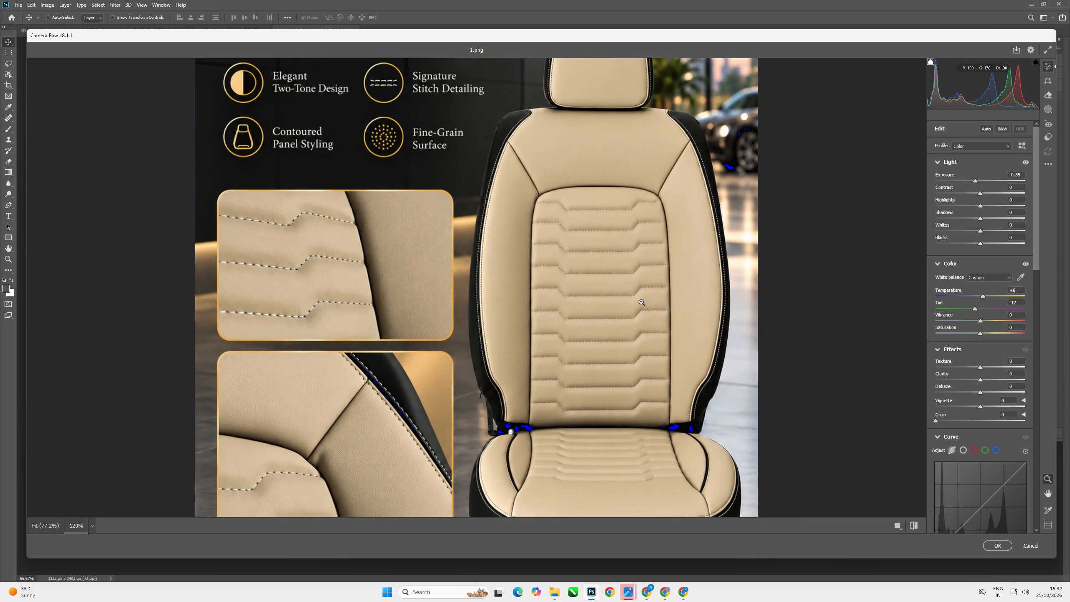
pyautogui.scroll(6, 646, 301)
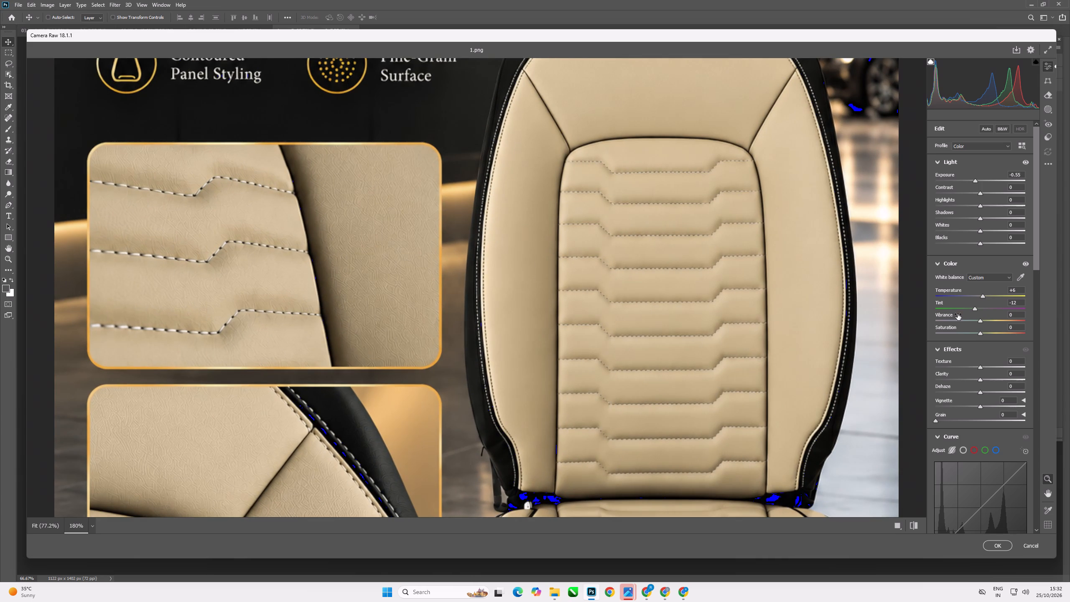
pyautogui.moveTo(978, 308); pyautogui.dragTo(961, 309)
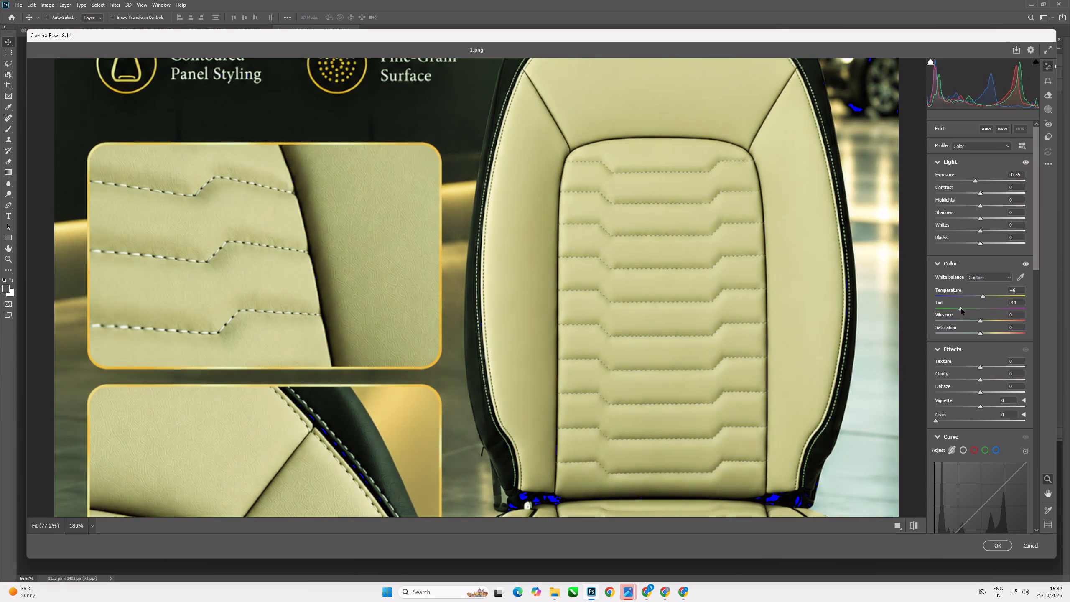
pyautogui.moveTo(961, 309); pyautogui.dragTo(972, 309)
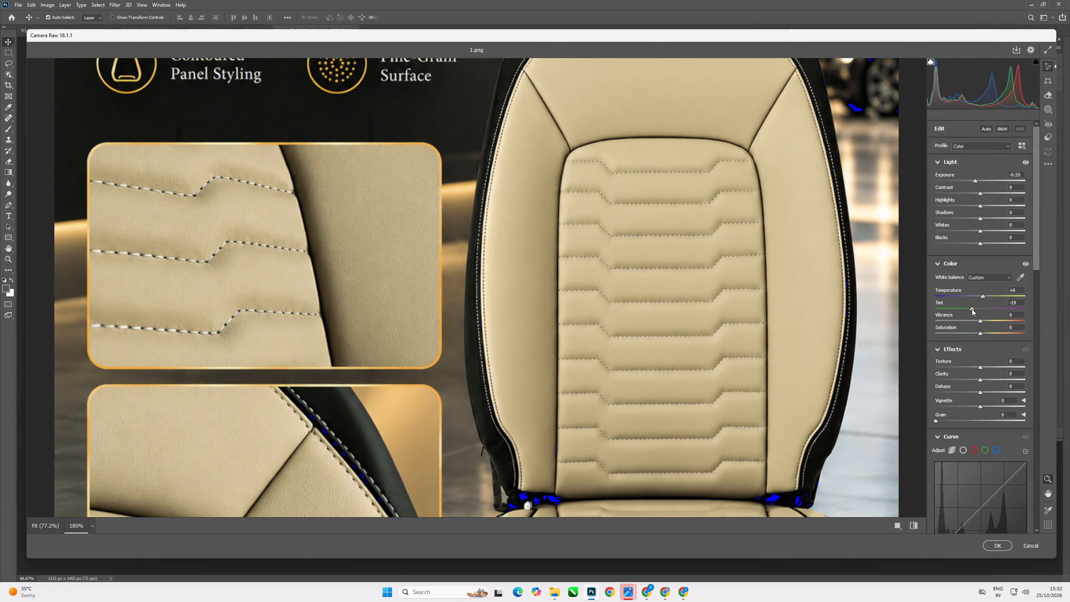
pyautogui.moveTo(972, 309); pyautogui.dragTo(973, 309)
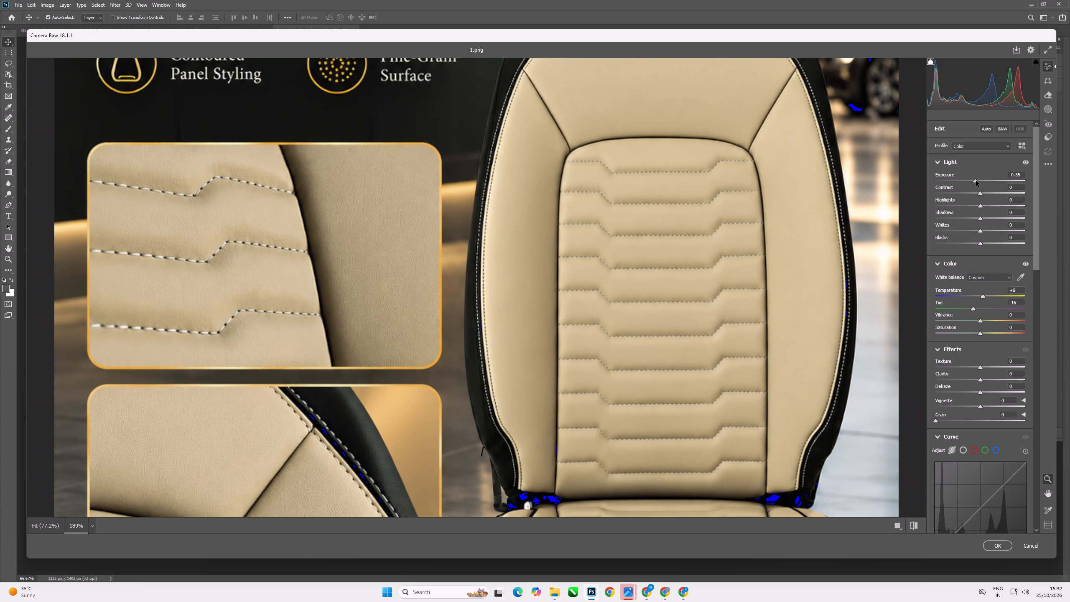
# Lower the exposure to -1.05 and the vibrance to -21, and apply the Camera Raw correction.
pyautogui.moveTo(976, 181); pyautogui.dragTo(971, 180)
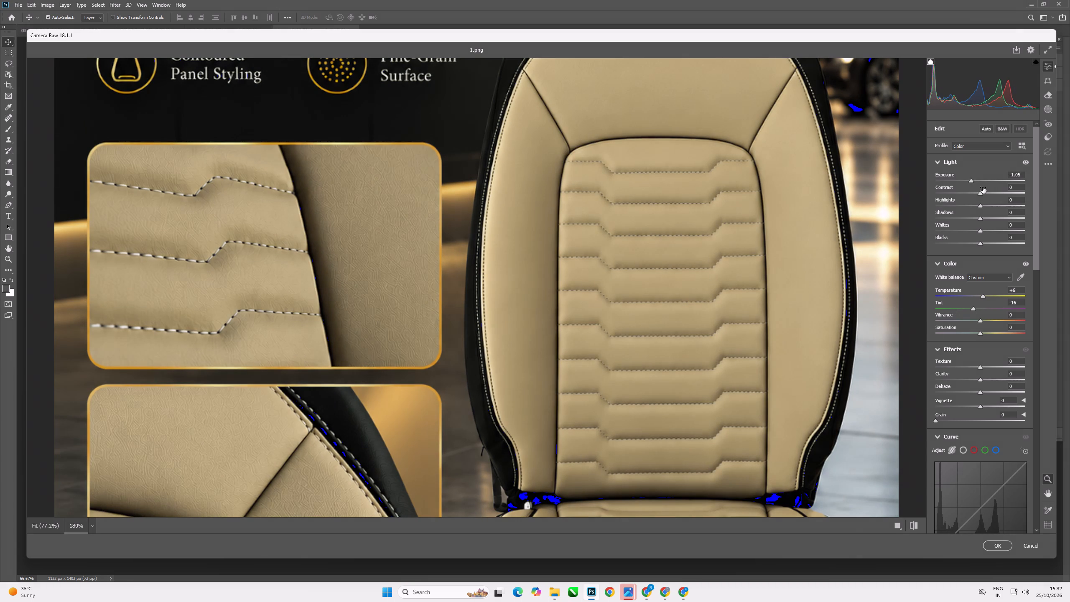
pyautogui.moveTo(981, 319); pyautogui.dragTo(966, 319)
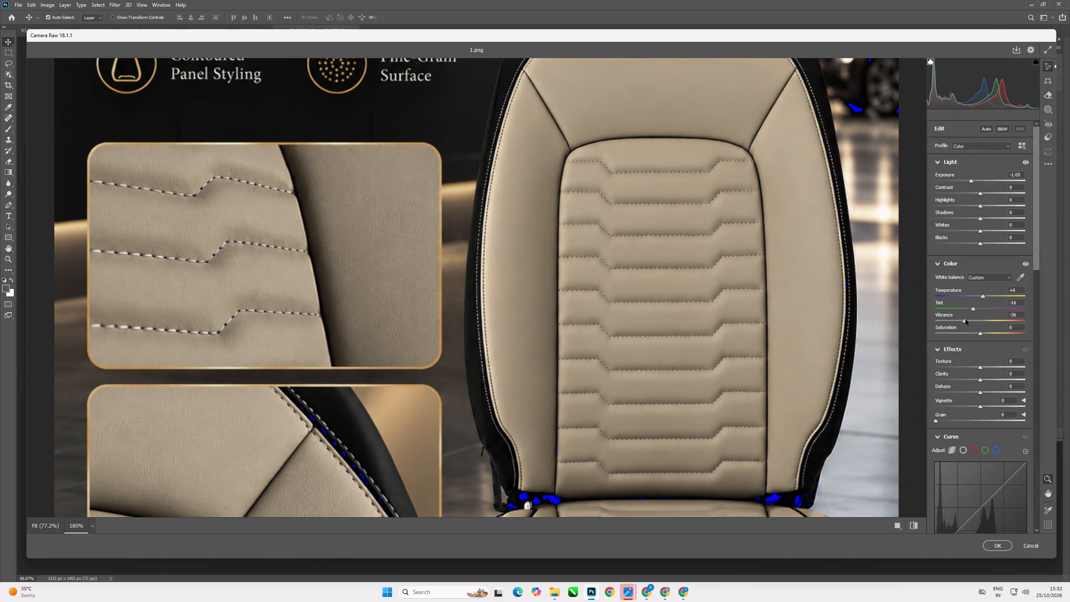
pyautogui.moveTo(966, 319); pyautogui.dragTo(972, 319)
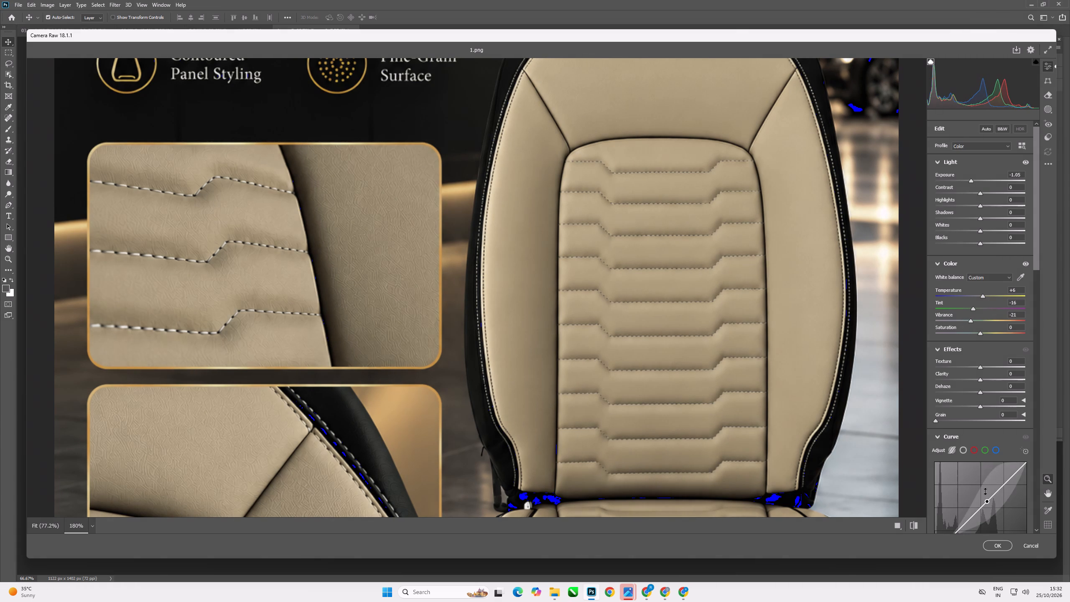
pyautogui.click(1006, 543)
# Examine the corrected poster at several magnifications, checking the upholstery colour on the seat and in the two detail insets.
pyautogui.scroll(6, 608, 289)
pyautogui.scroll(4, 570, 358)
pyautogui.scroll(-11, 525, 347)
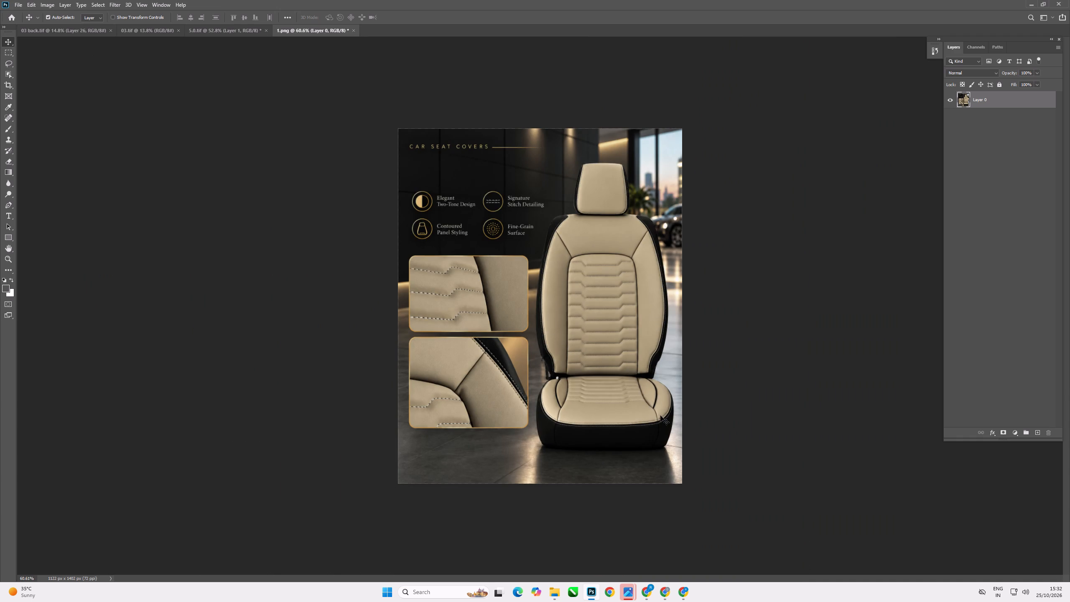
pyautogui.scroll(7, 634, 308)
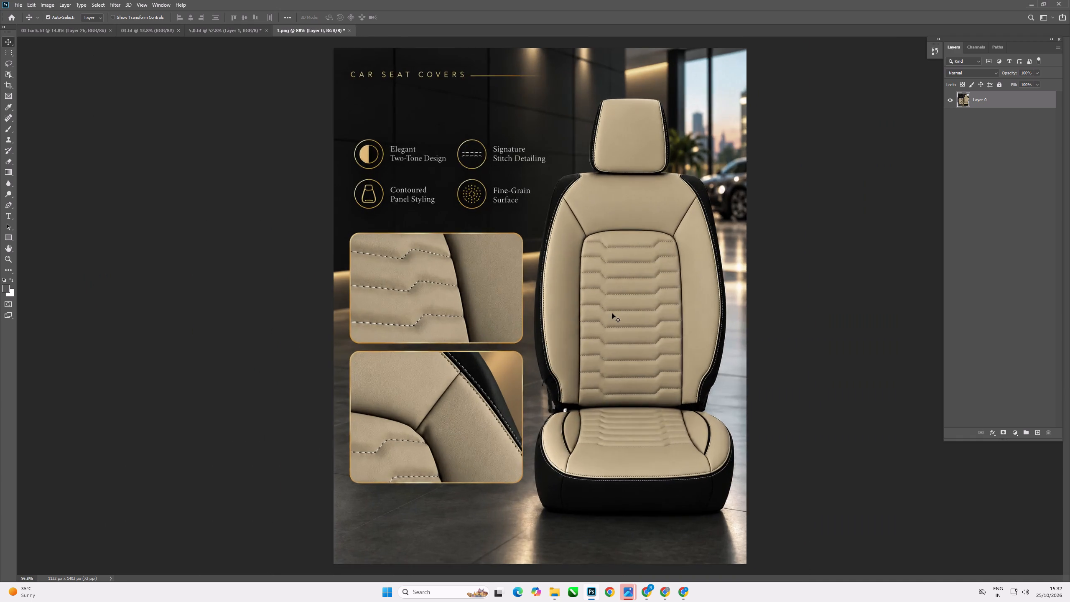
pyautogui.scroll(5, 612, 313)
pyautogui.scroll(-9, 617, 360)
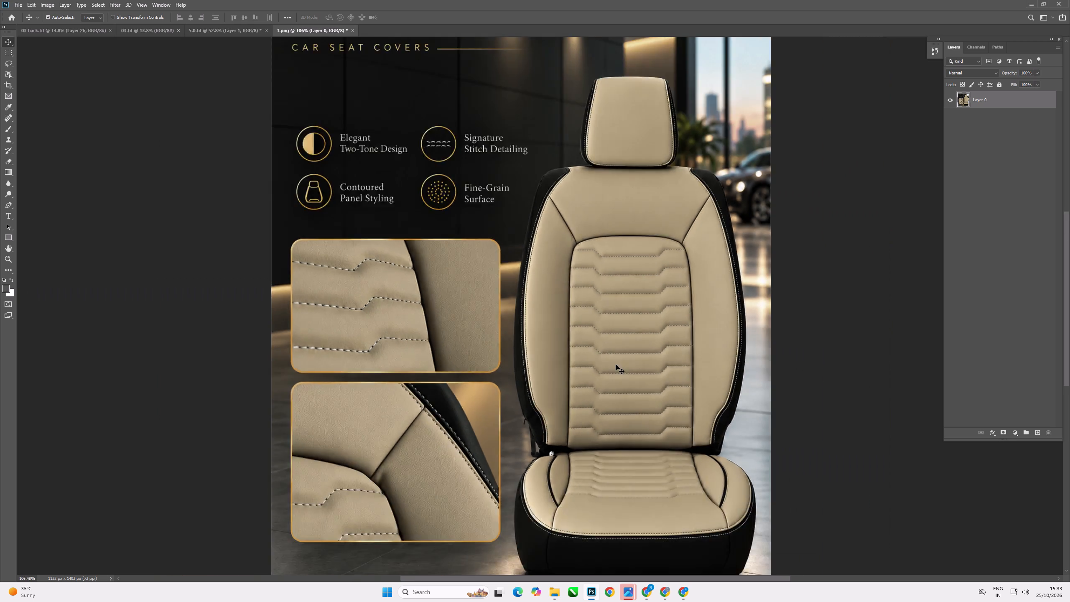
pyautogui.scroll(-3, 616, 365)
pyautogui.scroll(10, 638, 341)
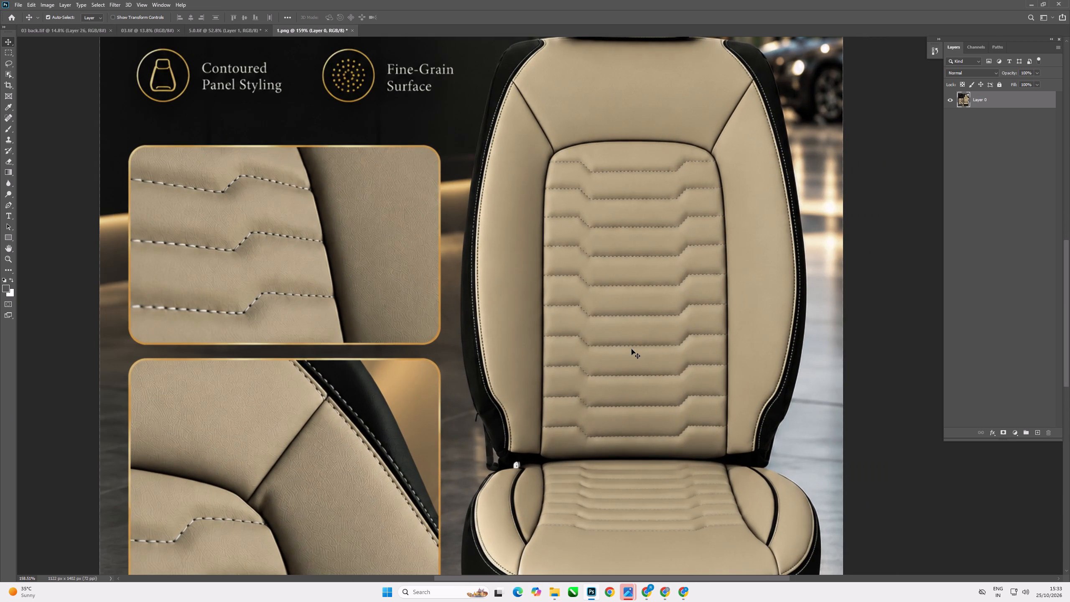
pyautogui.scroll(-5, 636, 350)
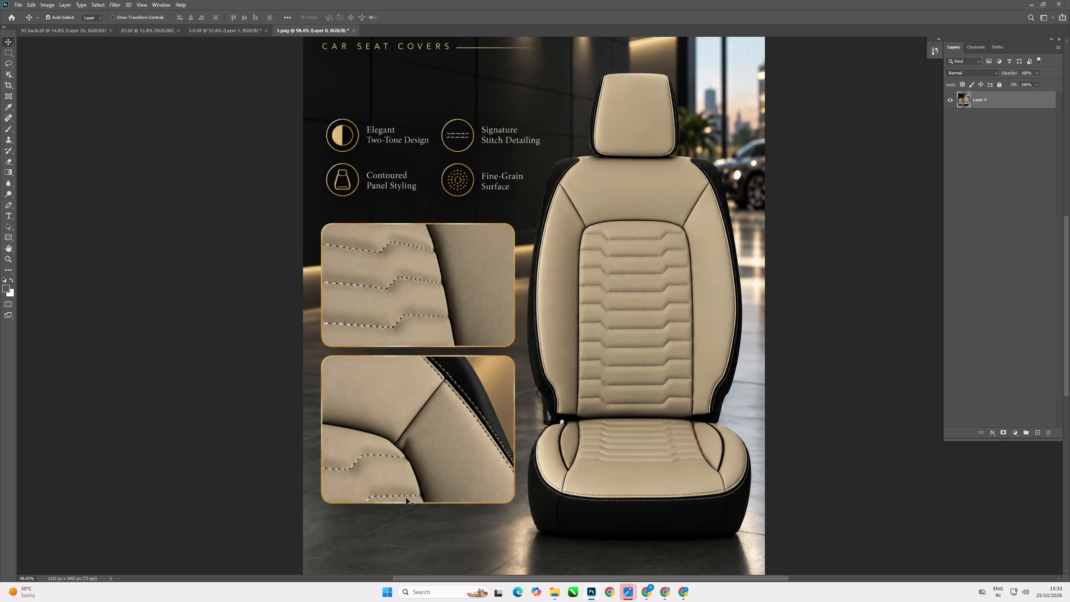
# Save the colour-corrected poster over 1.png and fit the whole poster in view.
pyautogui.hotkey('ctrl', 's')
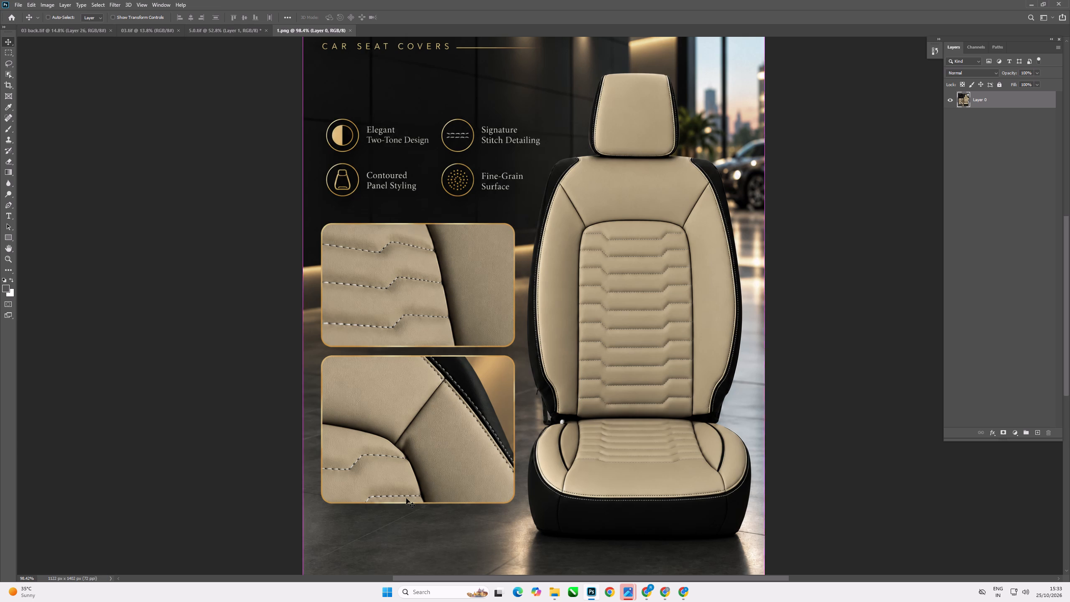
pyautogui.hotkey('ctrl', 's')
pyautogui.hotkey('ctrl', 's')
pyautogui.hotkey('ctrl', 's')
pyautogui.hotkey('ctrl', 's')
pyautogui.hotkey('ctrl', 's')
pyautogui.hotkey('ctrl', '0')
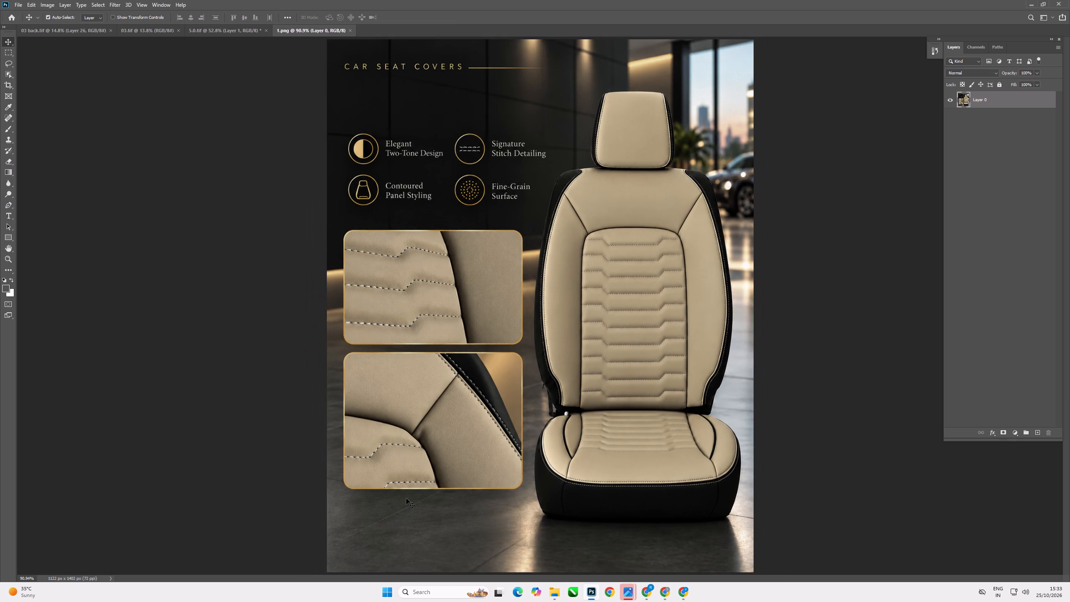
pyautogui.hotkey('ctrl', 's')
# Check the saved poster's colours up close, and view the updated poster 1 from the khushi folder.
pyautogui.scroll(6, 493, 427)
pyautogui.scroll(5, 315, 459)
pyautogui.scroll(-8, 313, 438)
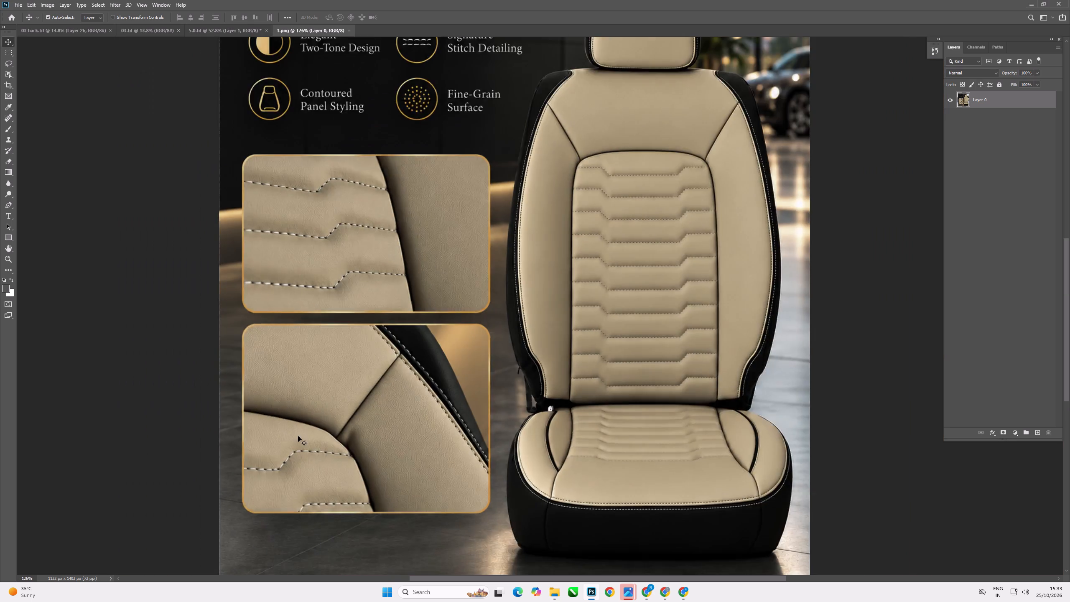
pyautogui.scroll(-8, 298, 436)
pyautogui.click(714, 316)
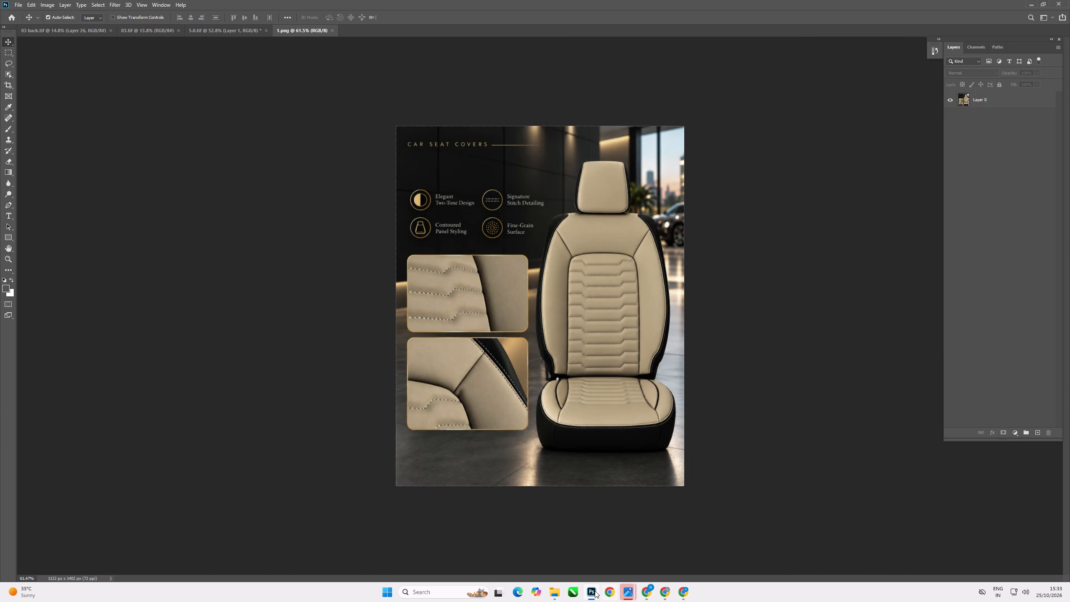
pyautogui.click(550, 591)
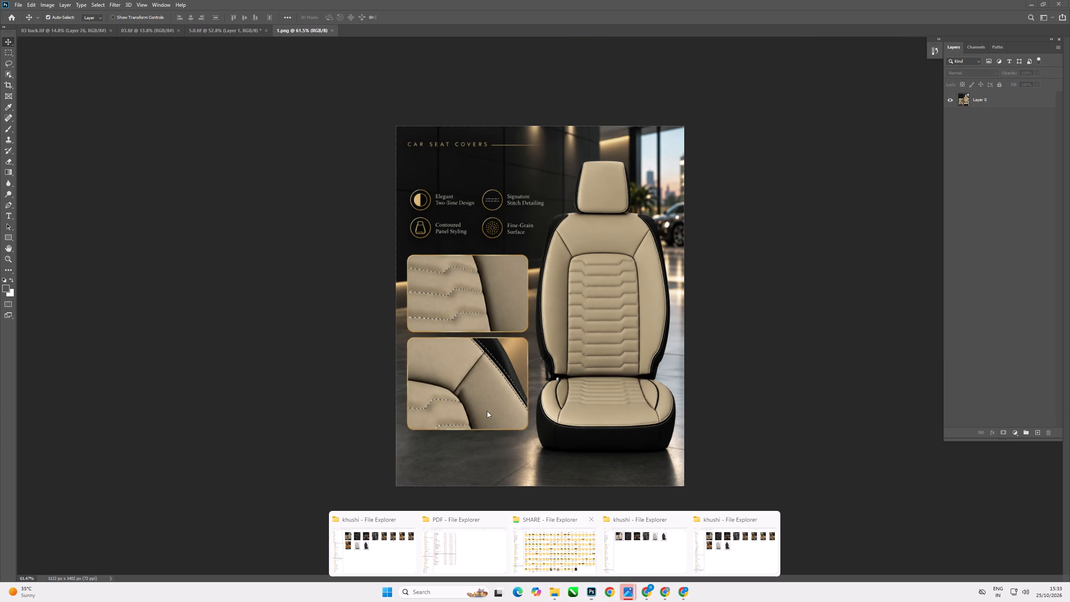
pyautogui.click(387, 563)
pyautogui.doubleClick(229, 131)
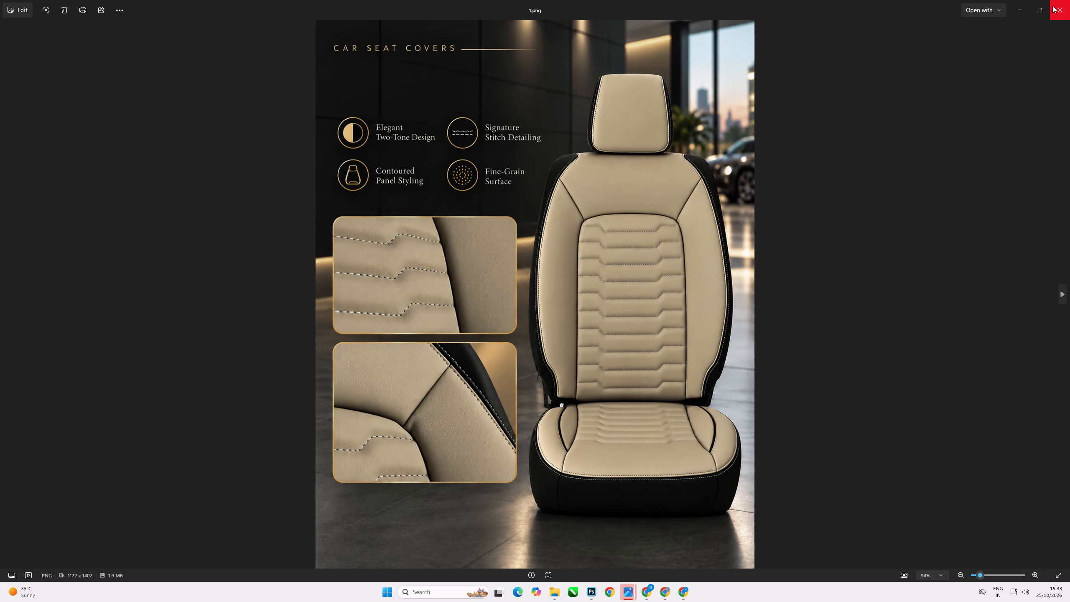
pyautogui.moveTo(1059, 10); pyautogui.dragTo(1060, 5)
# View poster 2, the black seat cover design, from the khushi folder and close it.
pyautogui.doubleClick(312, 95)
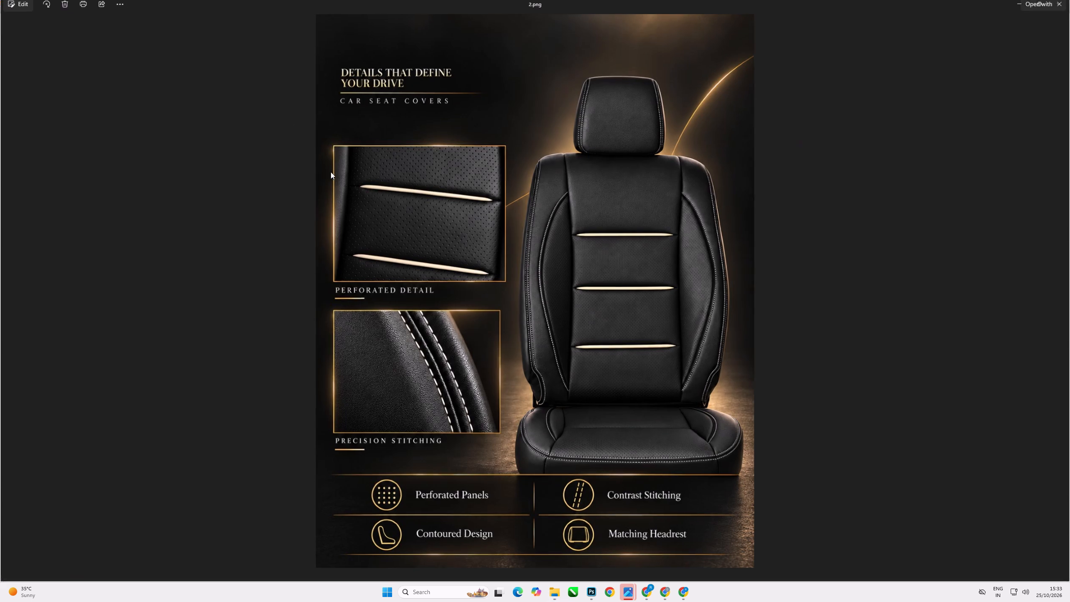
pyautogui.click(1062, 10)
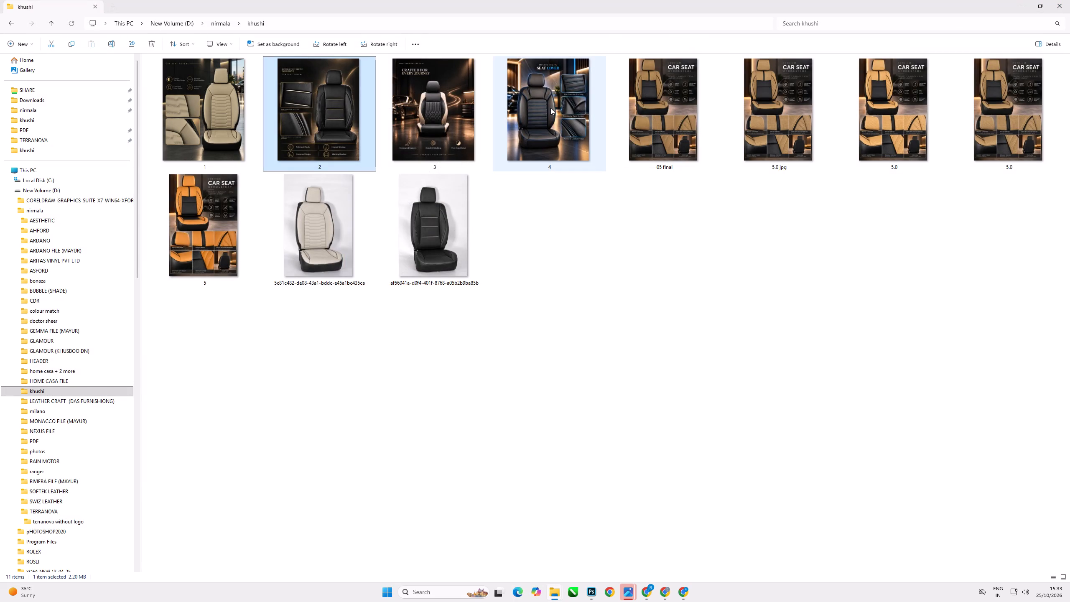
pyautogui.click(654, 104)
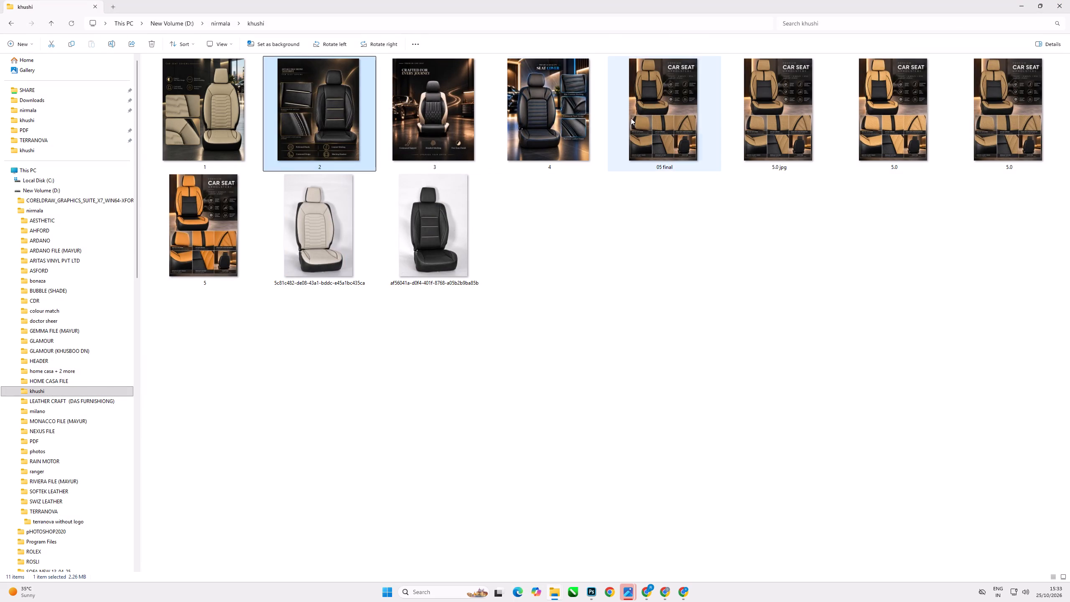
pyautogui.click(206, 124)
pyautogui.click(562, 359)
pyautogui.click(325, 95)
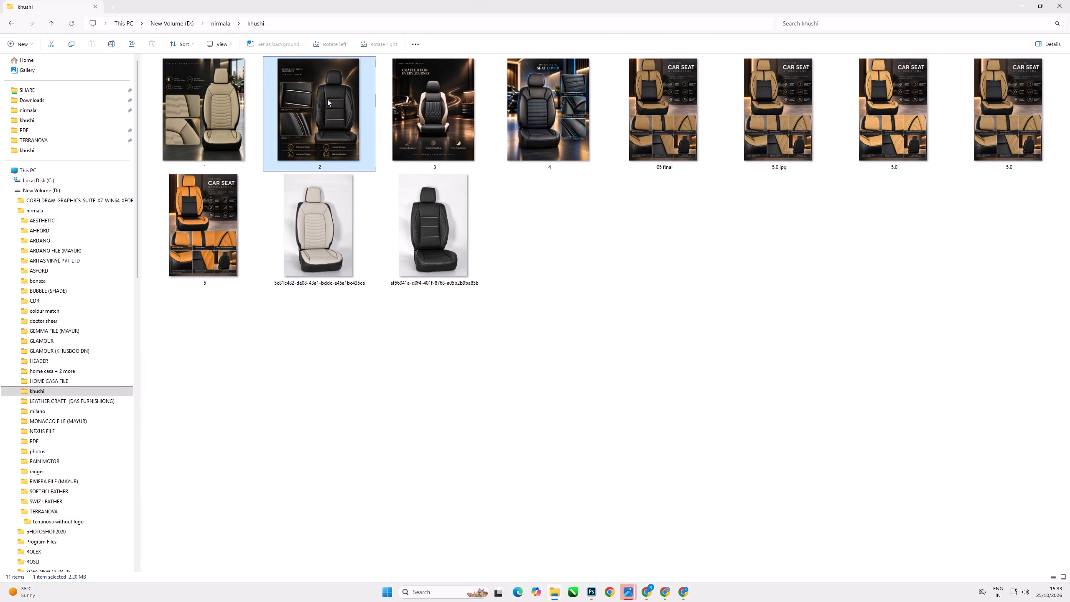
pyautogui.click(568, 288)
# View poster 4, the black seat cover with blue stitching, examine the seat and insets up close, and close it.
pyautogui.doubleClick(548, 105)
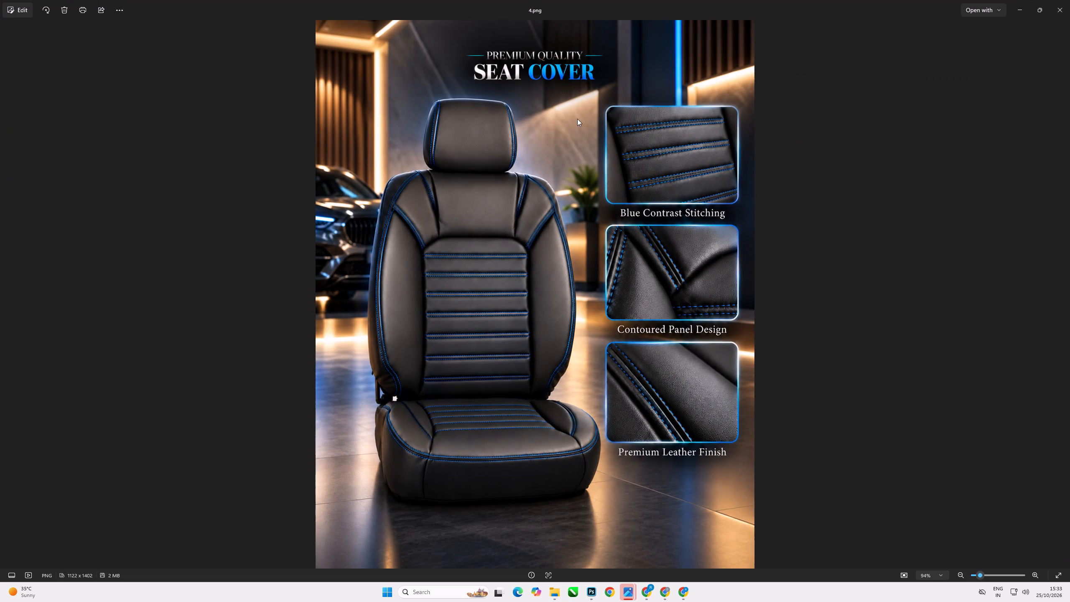
pyautogui.scroll(5, 581, 172)
pyautogui.scroll(5, 528, 263)
pyautogui.scroll(5, 385, 268)
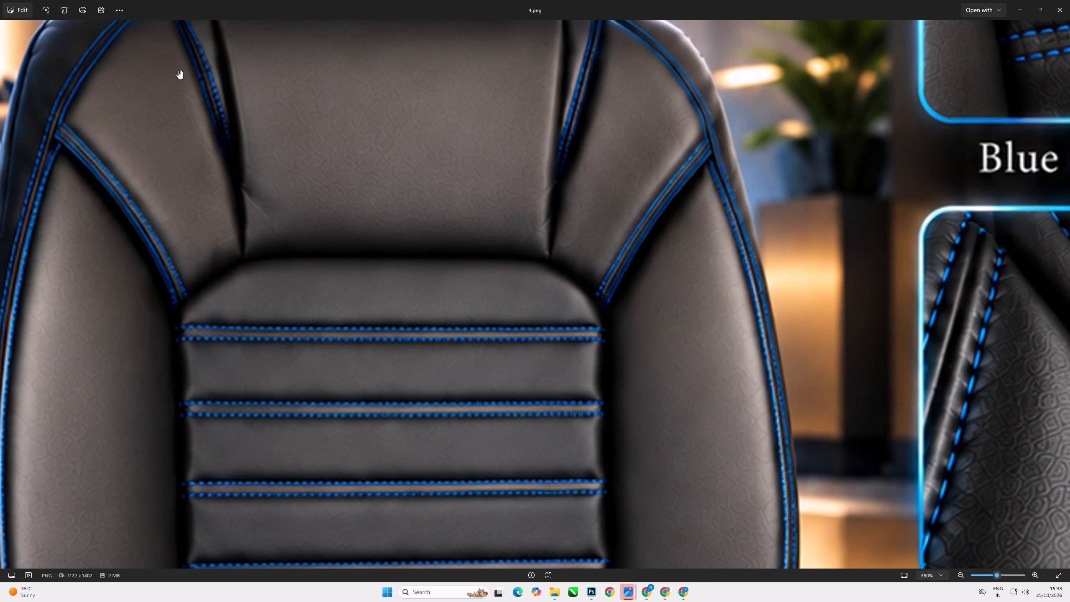
pyautogui.scroll(-20, 352, 388)
pyautogui.scroll(-2, 352, 388)
pyautogui.scroll(2, 694, 278)
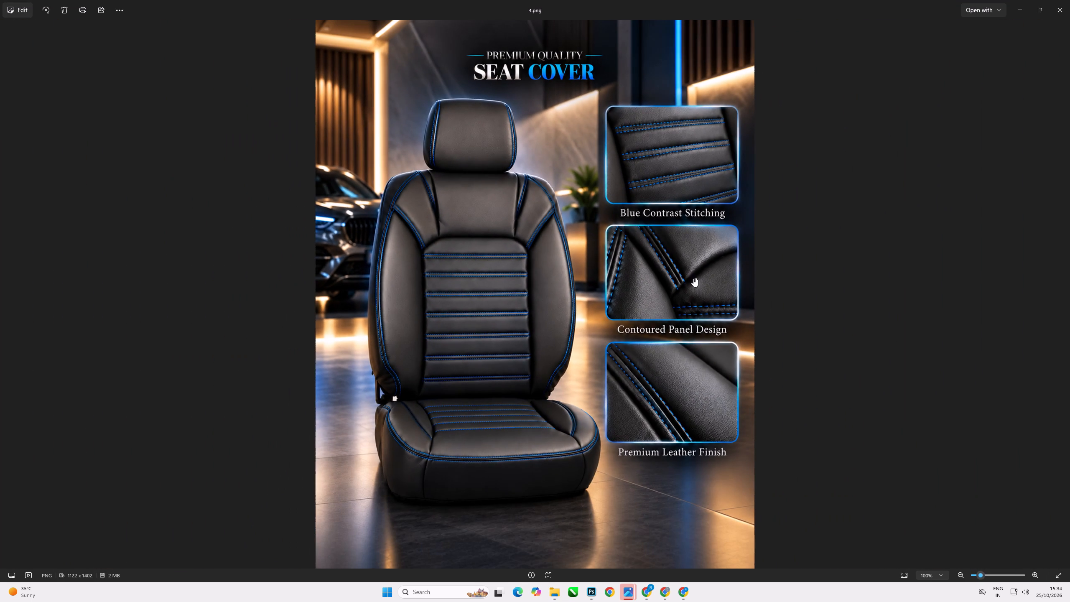
pyautogui.scroll(3, 693, 278)
pyautogui.scroll(5, 483, 234)
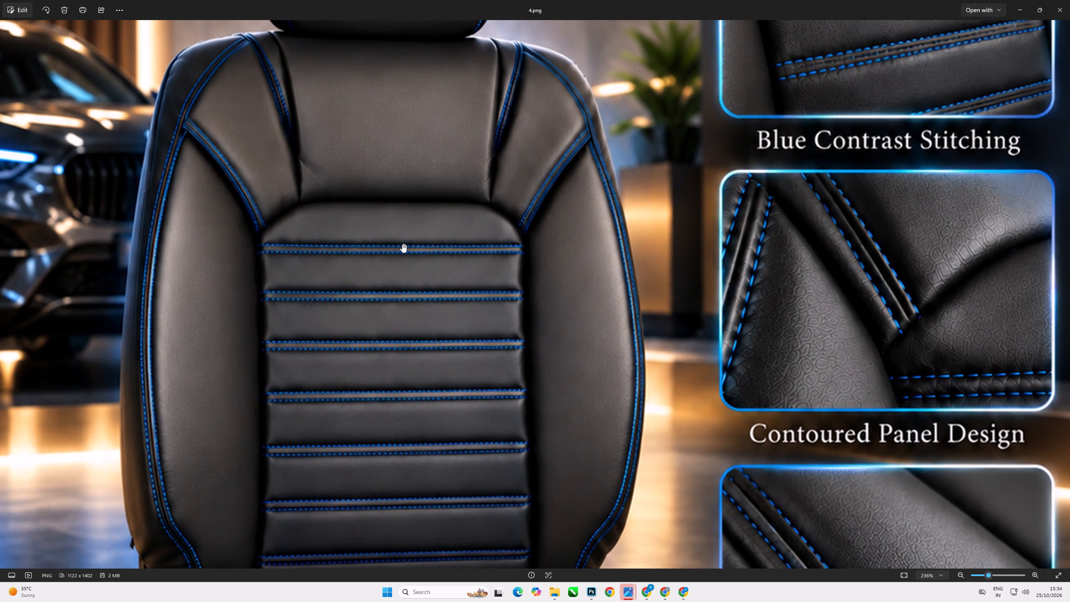
pyautogui.scroll(-12, 400, 247)
pyautogui.scroll(-8, 470, 250)
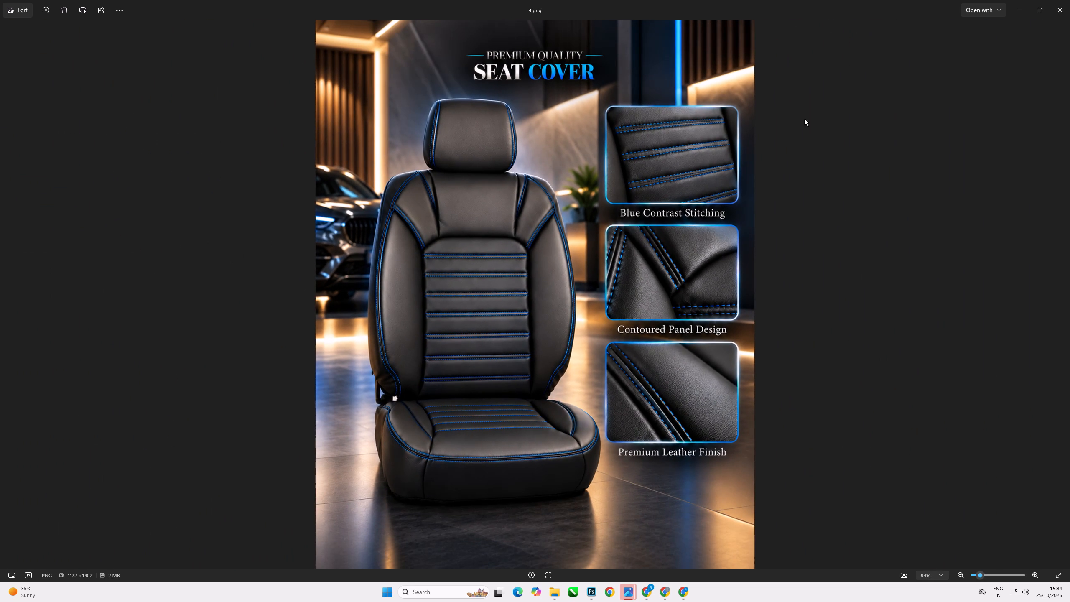
pyautogui.click(1069, 0)
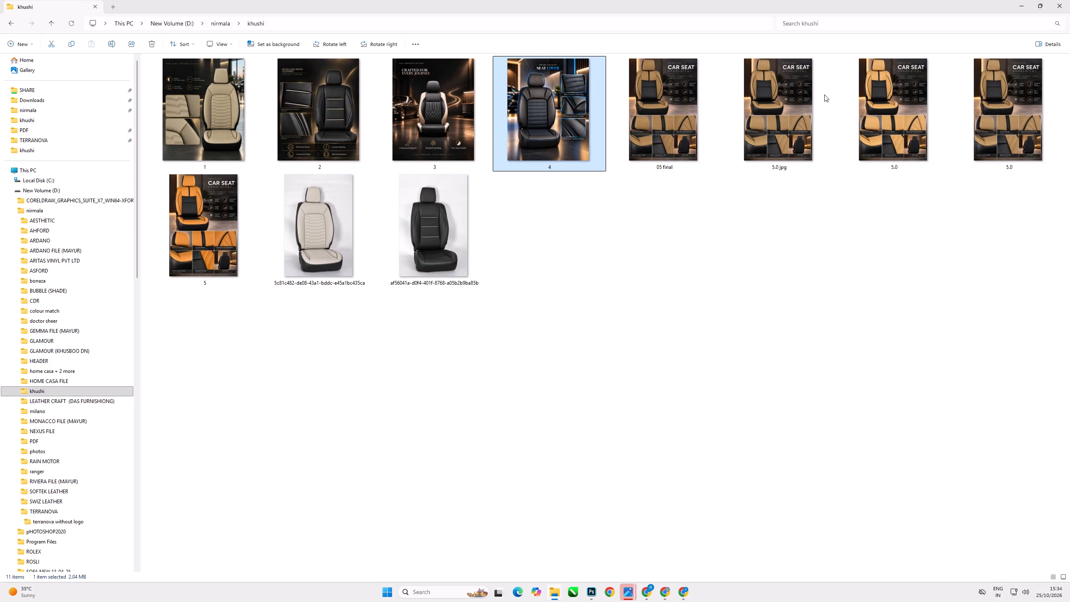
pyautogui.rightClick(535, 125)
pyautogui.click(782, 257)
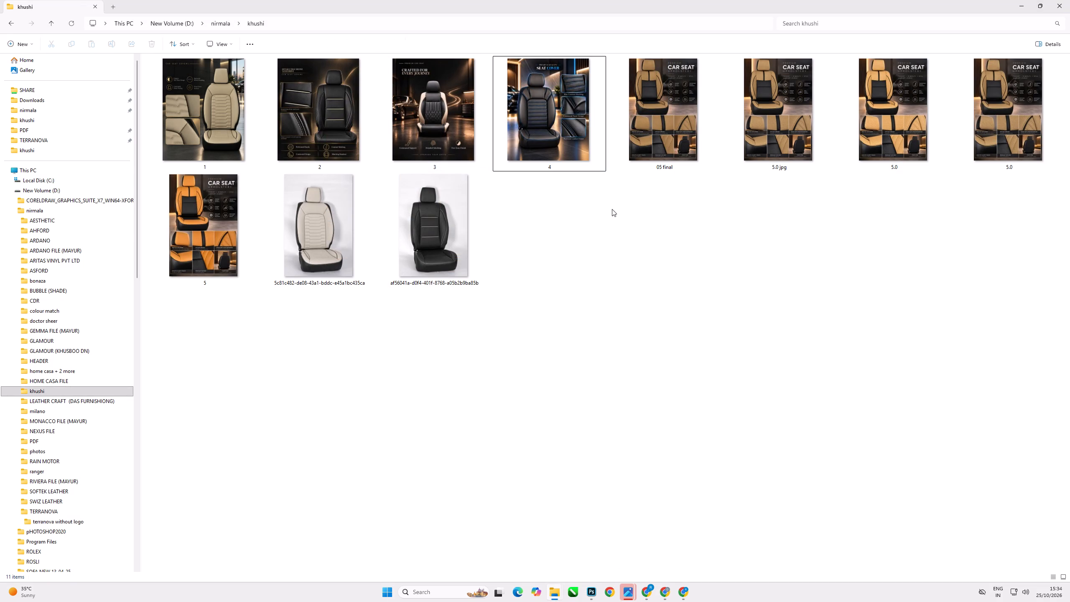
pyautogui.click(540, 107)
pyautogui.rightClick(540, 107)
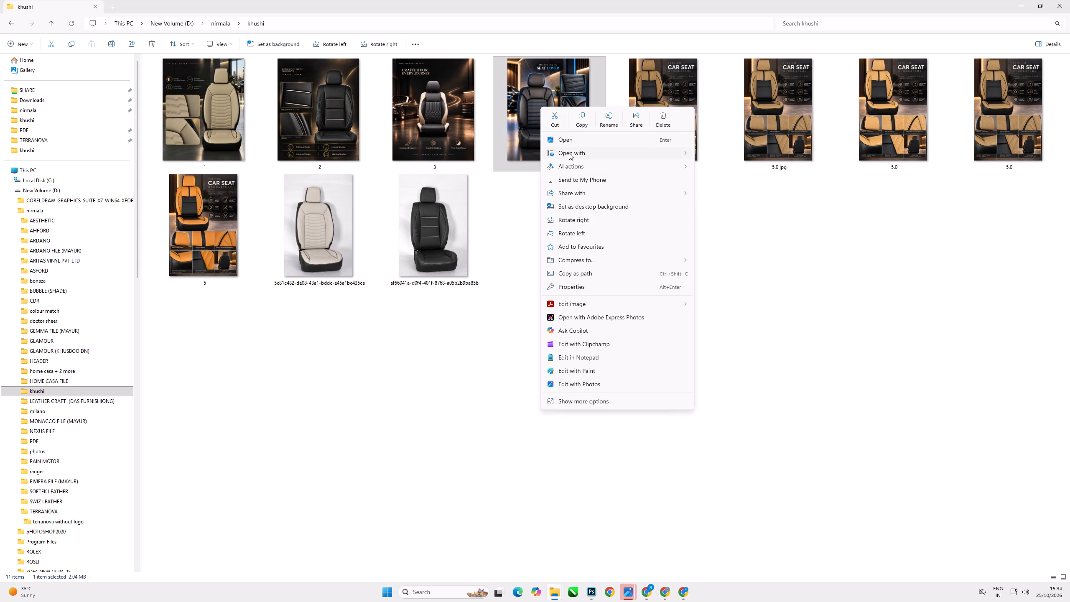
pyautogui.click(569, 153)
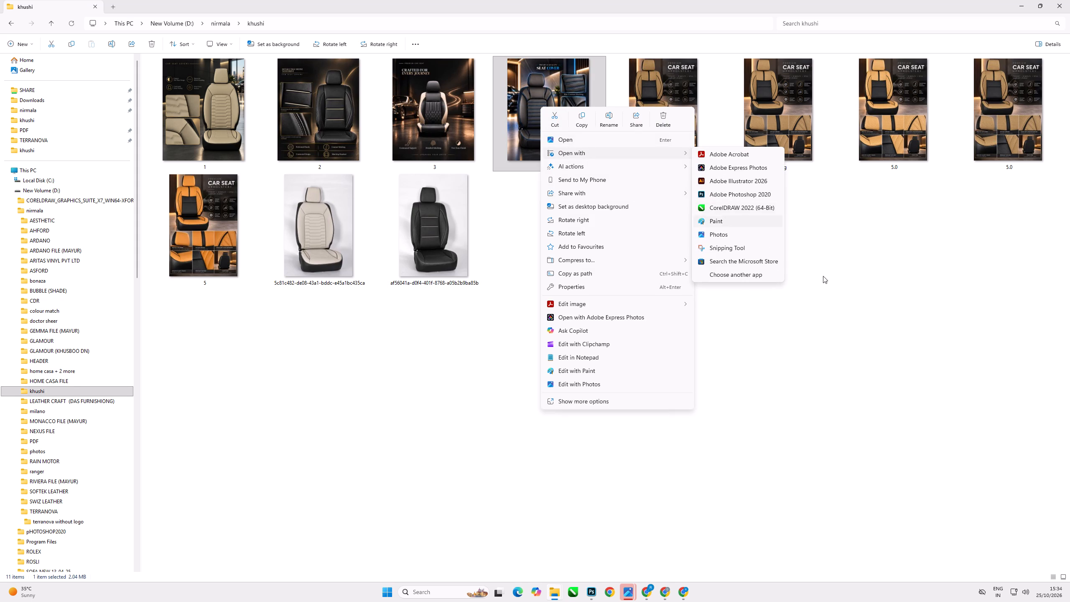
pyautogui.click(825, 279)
# Reopen poster 4 from the khushi folder and check its seat upholstery and detail insets up close.
pyautogui.doubleClick(530, 120)
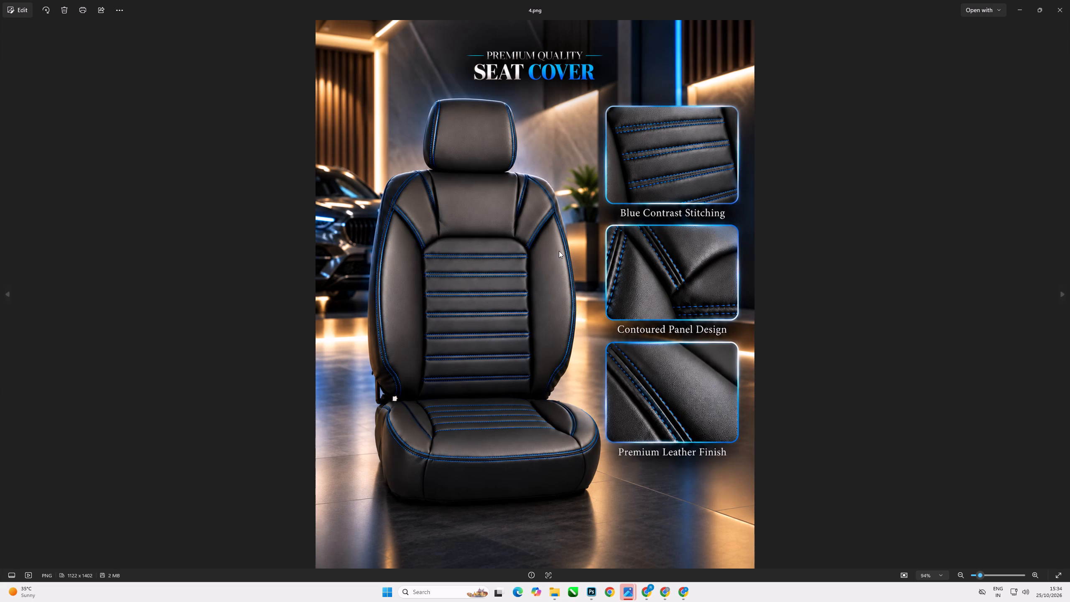
pyautogui.scroll(5, 533, 256)
pyautogui.scroll(5, 489, 339)
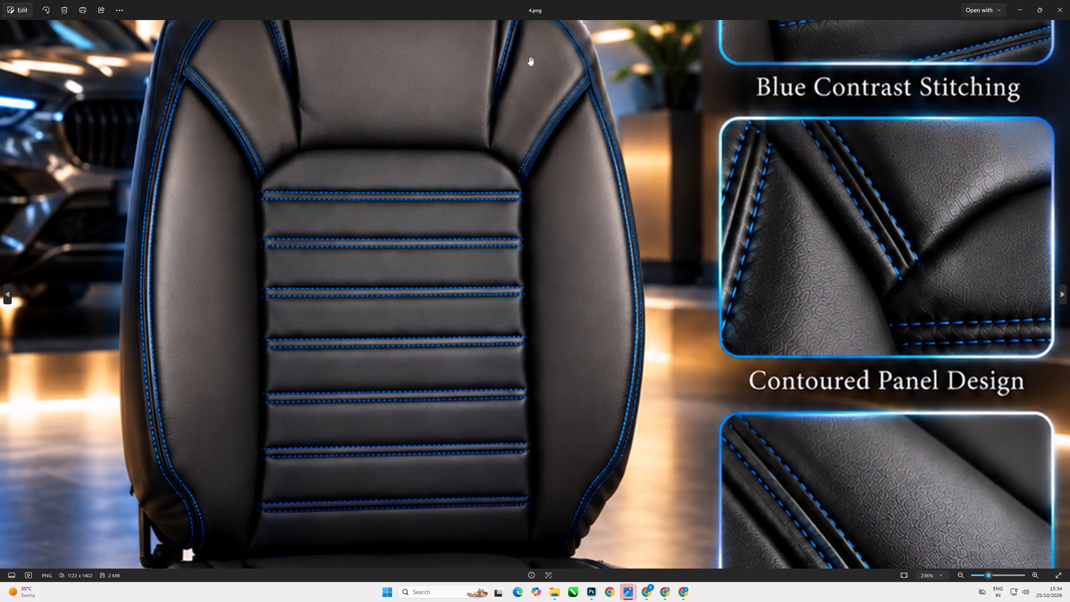
pyautogui.scroll(-20, 466, 125)
pyautogui.scroll(-1, 466, 125)
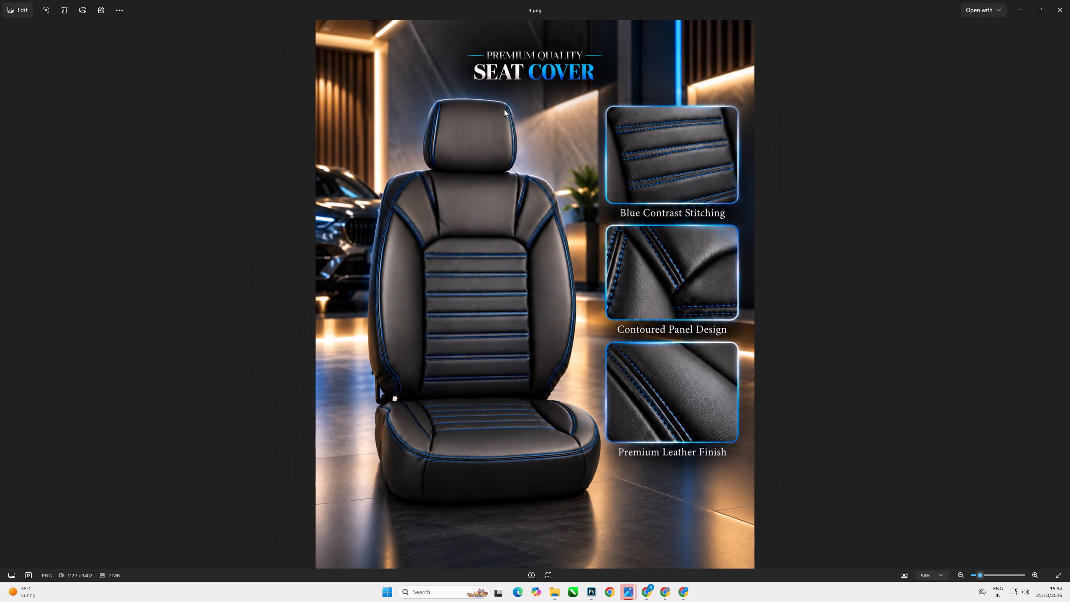
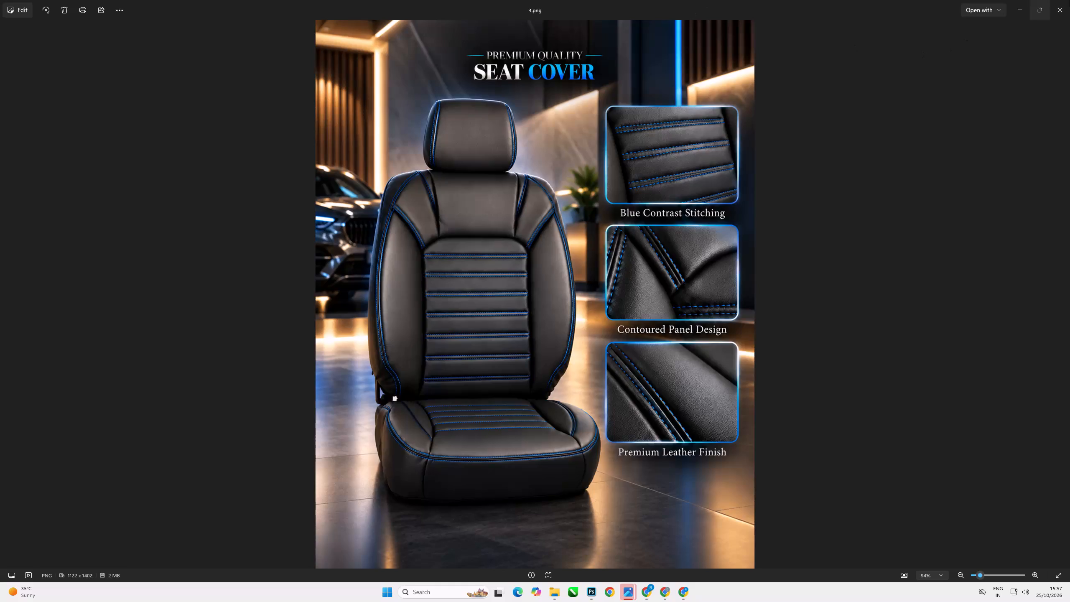
# Close the preview of poster 4.
pyautogui.click(1069, 9)
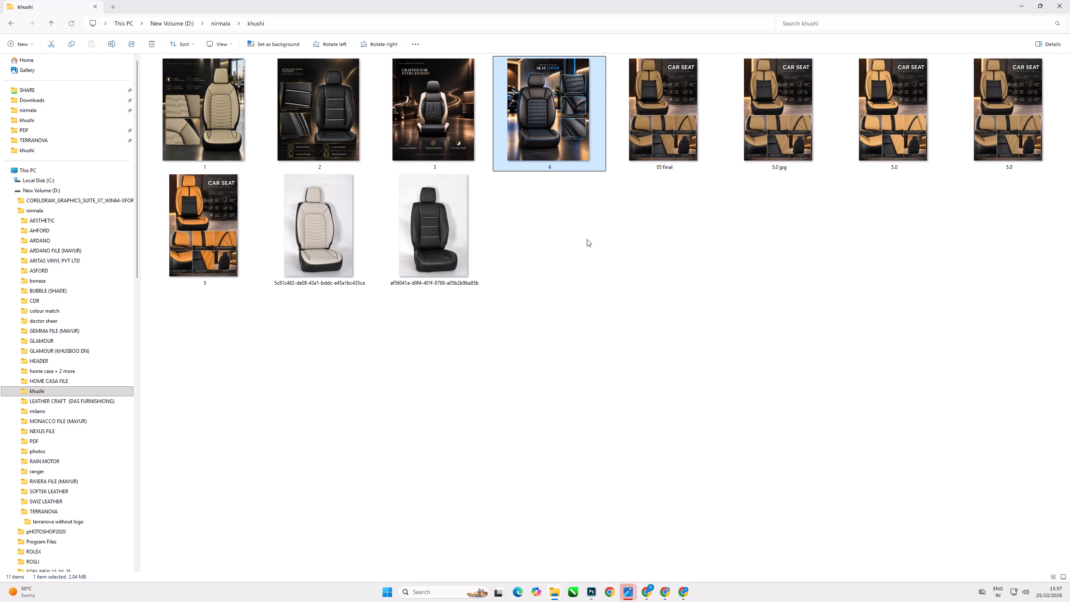
# Move the red-and-black seat poster 2 from the SHARE network folder into the khushi folder.
pyautogui.click(36, 91)
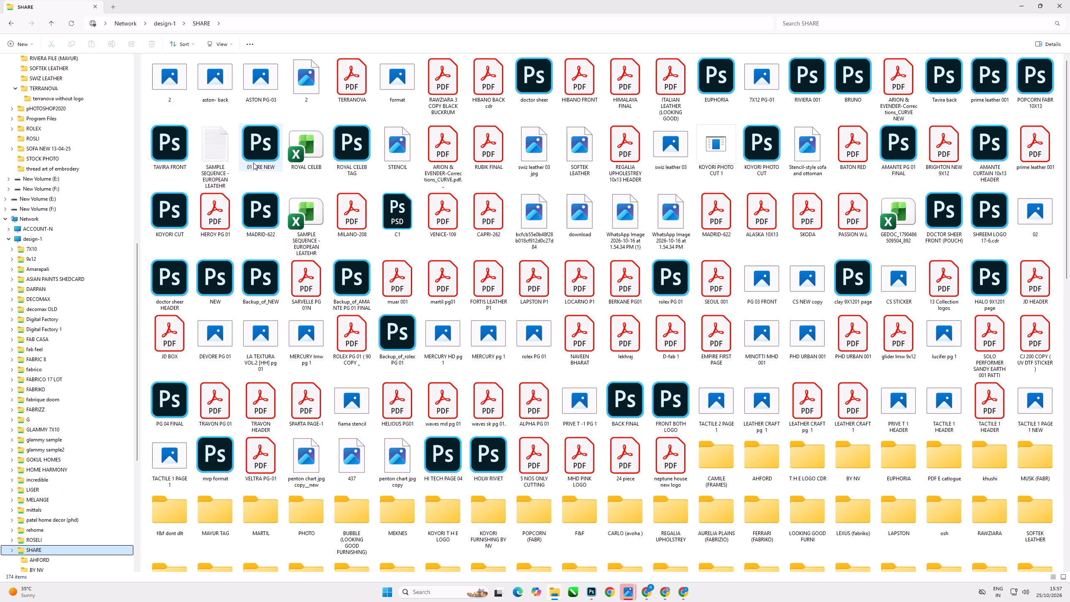
pyautogui.click(169, 77)
pyautogui.rightClick(169, 75)
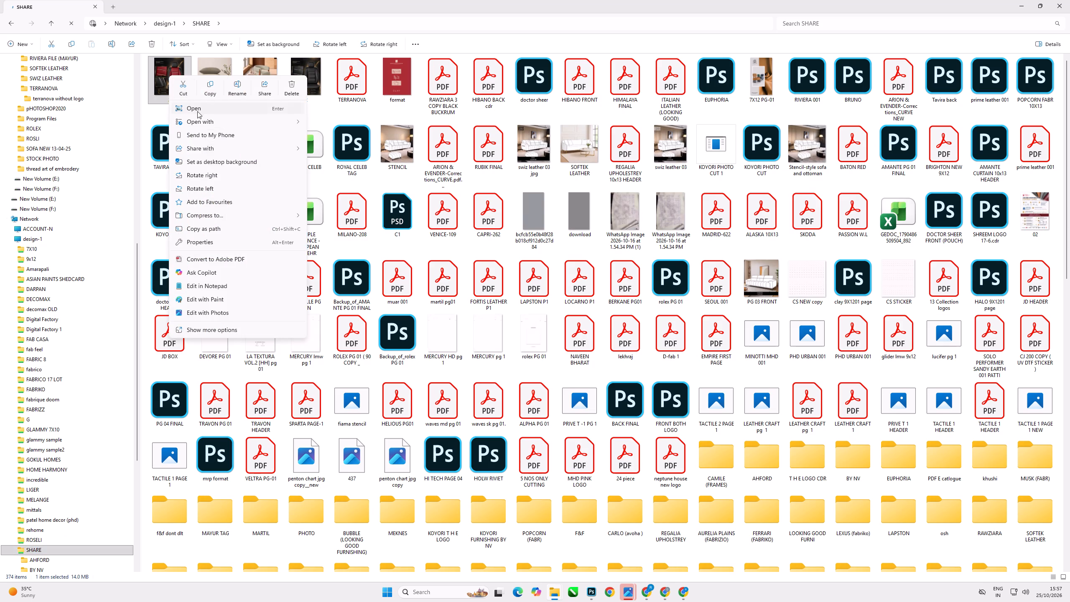
pyautogui.click(397, 336)
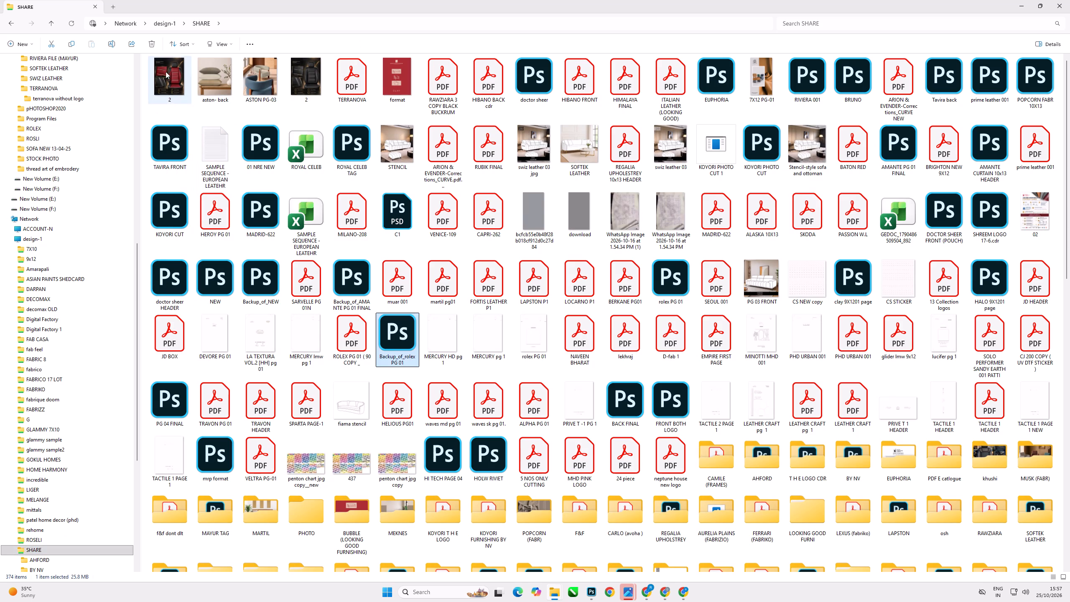
pyautogui.click(169, 71)
pyautogui.hotkey('ctrl', 'x')
pyautogui.scroll(11, 0, 155)
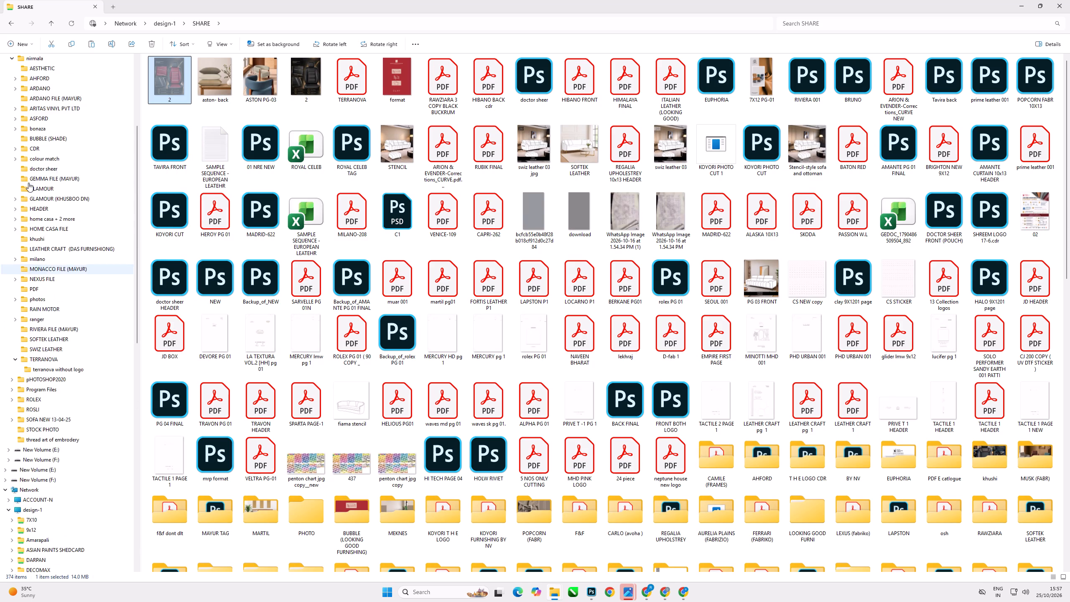
pyautogui.scroll(6, 49, 119)
pyautogui.click(45, 149)
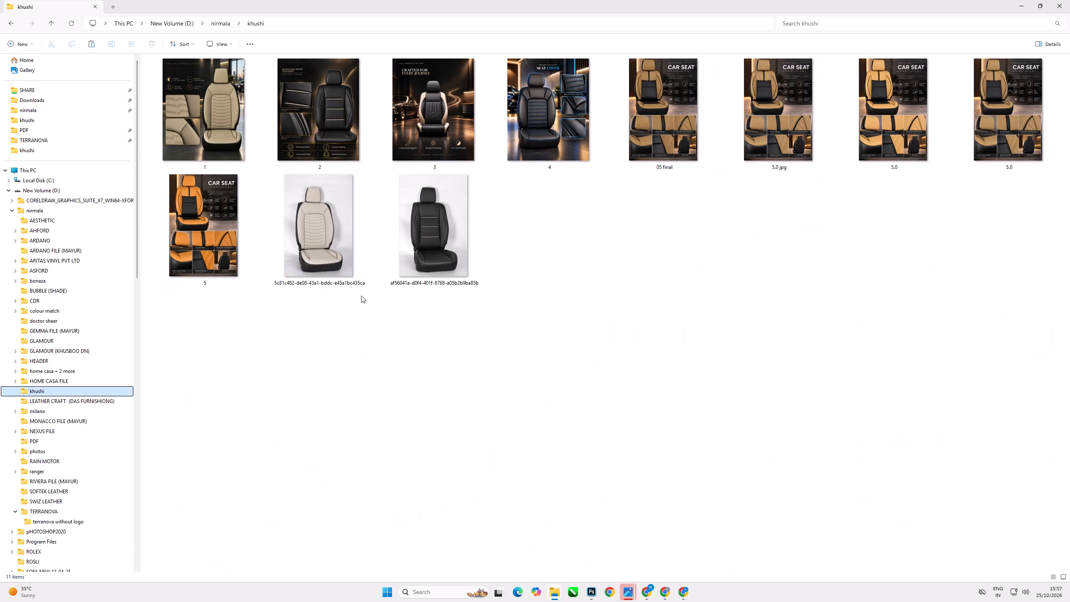
pyautogui.hotkey('ctrl', 'v')
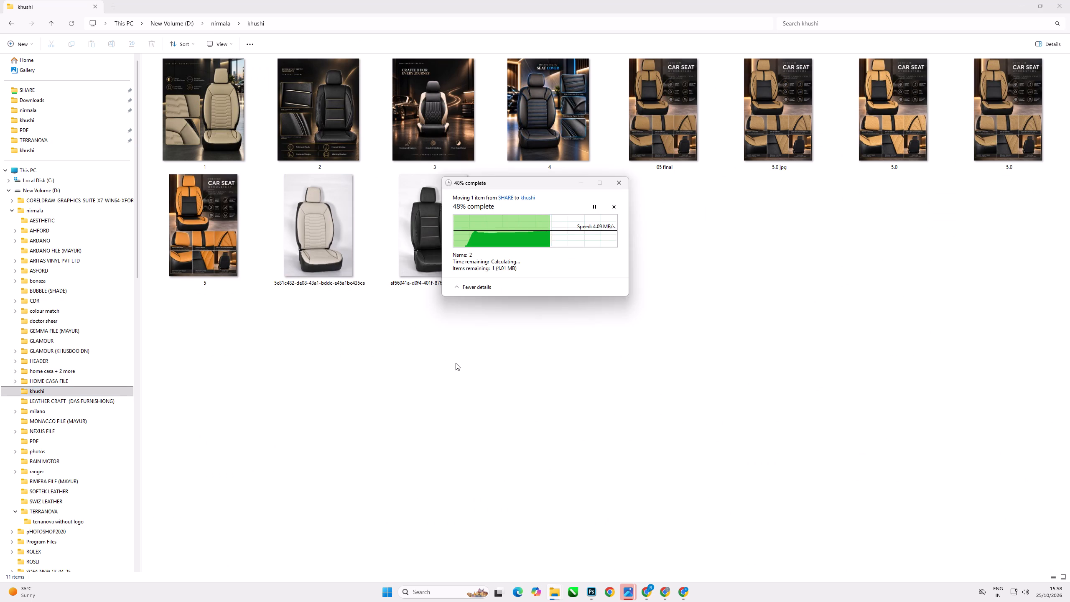
pyautogui.click(740, 363)
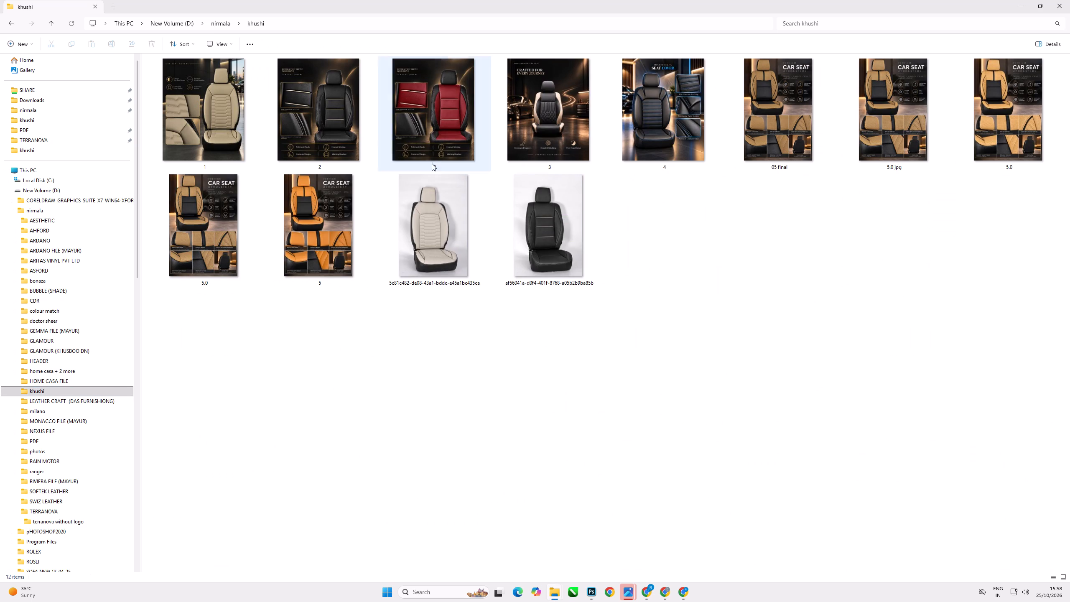
# View the black poster 2 and the red-and-black poster 2 in khushi, checking the red upholstery up close.
pyautogui.doubleClick(308, 120)
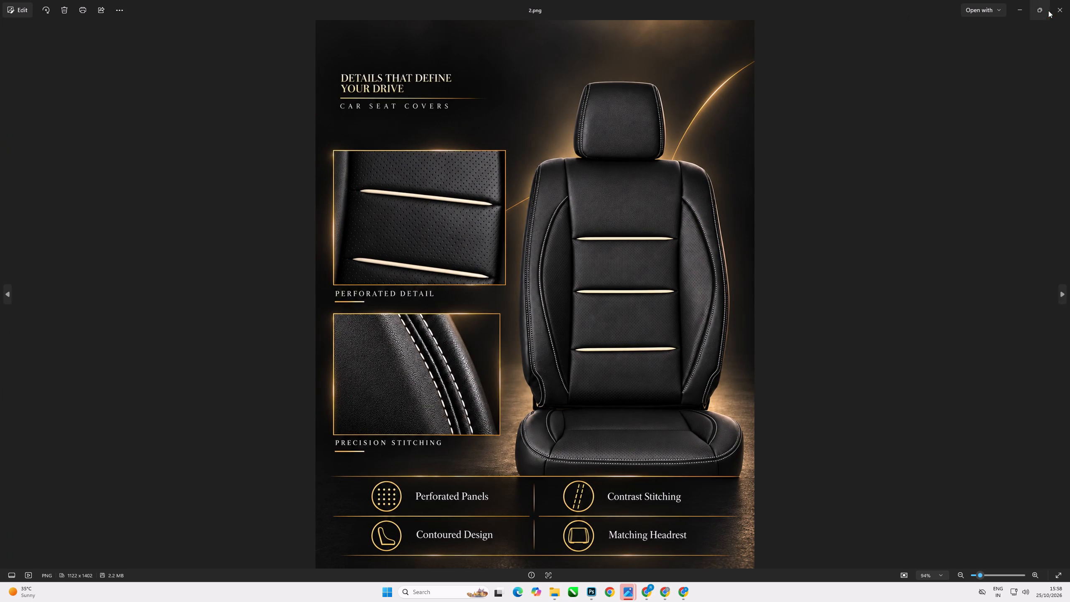
pyautogui.click(1055, 10)
pyautogui.doubleClick(416, 91)
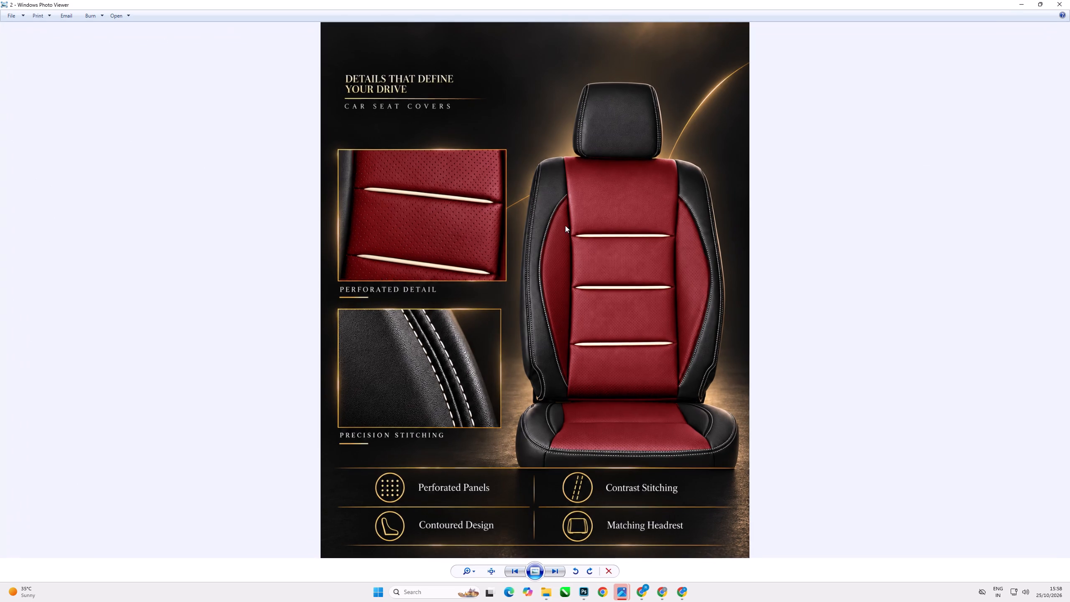
pyautogui.scroll(6, 563, 267)
pyautogui.scroll(-7, 479, 334)
pyautogui.scroll(7, 604, 329)
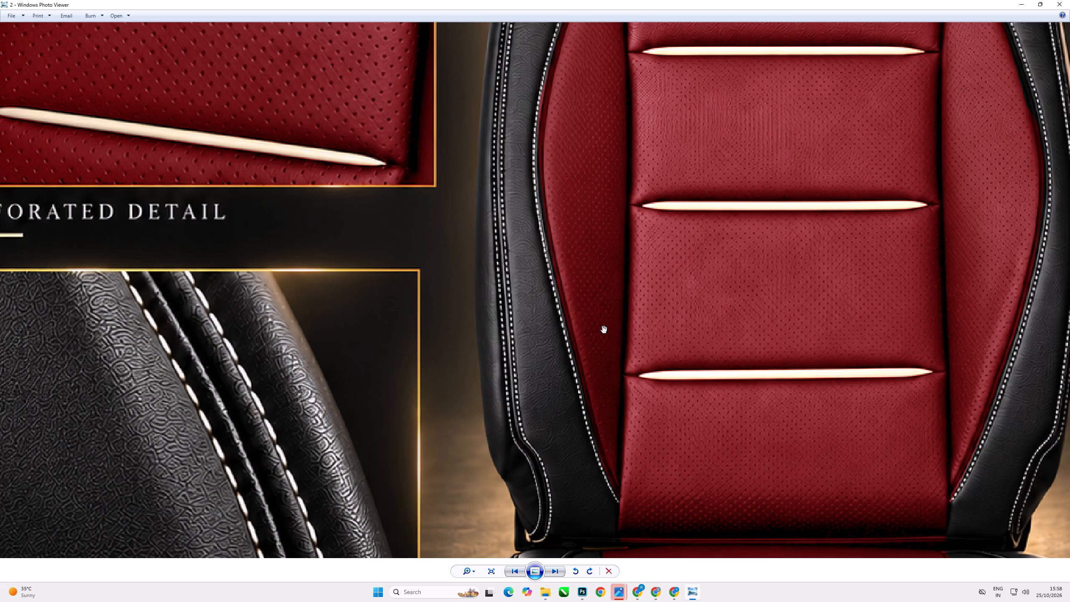
pyautogui.scroll(-6, 526, 369)
pyautogui.click(1069, 0)
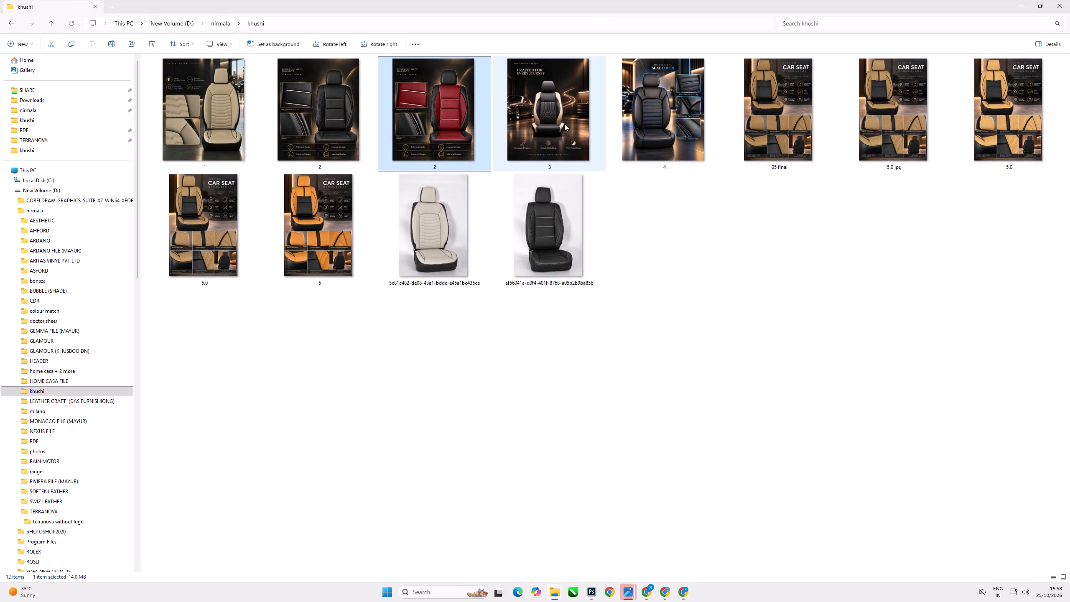
# Examine poster 3, the black and cream two-tone seat, checking its upholstery up close, and close it.
pyautogui.doubleClick(554, 117)
pyautogui.scroll(12, 586, 241)
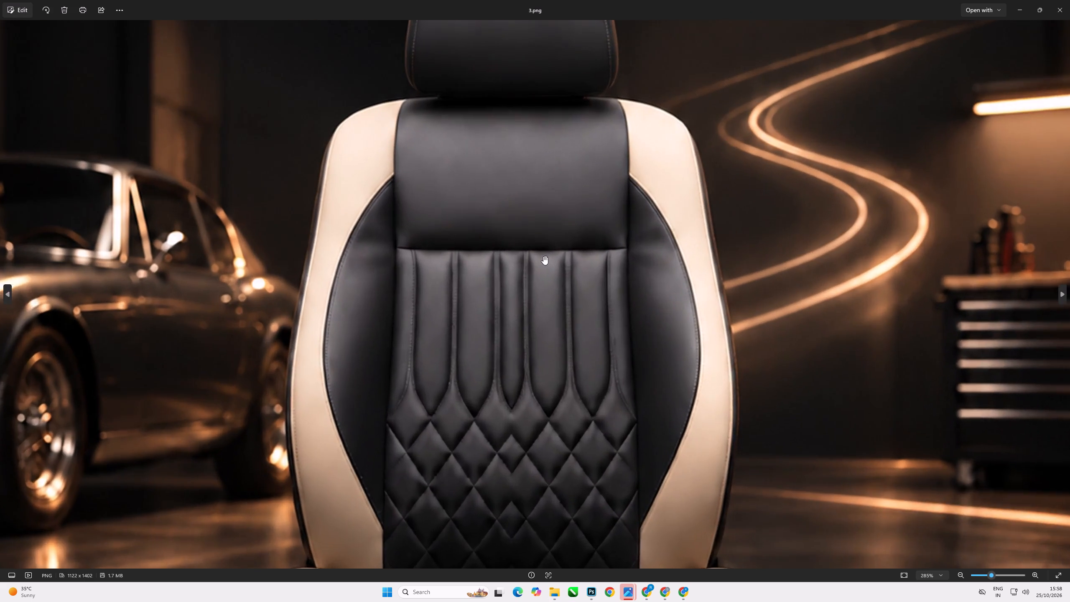
pyautogui.scroll(-13, 489, 262)
pyautogui.click(1061, 4)
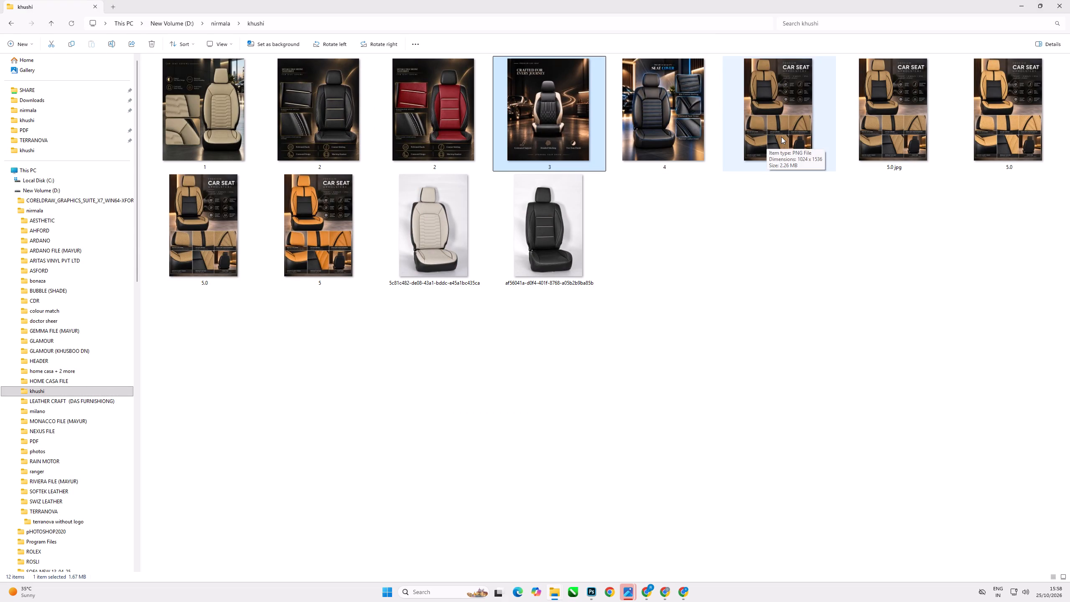
pyautogui.doubleClick(574, 91)
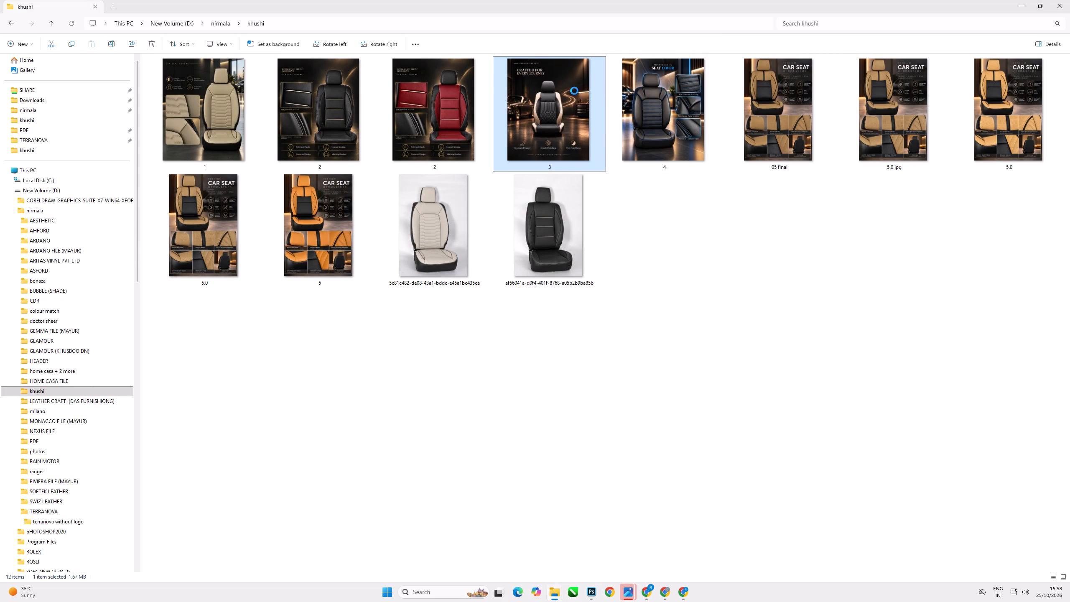
pyautogui.scroll(6, 562, 164)
pyautogui.scroll(6, 620, 227)
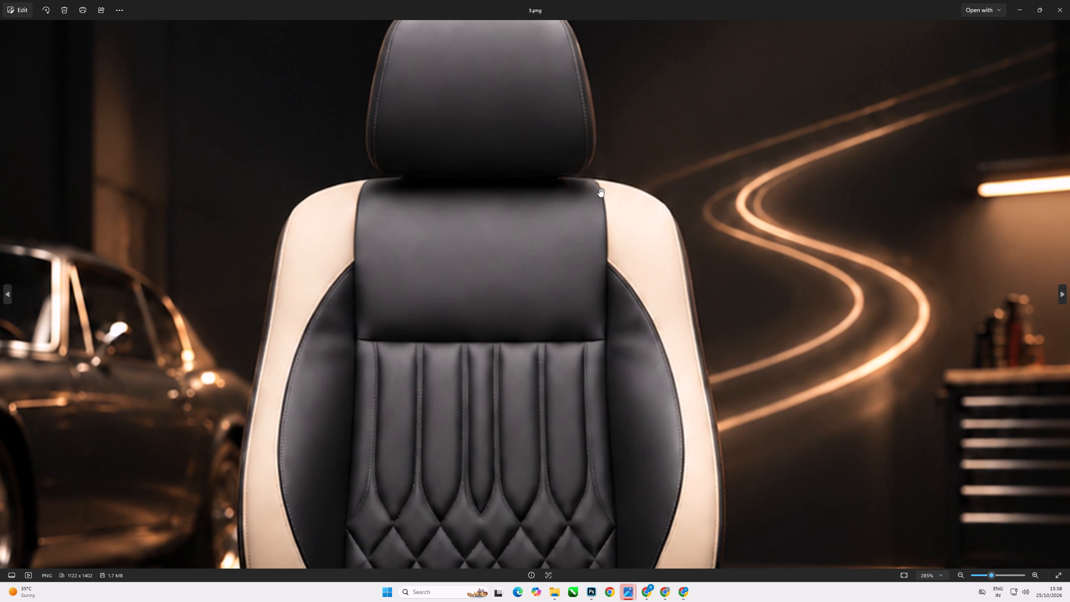
pyautogui.scroll(-6, 605, 225)
pyautogui.scroll(-8, 628, 338)
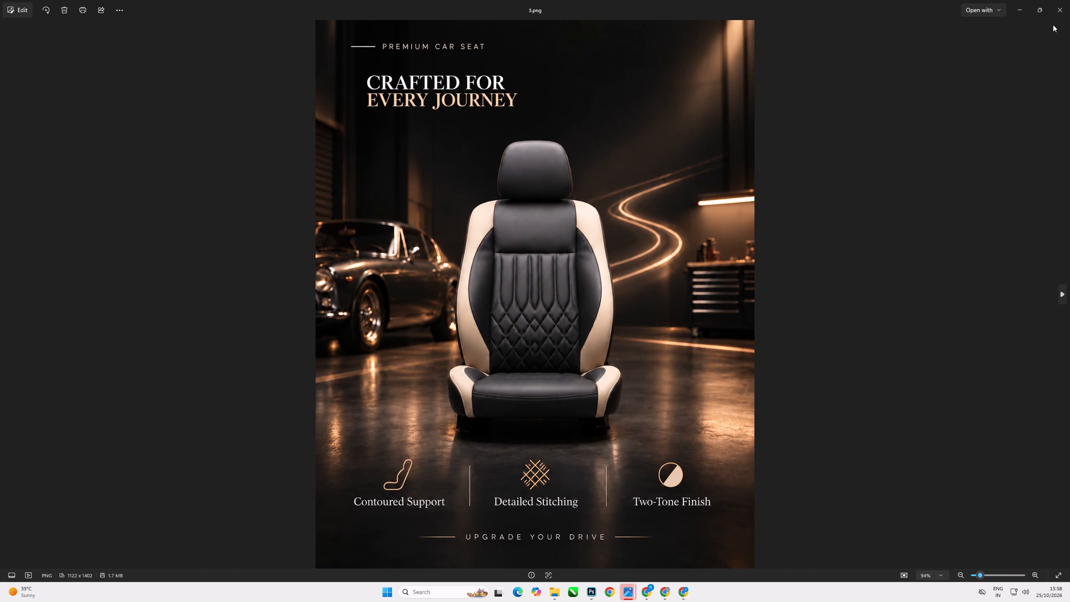
pyautogui.click(1059, 7)
# View poster 1, the beige seat design, check its seat and insets up close, and close it.
pyautogui.doubleClick(222, 99)
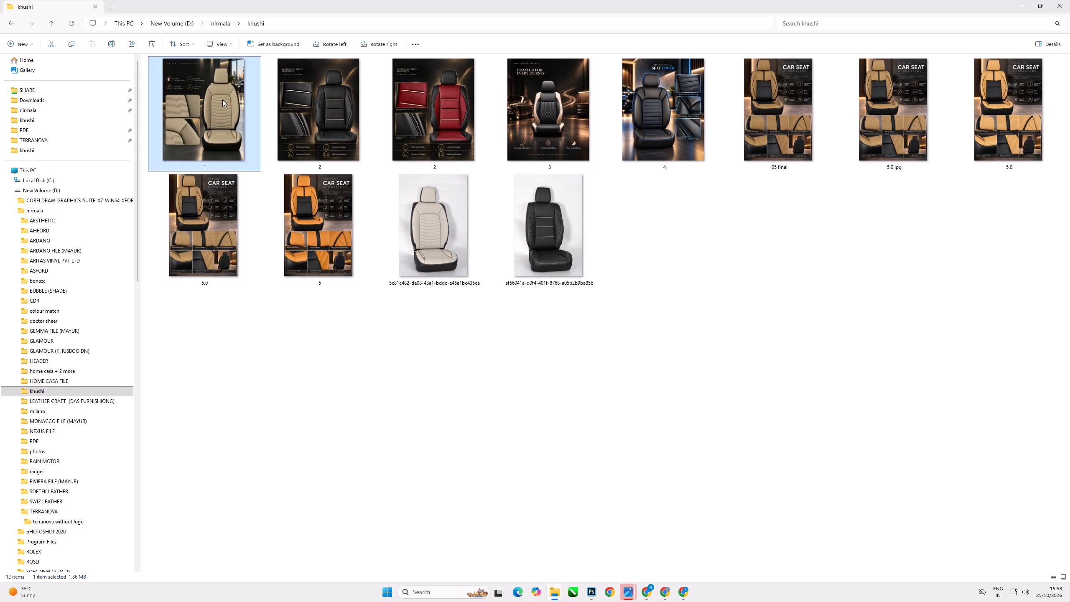
pyautogui.scroll(5, 568, 387)
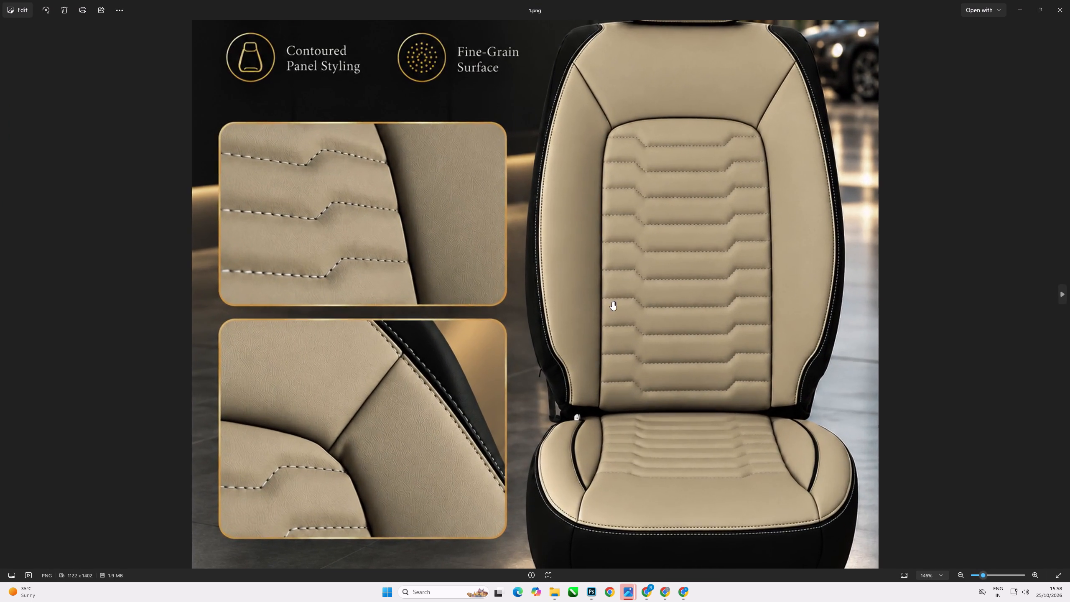
pyautogui.scroll(-7, 611, 306)
pyautogui.click(1063, 12)
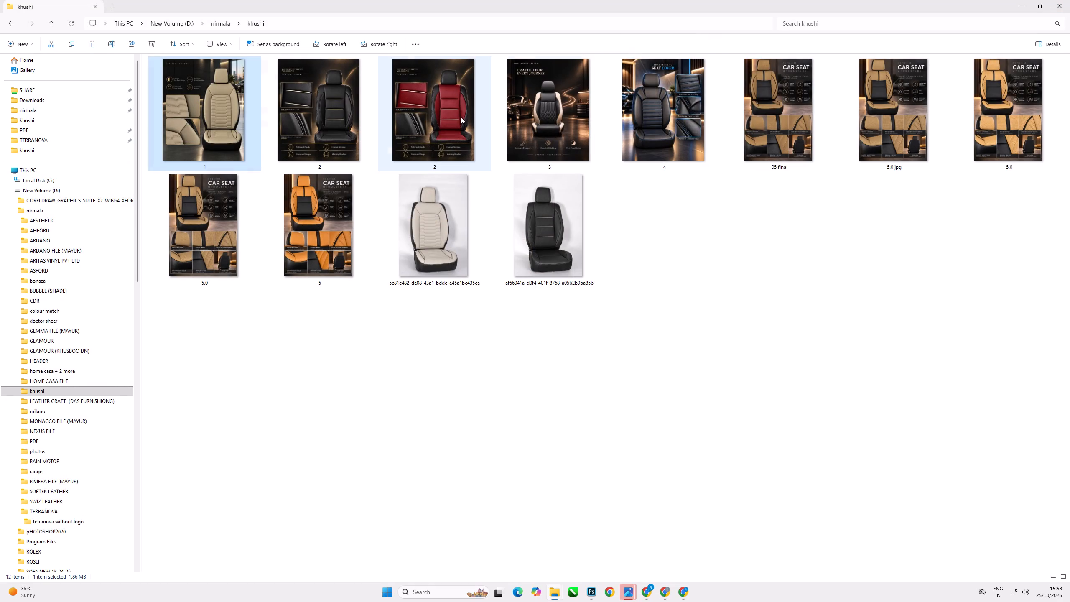
# View the tan-and-black posters 5.0 and 05 final from the khushi folder and close them.
pyautogui.doubleClick(192, 237)
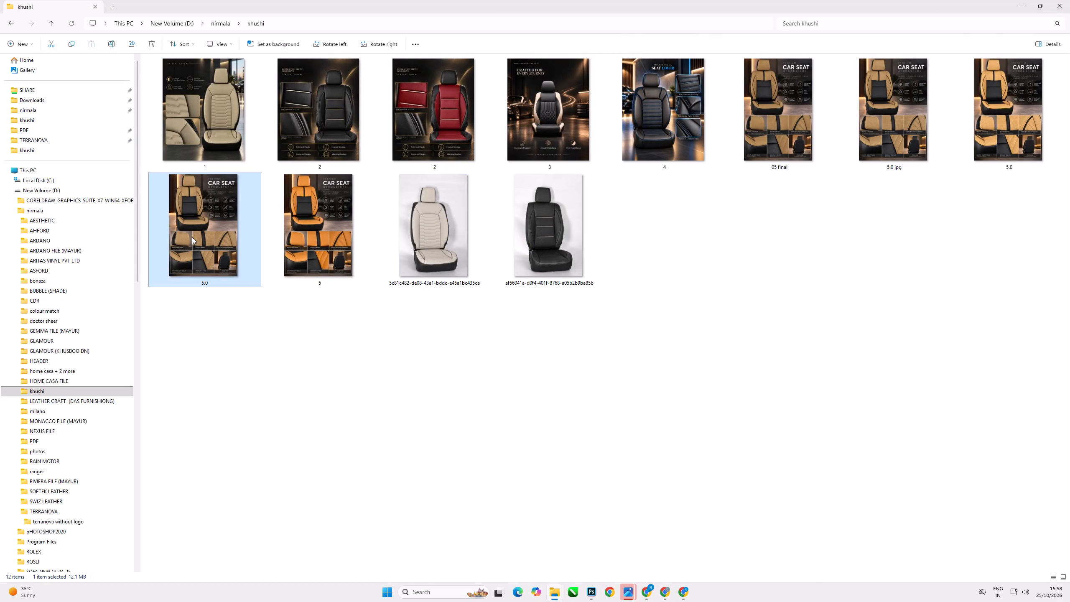
pyautogui.click(1055, 0)
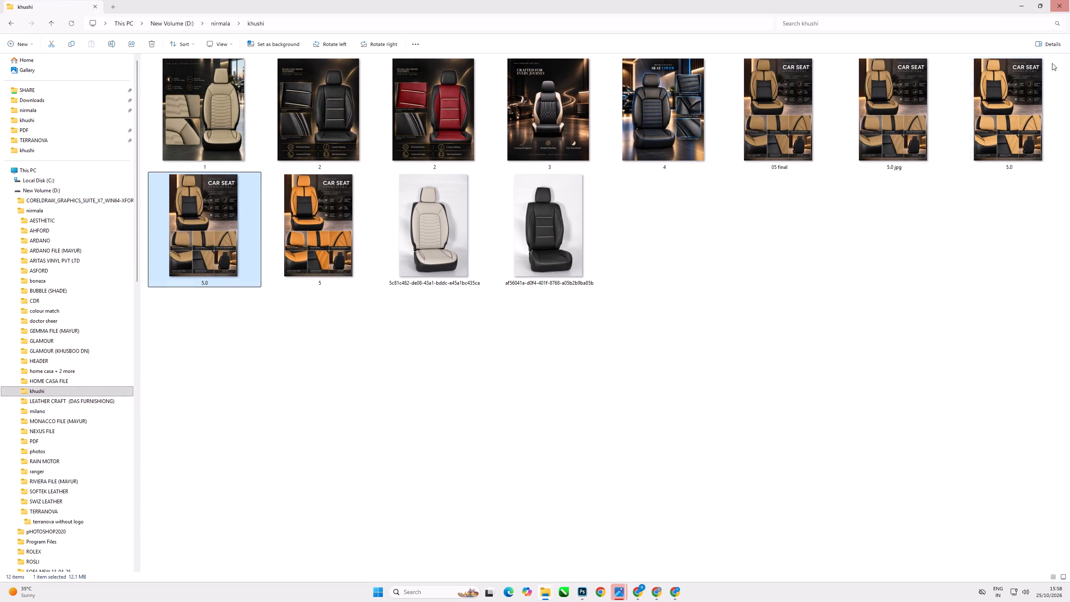
pyautogui.doubleClick(768, 123)
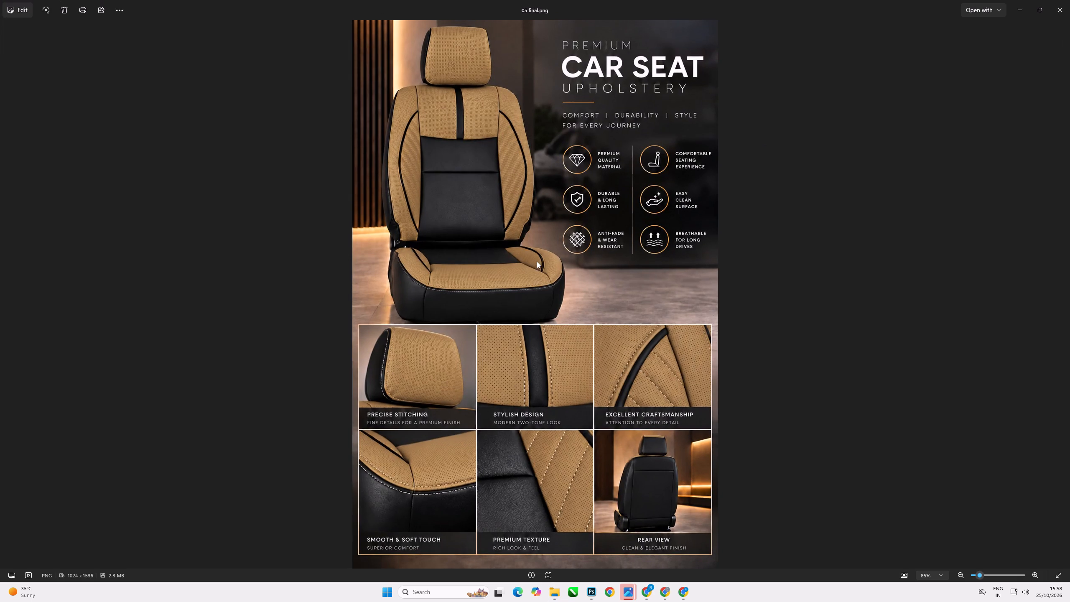
pyautogui.click(1056, 5)
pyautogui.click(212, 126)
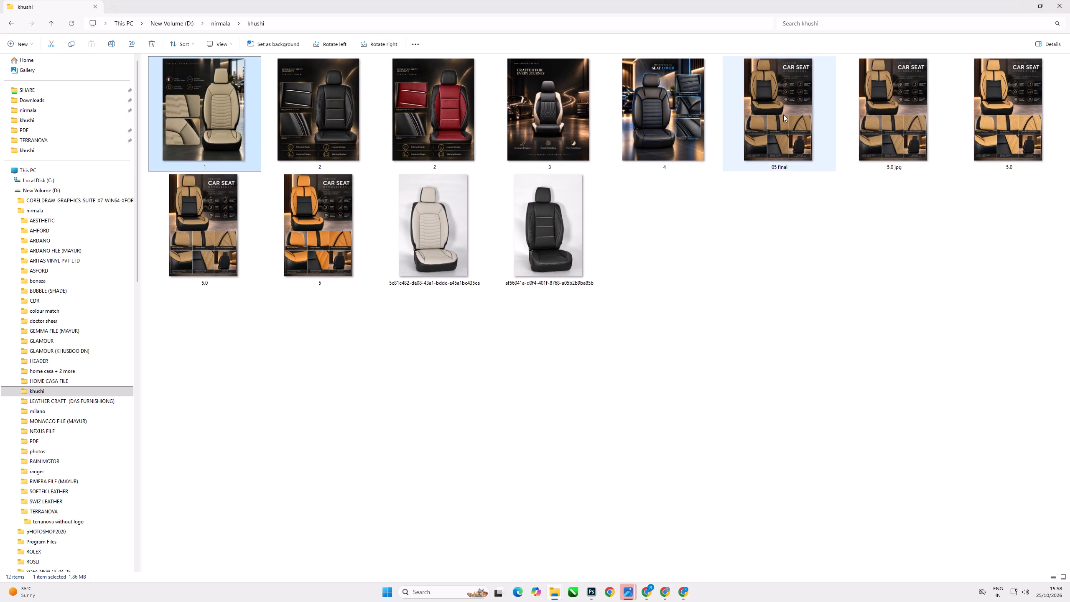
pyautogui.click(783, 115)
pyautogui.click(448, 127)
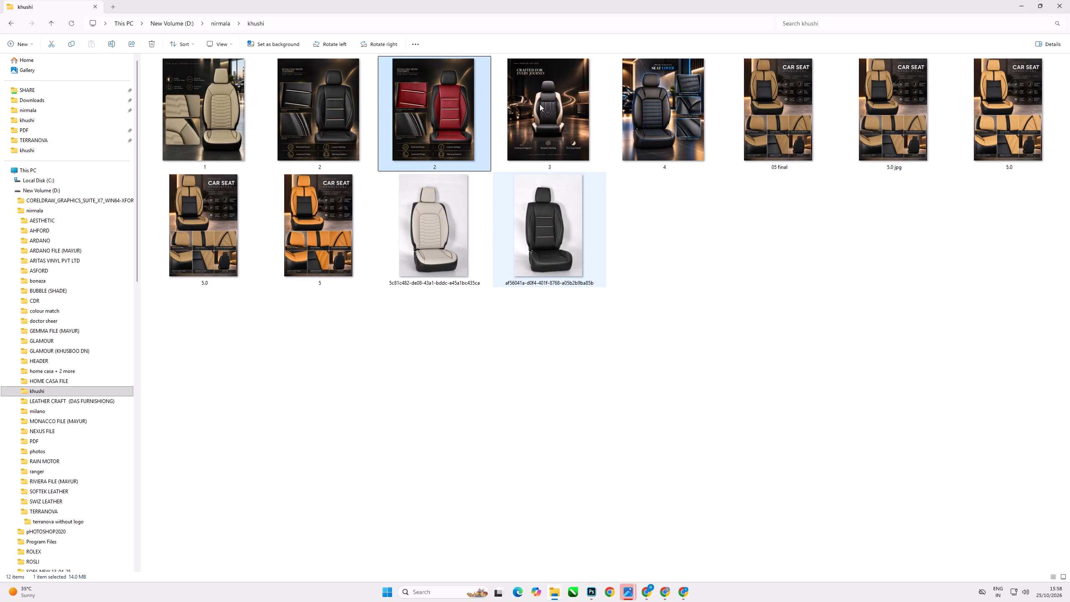
# Review poster 3, the black and cream two-tone seat design, again and close it.
pyautogui.doubleClick(566, 99)
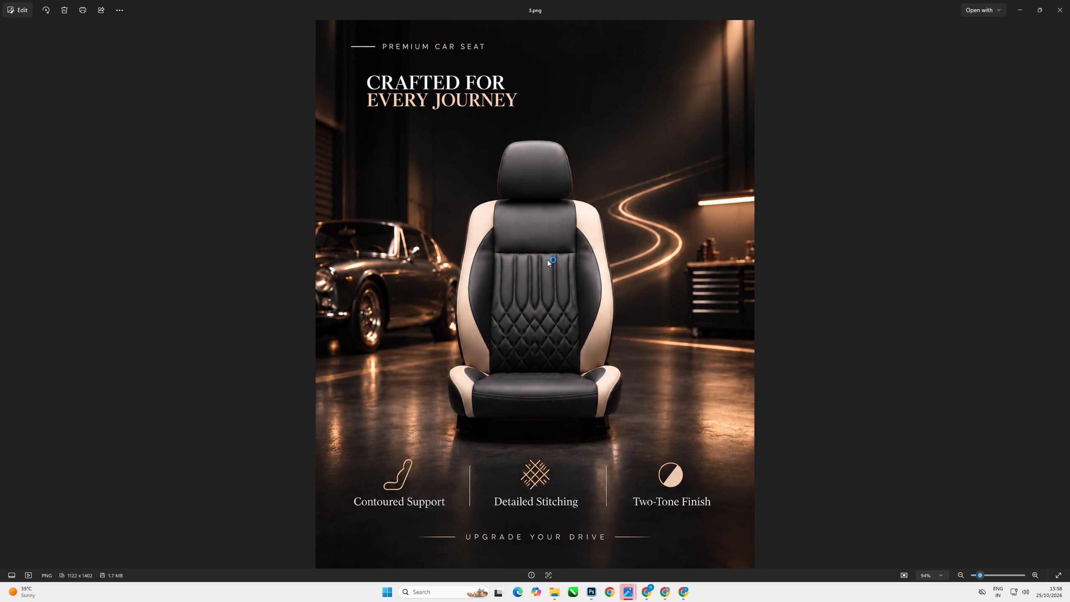
pyautogui.scroll(6, 547, 260)
pyautogui.scroll(-8, 545, 258)
pyautogui.click(1056, 9)
pyautogui.doubleClick(560, 121)
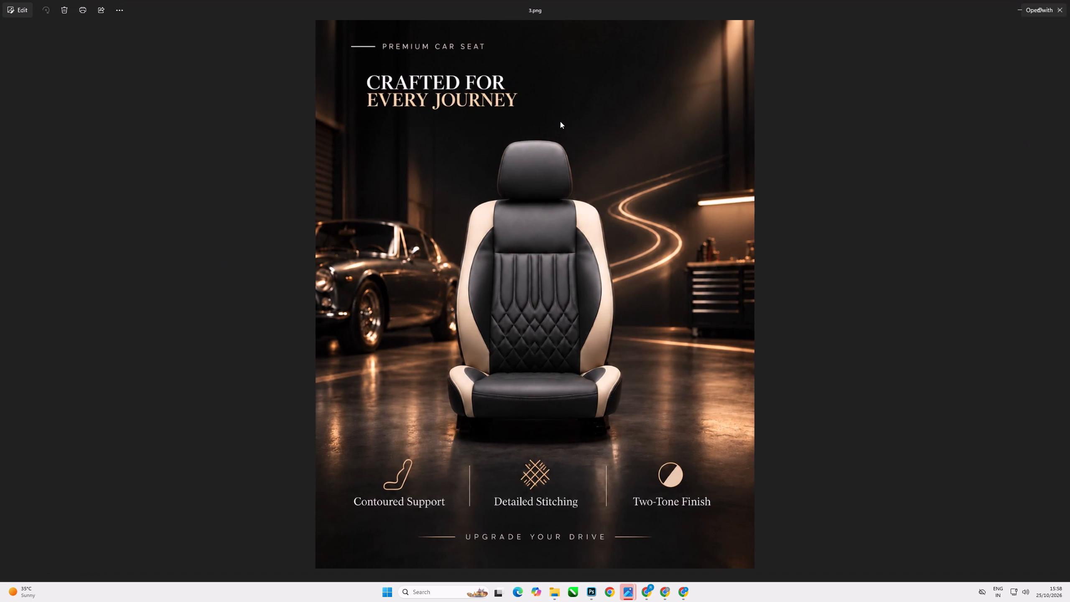
pyautogui.click(560, 121)
pyautogui.click(1063, 10)
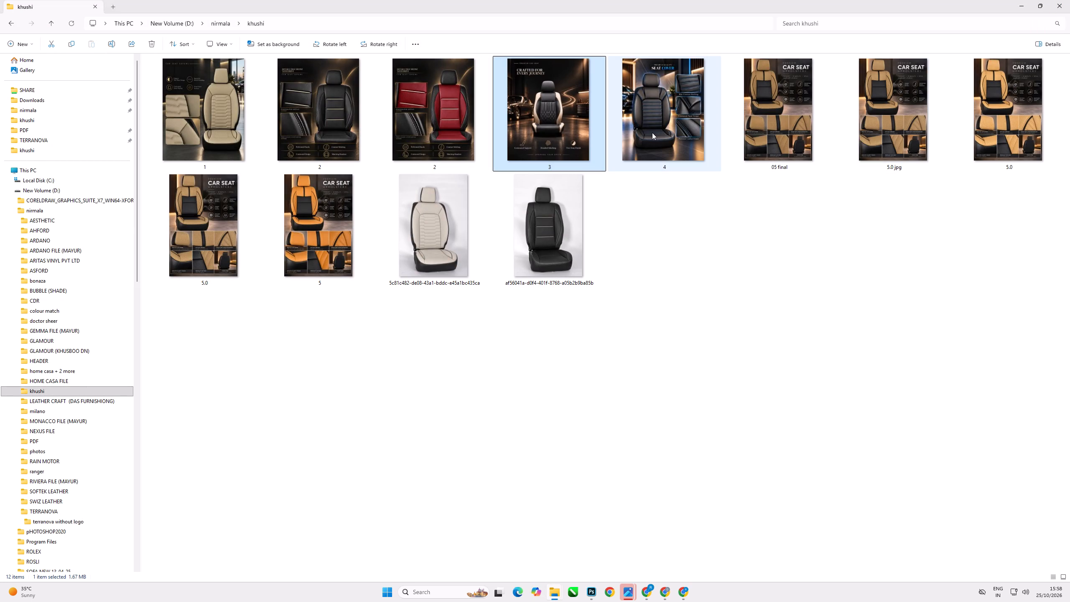
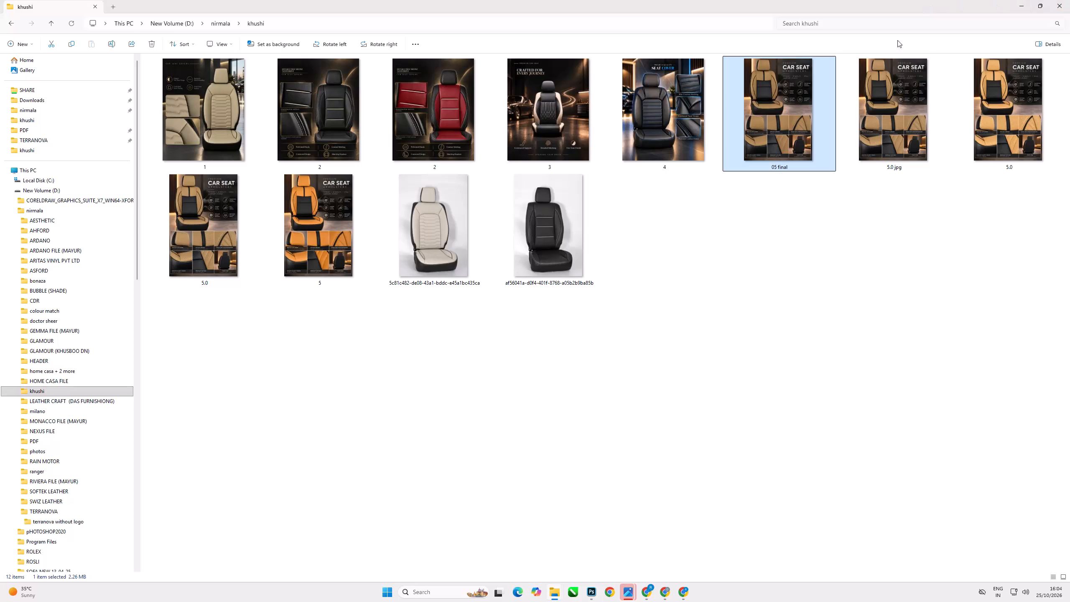
# Open poster 4, the black seat with blue stitching, and examine its headrest, ribbed centre panel, side bolsters and insets up close.
pyautogui.doubleClick(660, 145)
pyautogui.scroll(6, 462, 293)
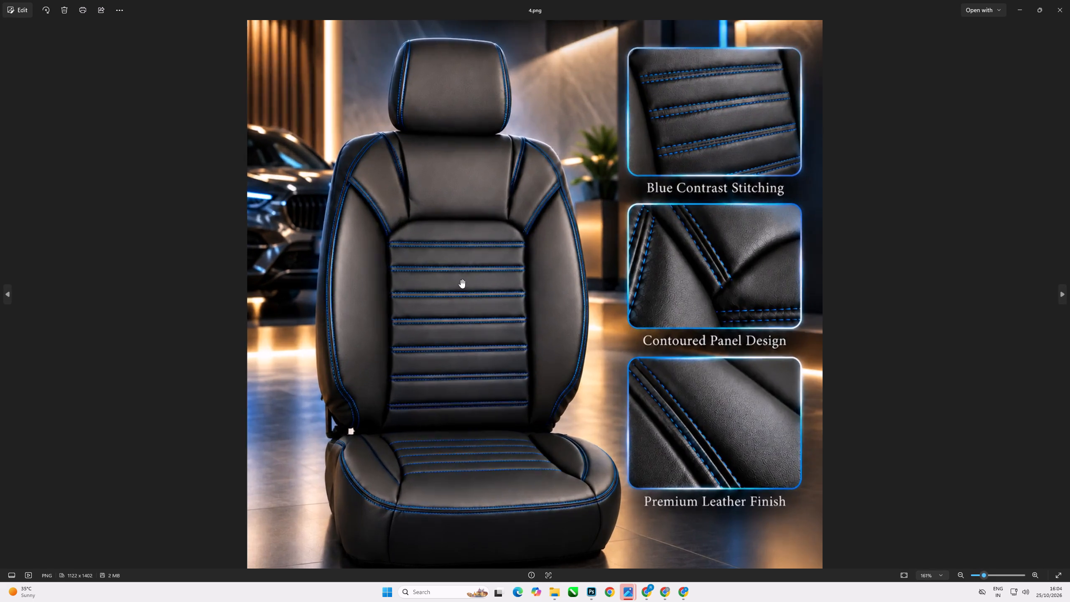
pyautogui.scroll(5, 414, 227)
pyautogui.scroll(6, 372, 301)
pyautogui.scroll(-10, 420, 317)
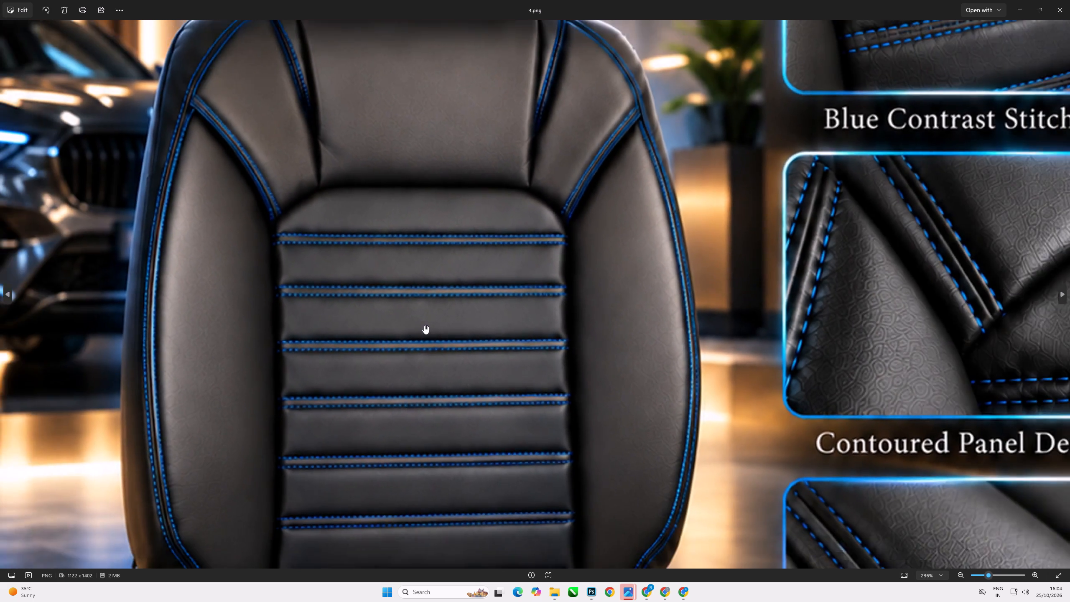
pyautogui.scroll(-7, 424, 325)
pyautogui.scroll(10, 467, 168)
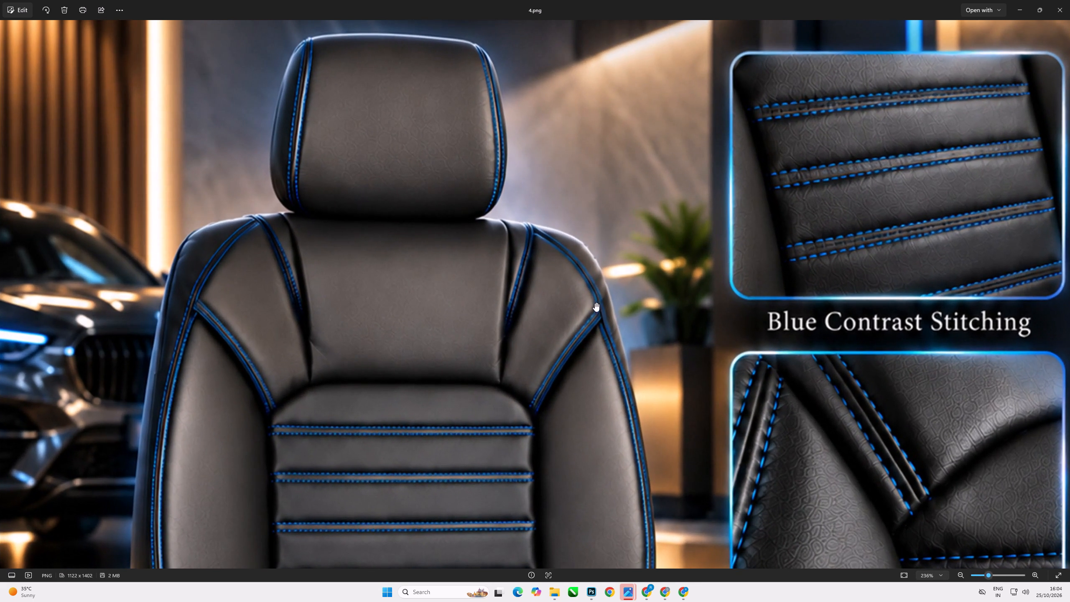
pyautogui.scroll(5, 864, 210)
pyautogui.scroll(-7, 712, 291)
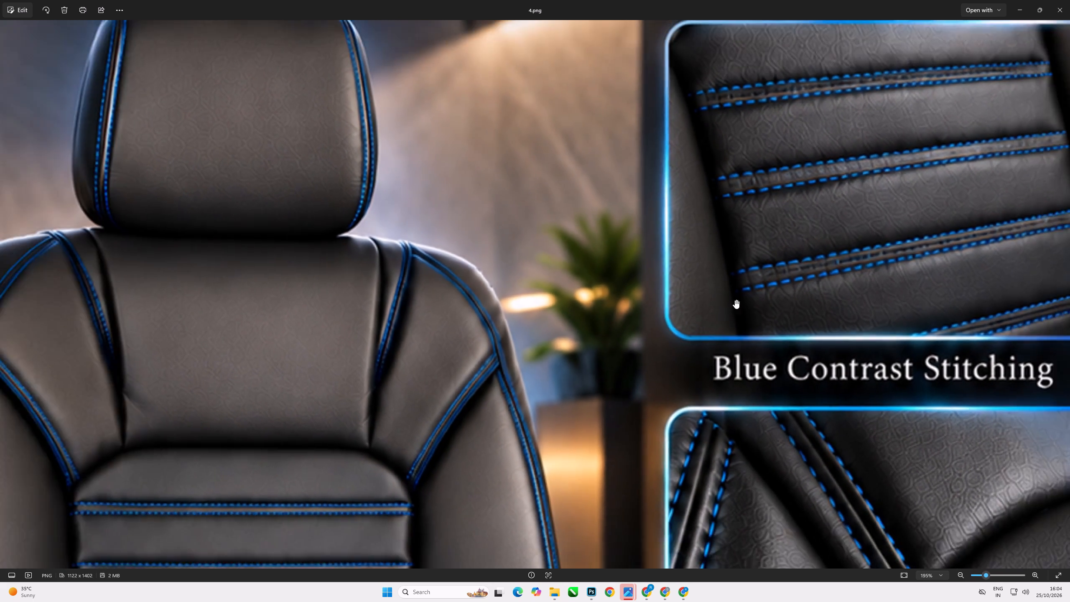
pyautogui.scroll(-13, 606, 261)
pyautogui.scroll(12, 509, 276)
pyautogui.scroll(3, 441, 237)
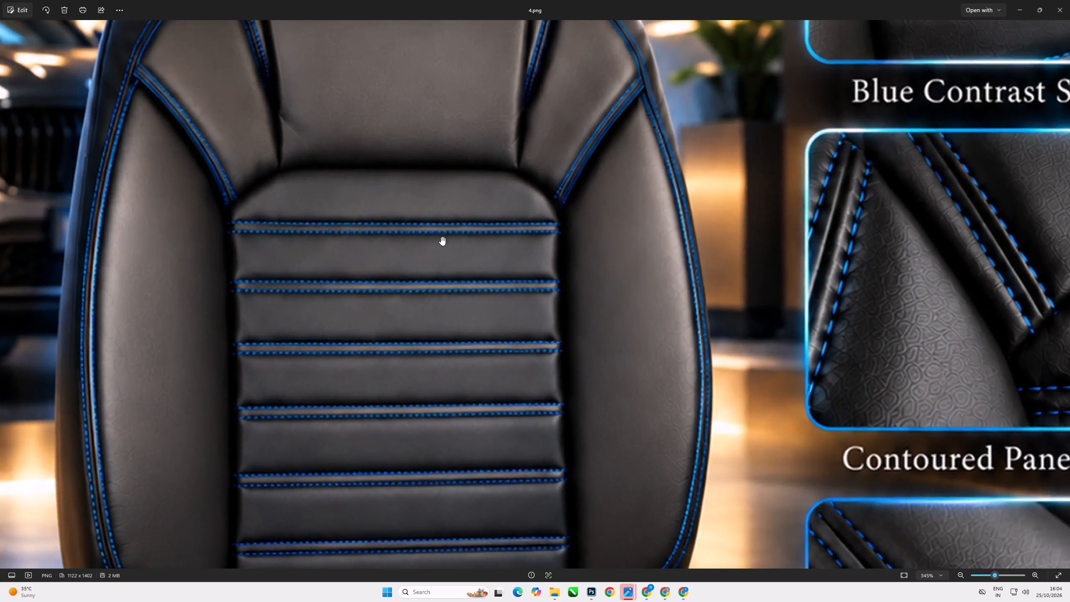
pyautogui.scroll(2, 441, 237)
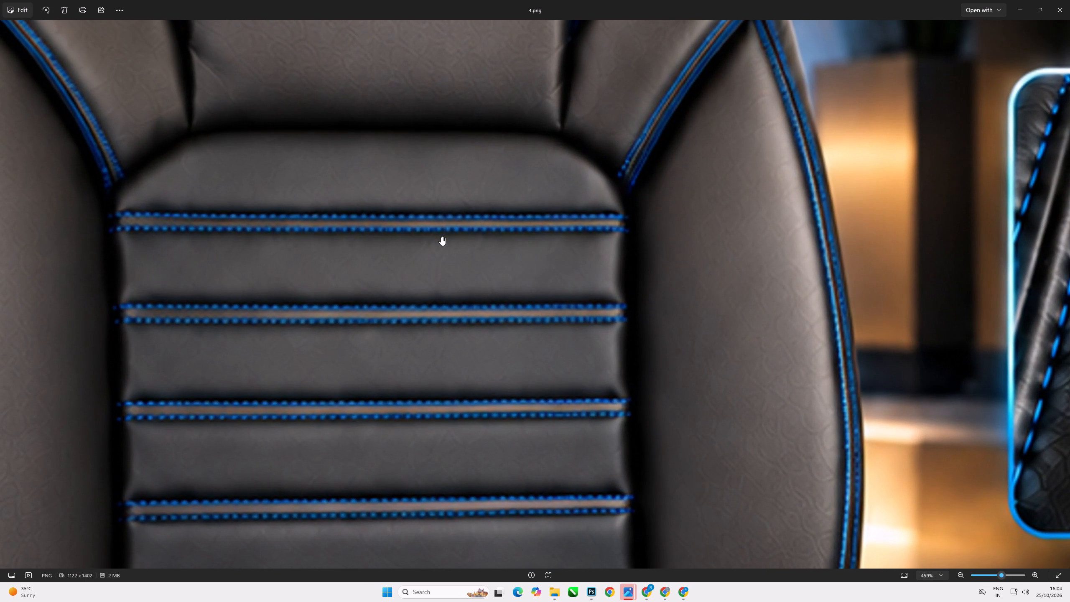
pyautogui.scroll(-11, 349, 263)
pyautogui.scroll(-9, 405, 376)
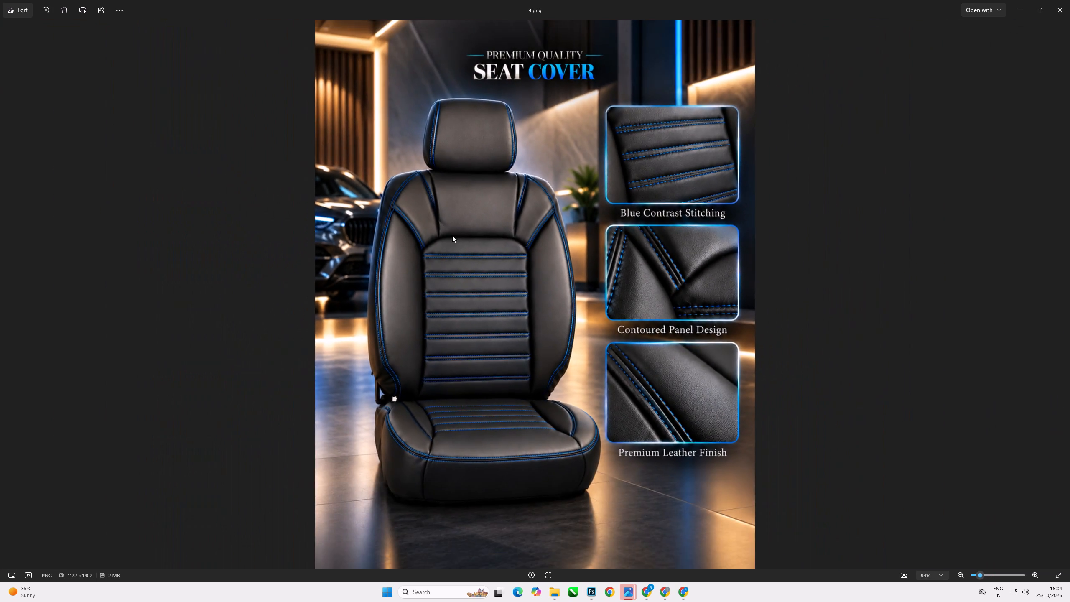
# Review poster 4's overall layout, seat base and detail insets, and close the preview.
pyautogui.scroll(13, 466, 205)
pyautogui.scroll(-17, 487, 196)
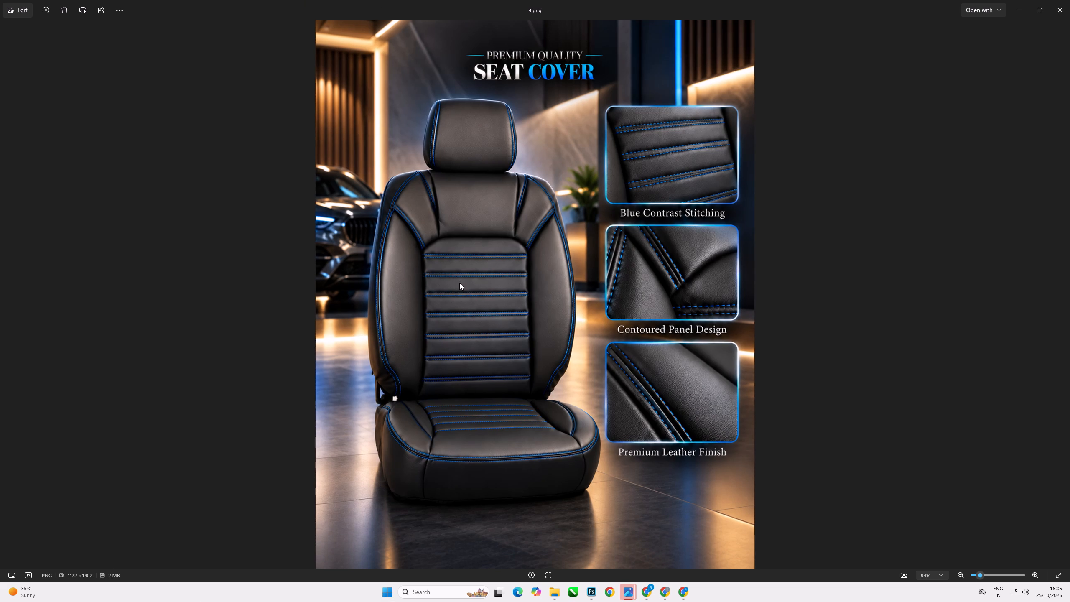
pyautogui.scroll(3, 488, 472)
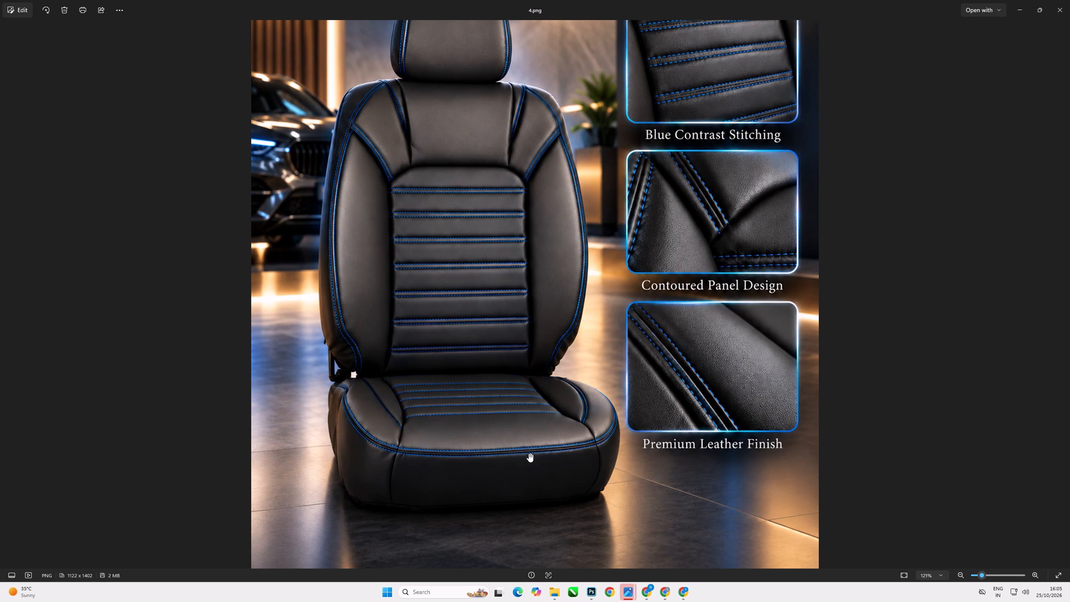
pyautogui.scroll(-2, 529, 452)
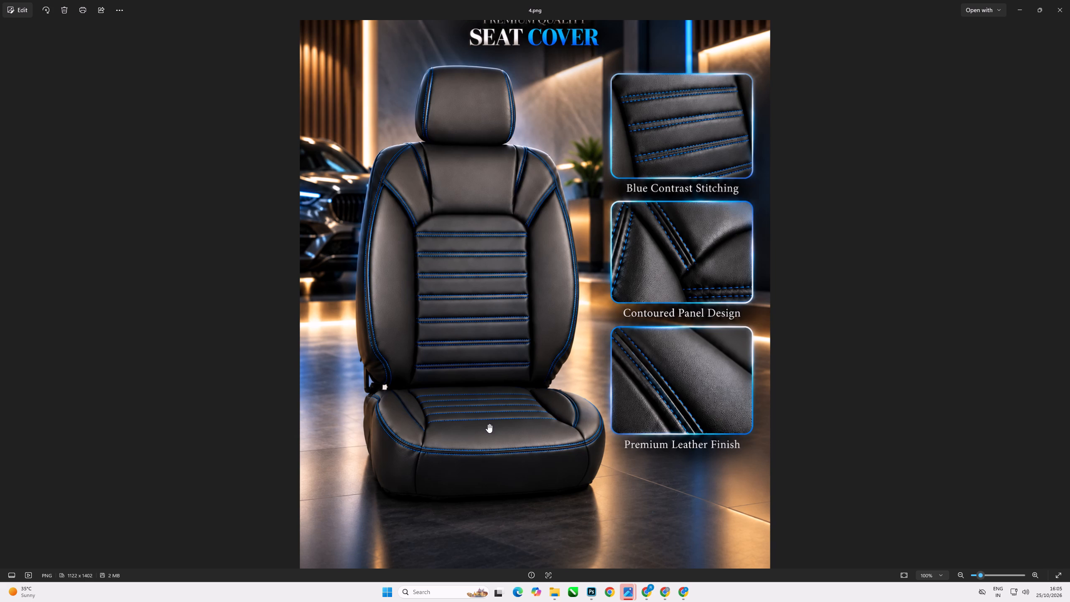
pyautogui.scroll(7, 626, 125)
pyautogui.scroll(-15, 676, 208)
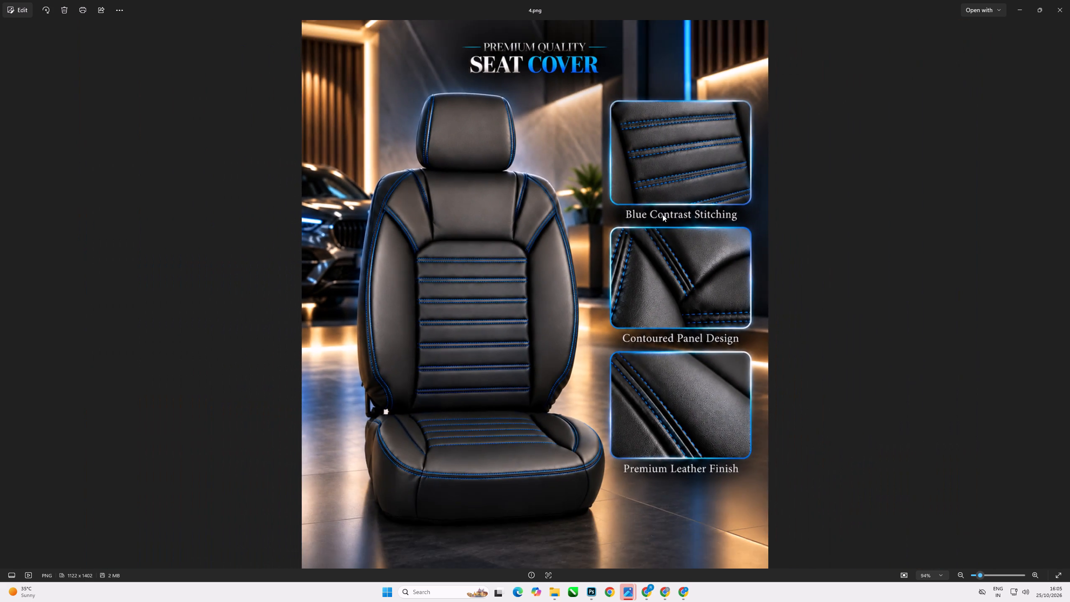
pyautogui.scroll(-1, 662, 214)
pyautogui.scroll(-5, 689, 173)
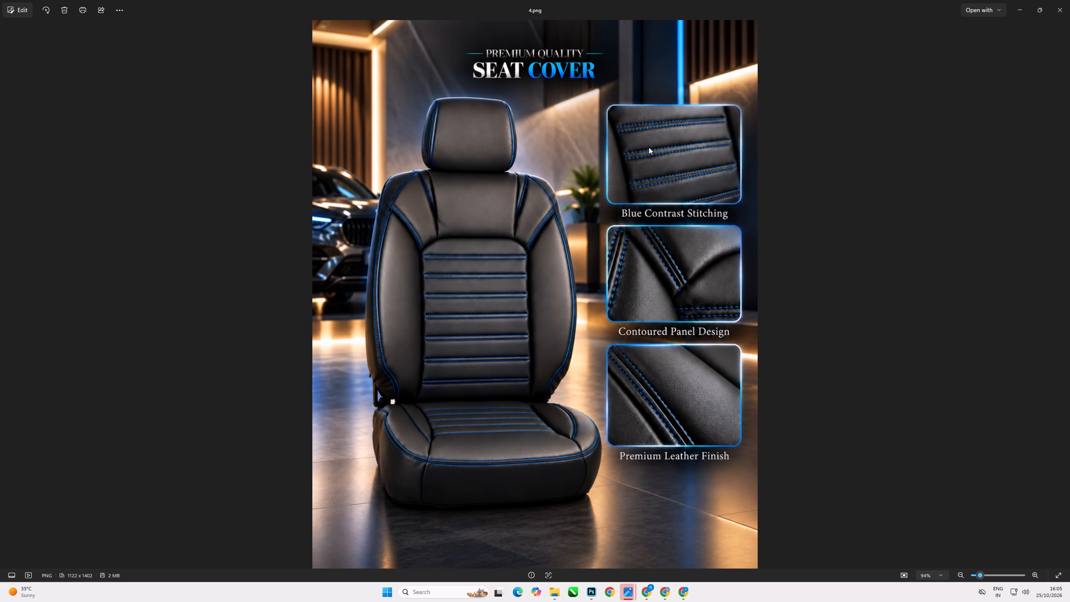
pyautogui.click(1065, 13)
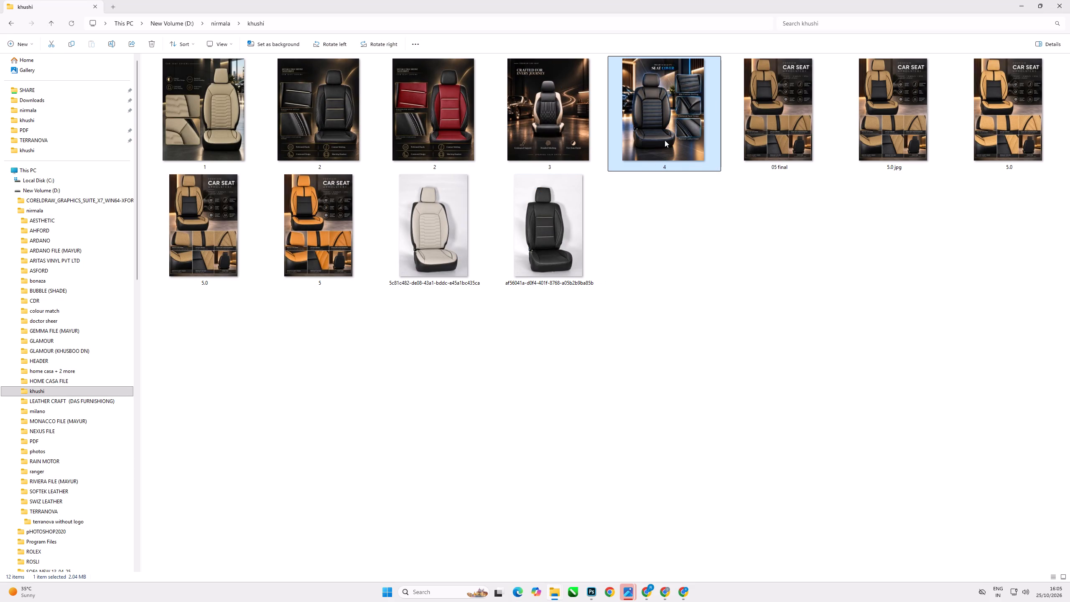
# Open poster 4 from the khushi folder in Adobe Photoshop 2020.
pyautogui.rightClick(666, 132)
pyautogui.click(694, 175)
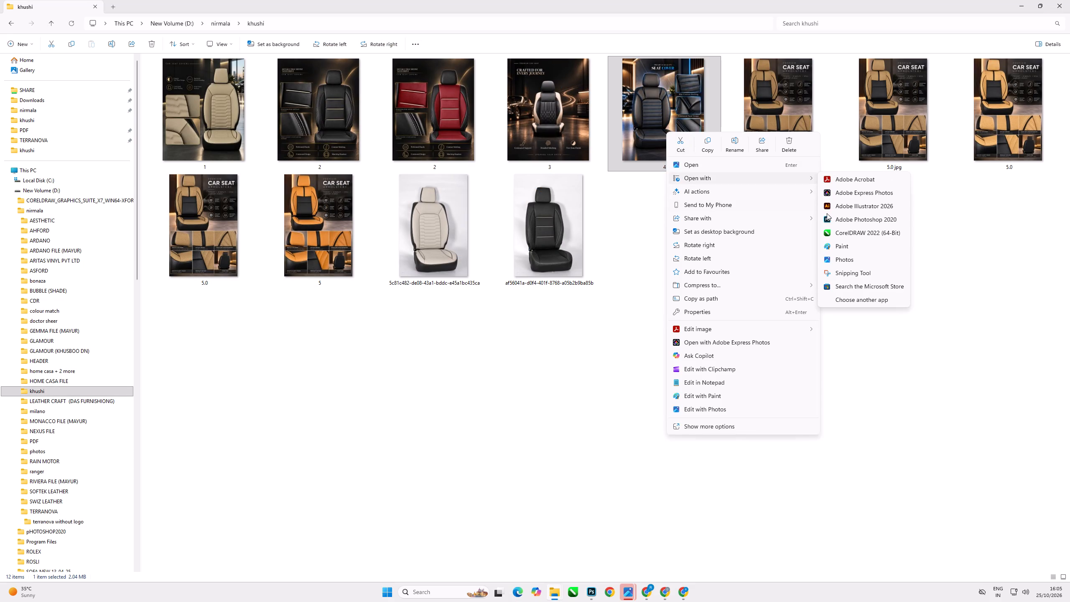
pyautogui.click(829, 219)
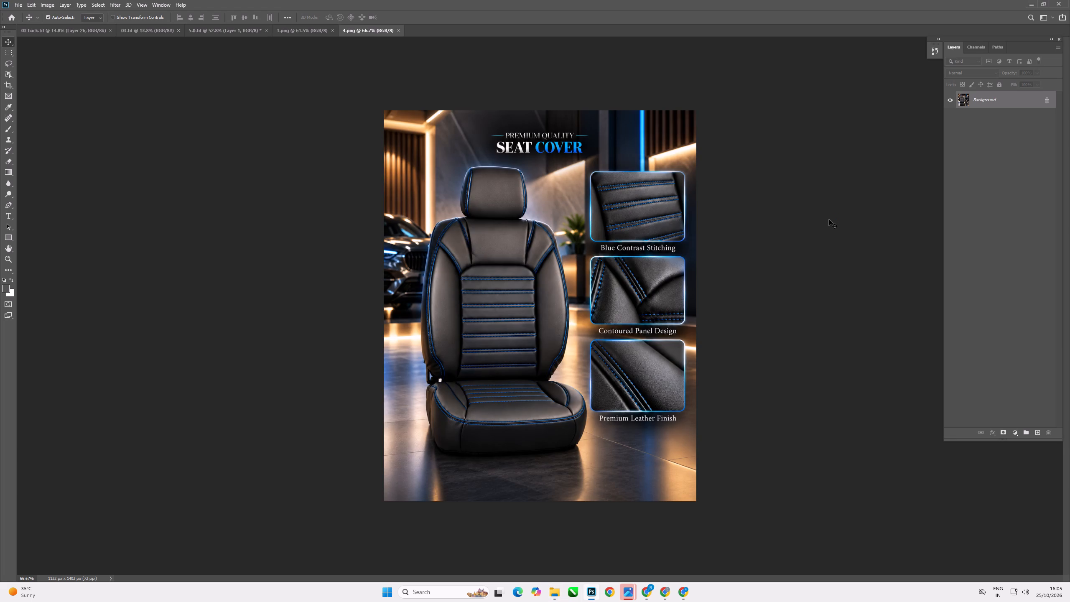
# Check the other open posters, the beige seat 1.png and the tan-and-black seat 5.0.tif, up close.
pyautogui.click(281, 31)
pyautogui.scroll(6, 673, 327)
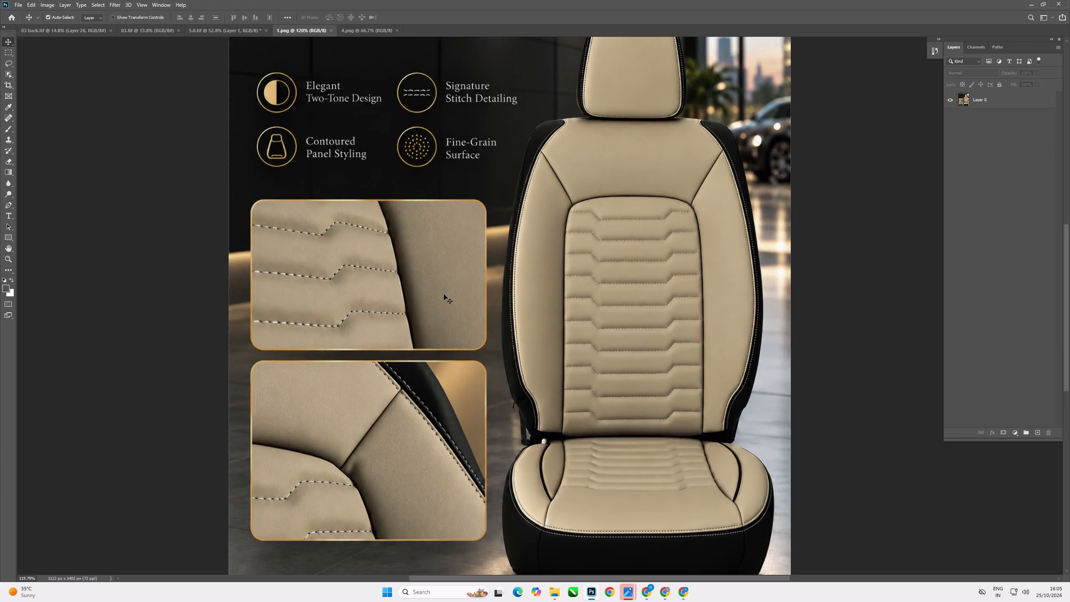
pyautogui.scroll(6, 444, 294)
pyautogui.scroll(-10, 336, 322)
pyautogui.scroll(1, 355, 323)
pyautogui.scroll(-7, 354, 324)
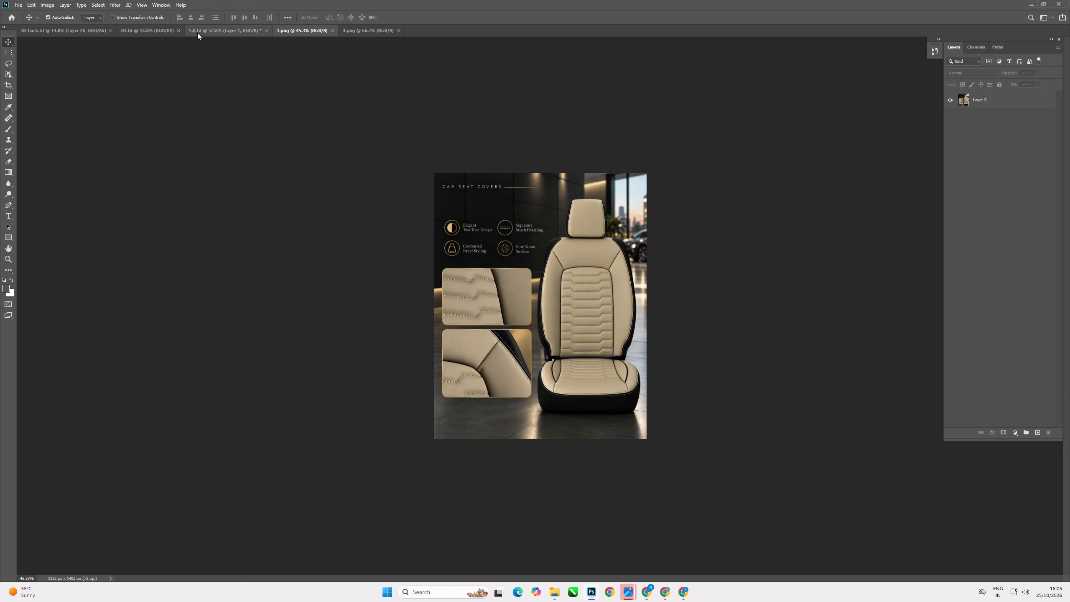
pyautogui.click(197, 33)
pyautogui.scroll(7, 489, 246)
pyautogui.scroll(-7, 475, 346)
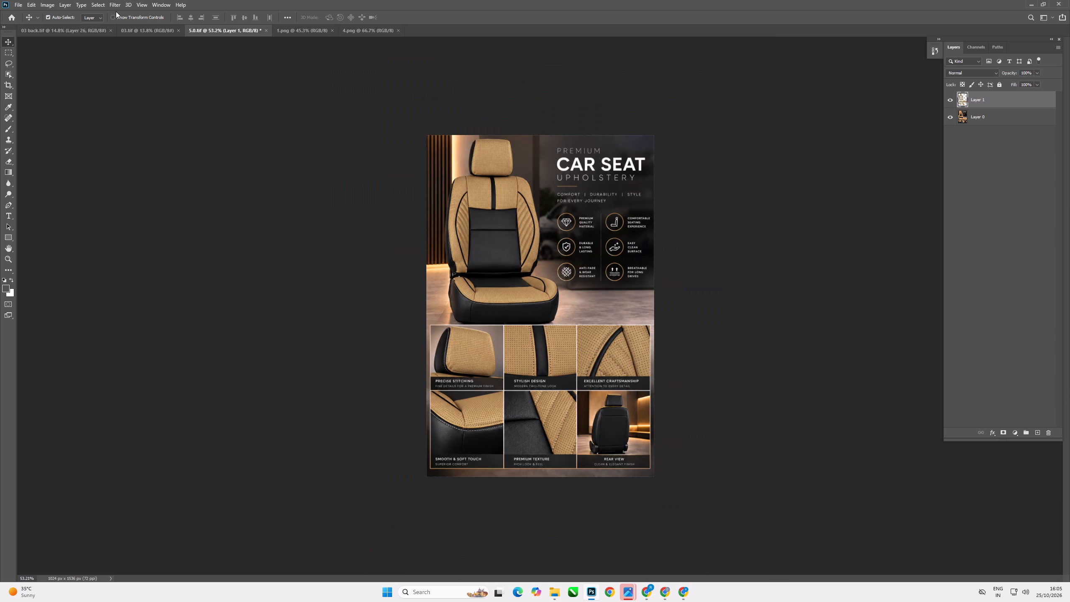
# Close the two chair documents, 03 back.tif and the patterned swivel chair 03.tif.
pyautogui.click(127, 30)
pyautogui.scroll(-1, 219, 239)
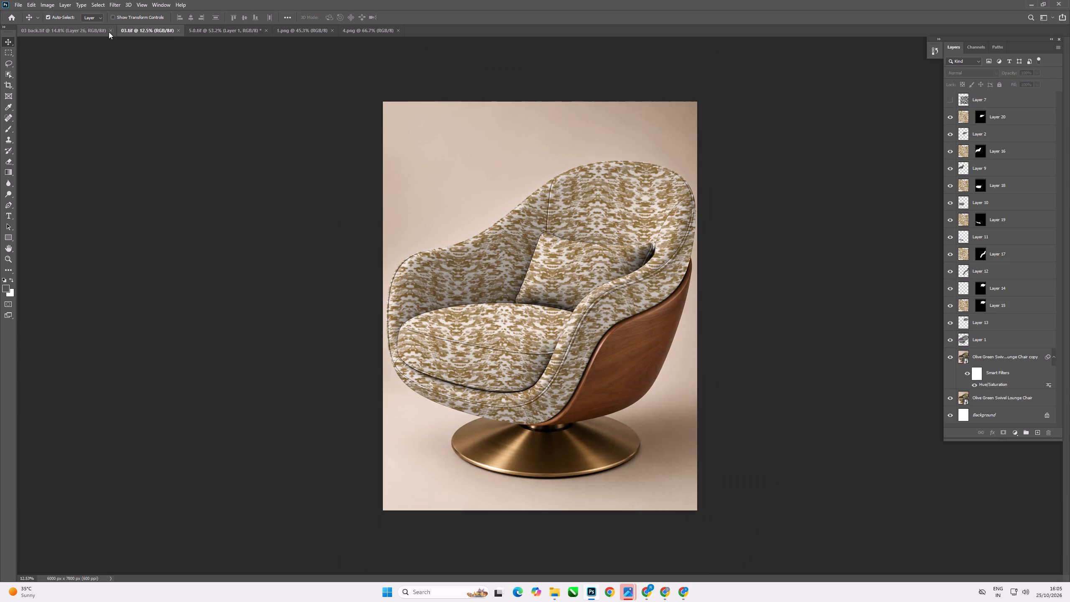
pyautogui.click(110, 30)
pyautogui.click(78, 29)
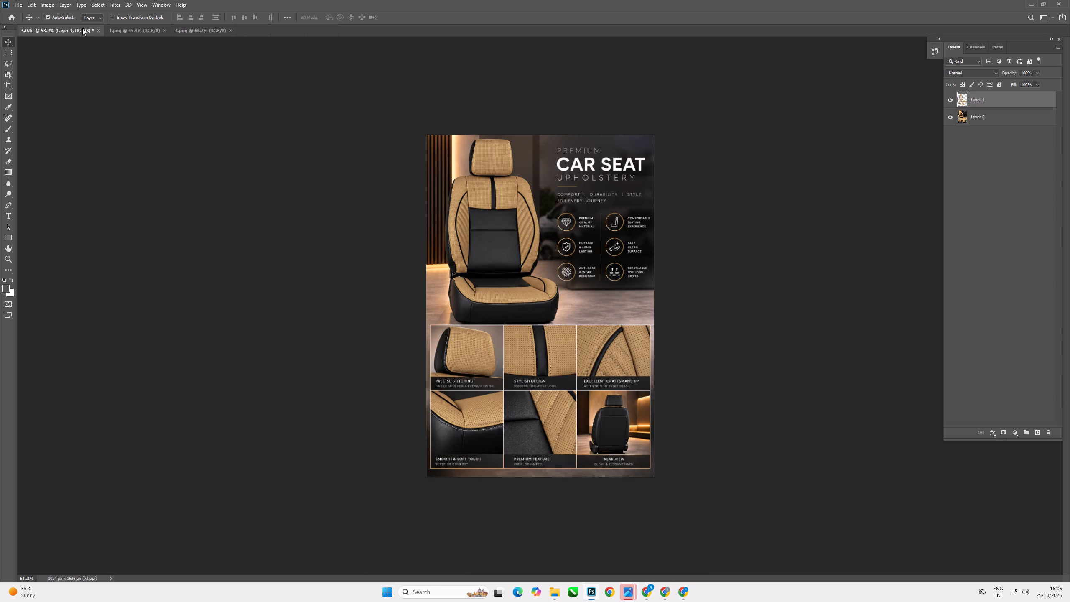
# Save the tan-and-black poster 5.0.tif with its current edits and close it.
pyautogui.click(97, 31)
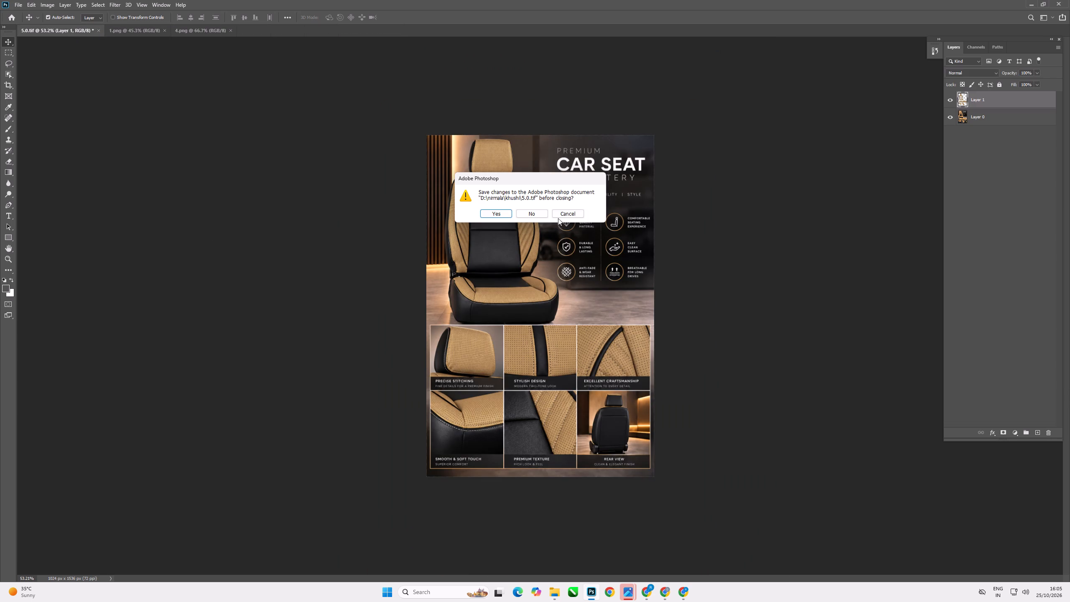
pyautogui.click(566, 214)
pyautogui.scroll(6, 538, 329)
pyautogui.scroll(-6, 518, 323)
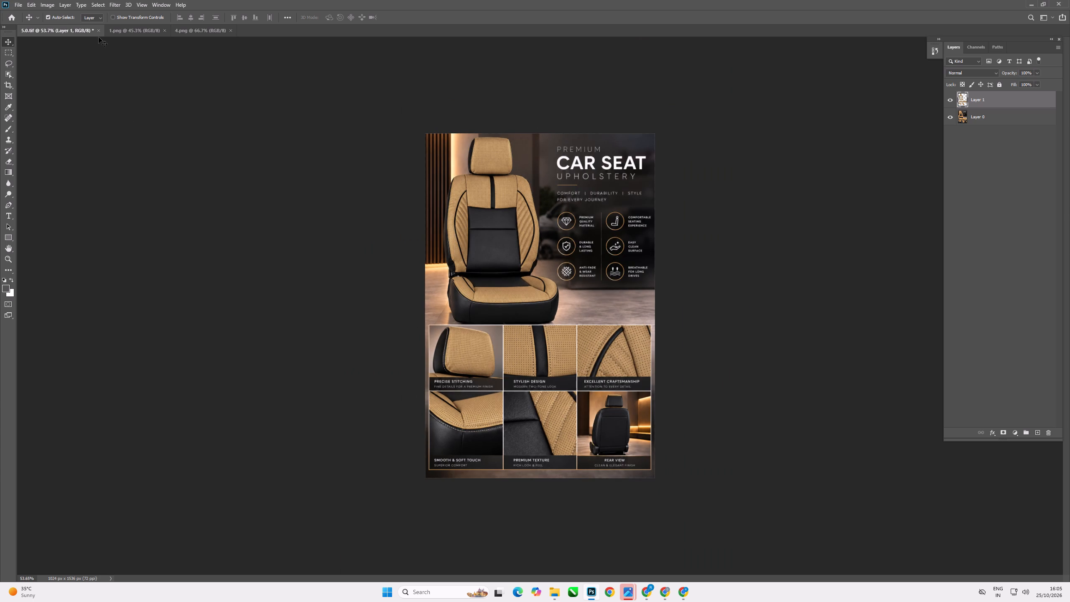
pyautogui.click(117, 29)
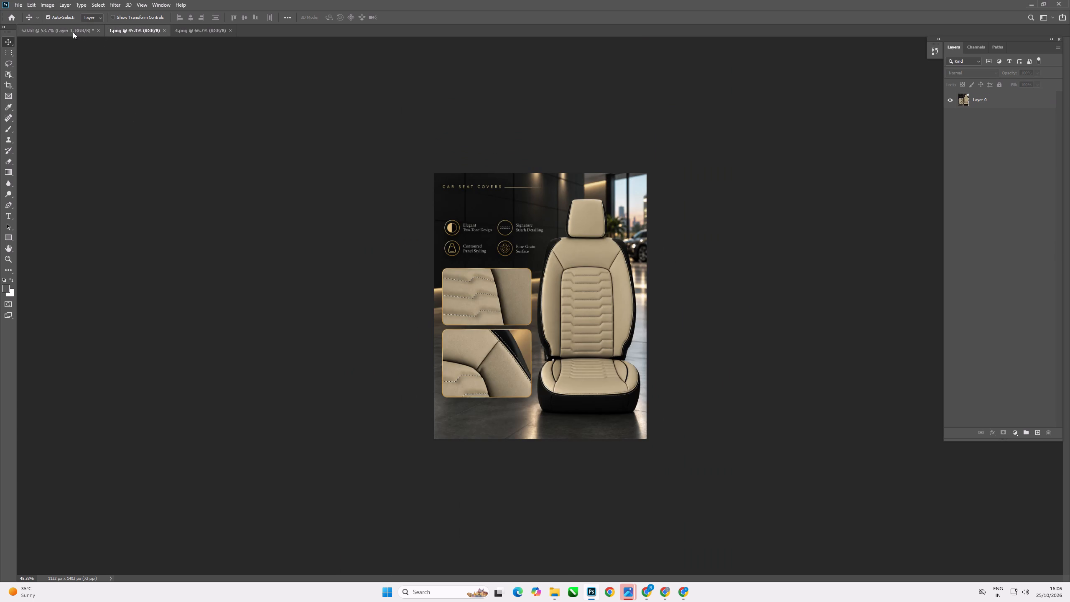
pyautogui.click(72, 32)
pyautogui.scroll(6, 630, 384)
pyautogui.scroll(-7, 502, 379)
pyautogui.hotkey('ctrl', 's')
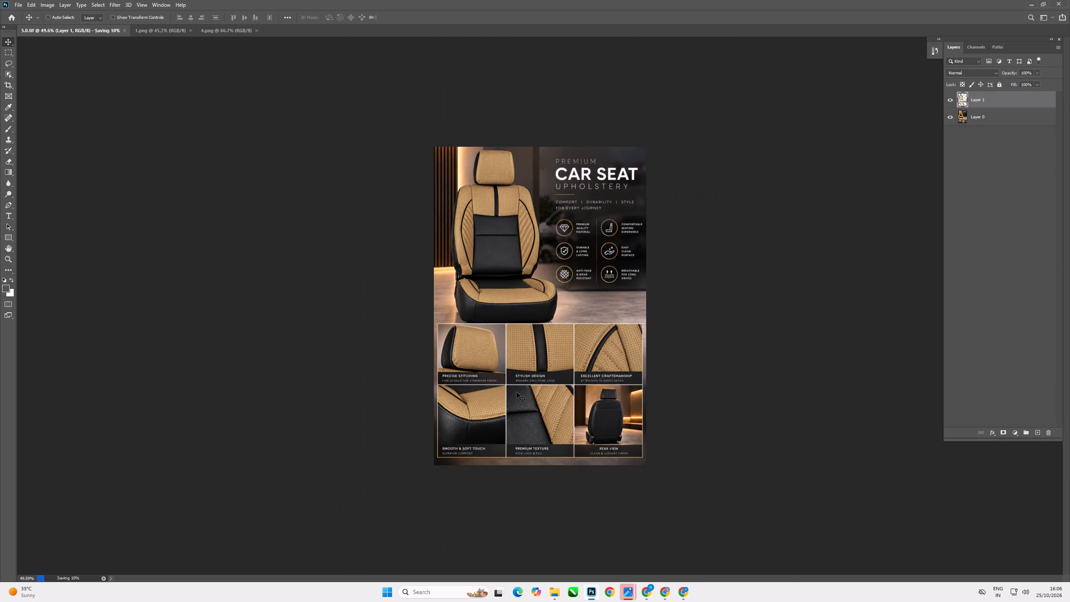
pyautogui.click(95, 30)
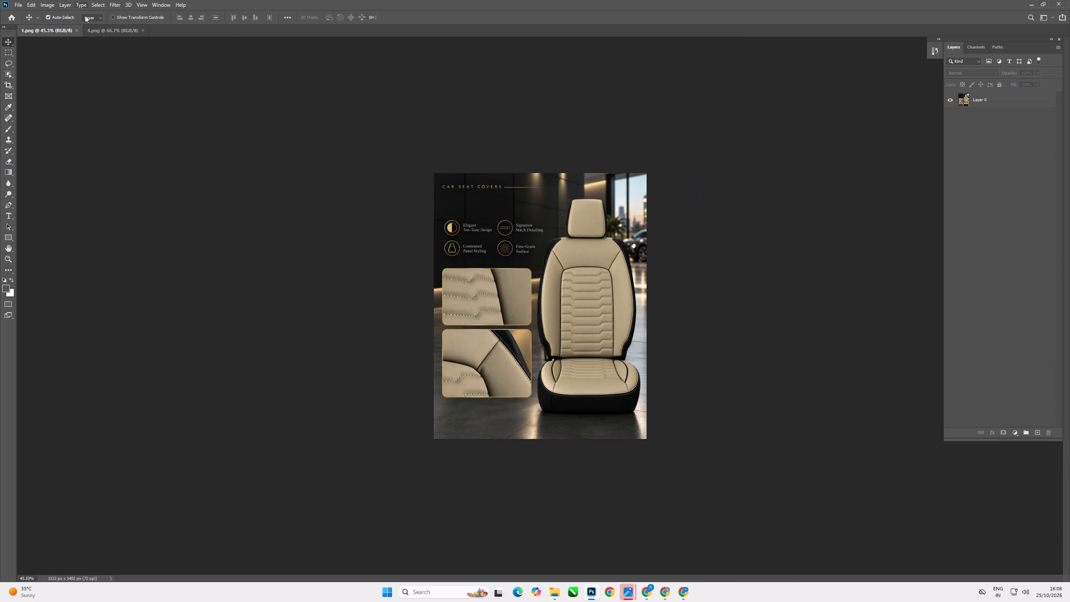
# Save the beige seat poster 1.png and close it.
pyautogui.hotkey('ctrl', 's')
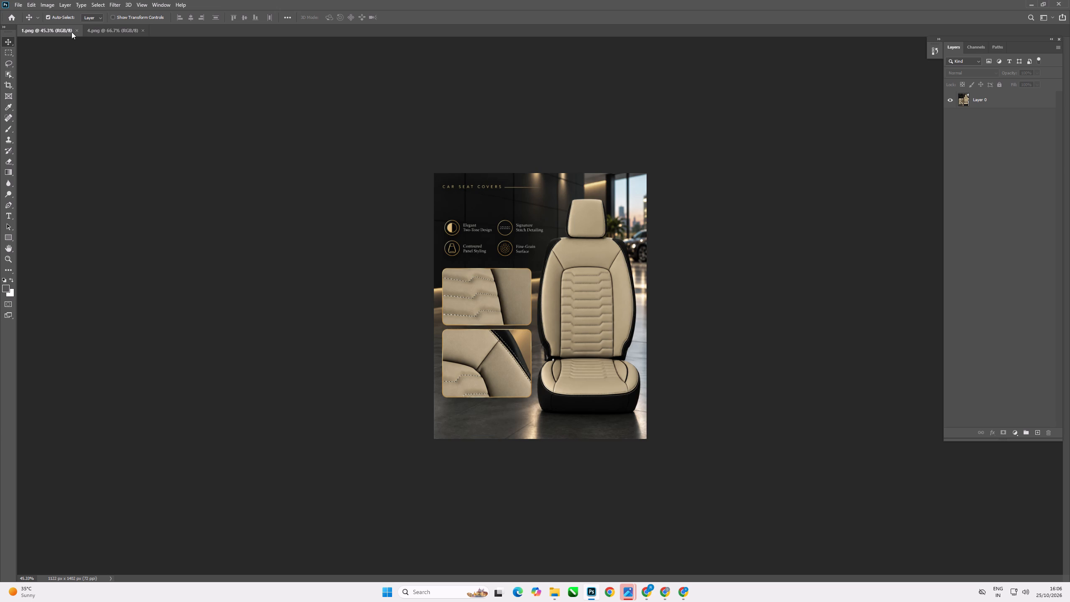
pyautogui.click(74, 30)
# Start a Pen path on the backrest's ribbed centre panel, tracing its left edge from the seat joint up to the top corner.
pyautogui.scroll(11, 469, 222)
pyautogui.scroll(-6, 409, 289)
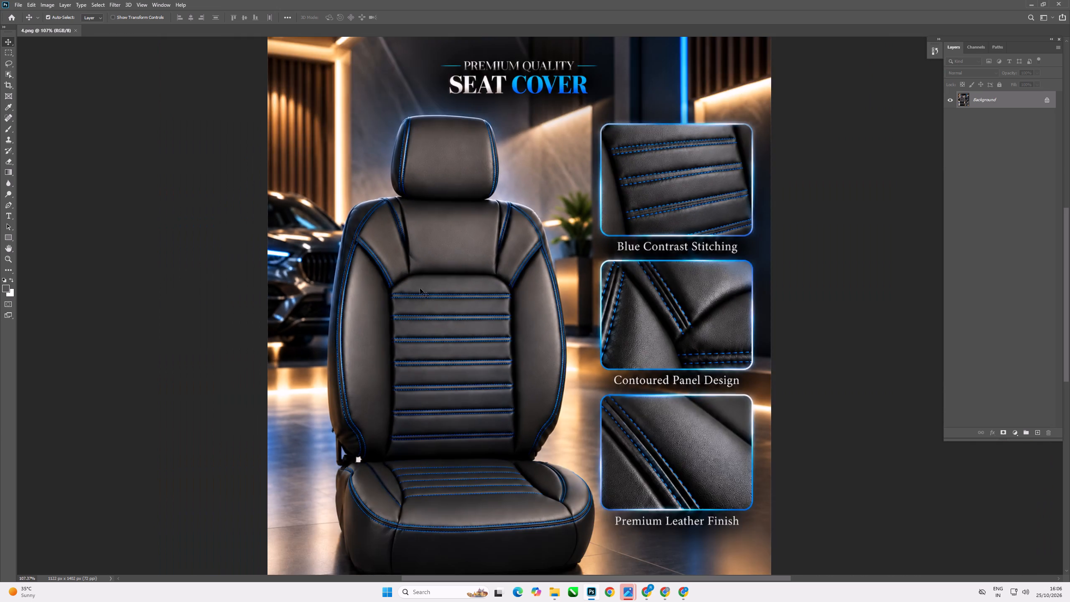
pyautogui.scroll(6, 448, 347)
pyautogui.scroll(-5, 441, 347)
pyautogui.press('p')
pyautogui.scroll(7, 400, 441)
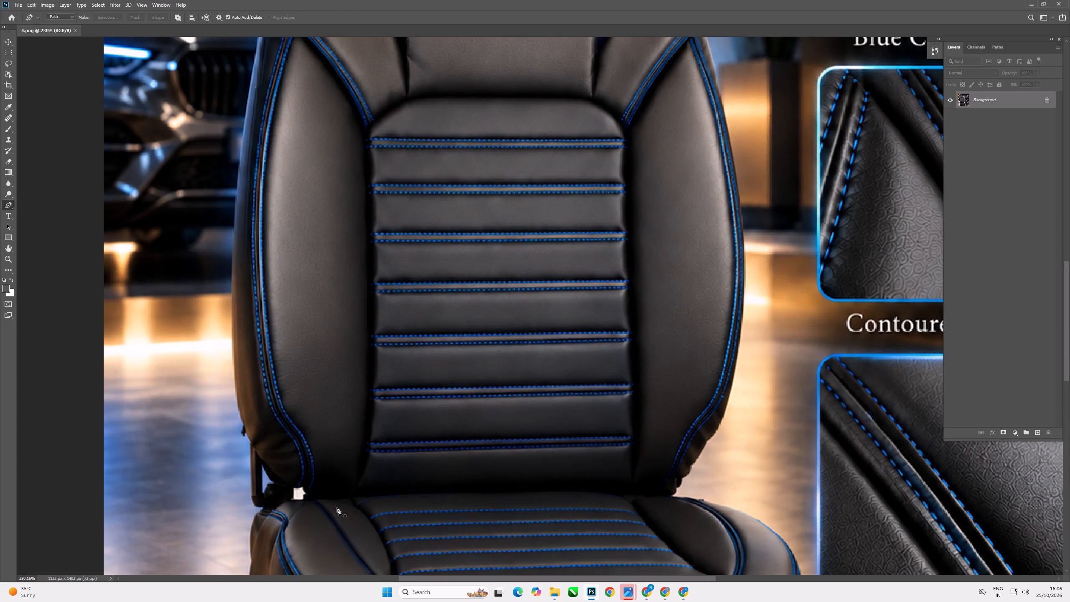
pyautogui.click(356, 492)
pyautogui.moveTo(368, 439); pyautogui.dragTo(364, 429)
pyautogui.moveTo(364, 429); pyautogui.dragTo(370, 412)
pyautogui.click(371, 278)
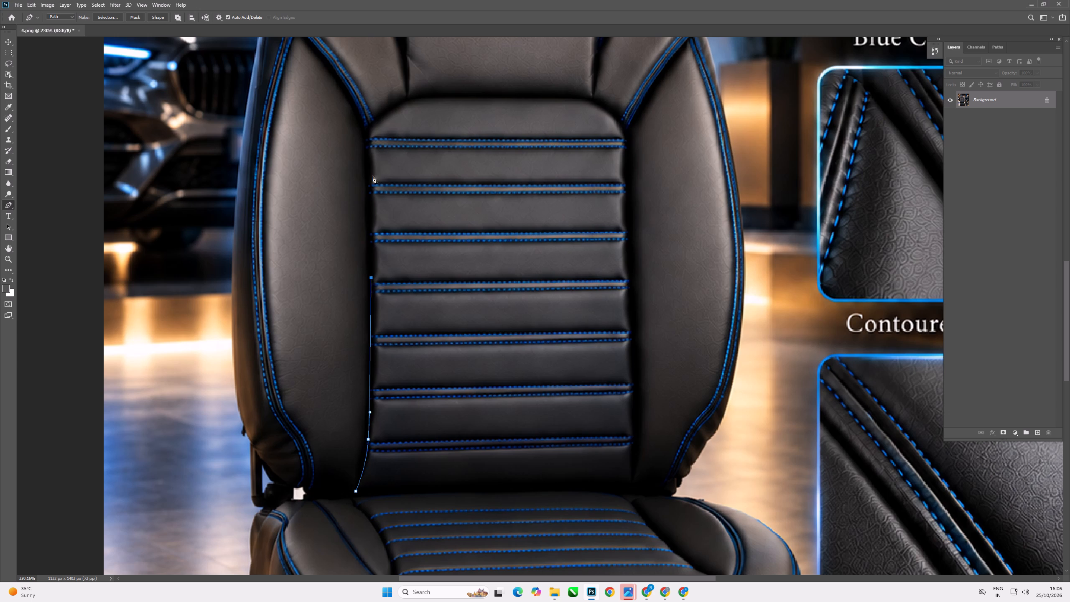
pyautogui.click(366, 131)
# Continue the path across the ribbed panel's top edge, curving it around both rounded upper corners.
pyautogui.scroll(5, 407, 100)
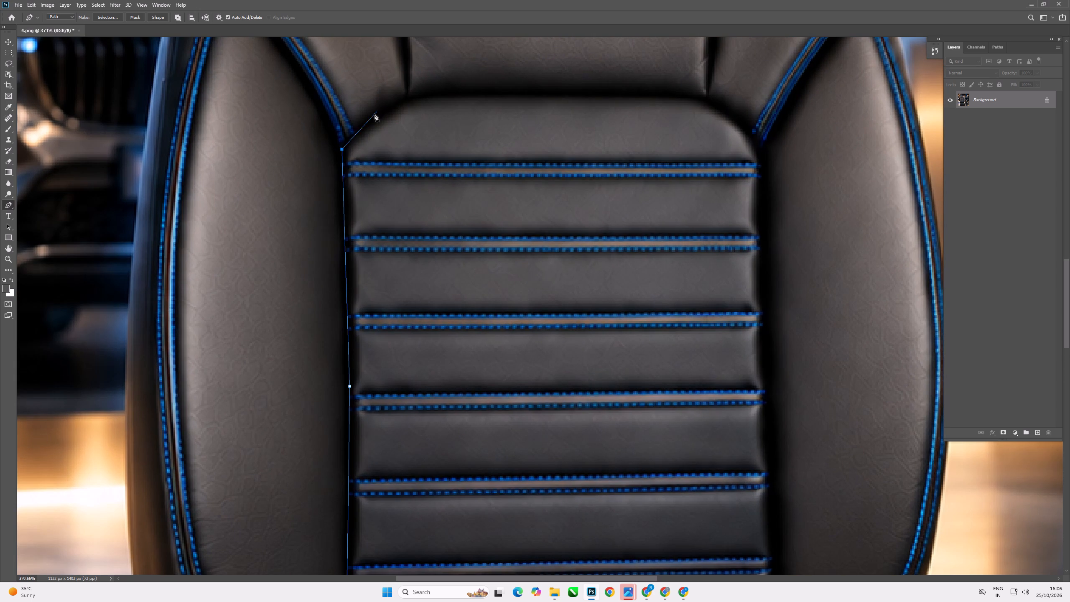
pyautogui.moveTo(410, 98); pyautogui.dragTo(428, 96)
pyautogui.moveTo(428, 96); pyautogui.dragTo(457, 83)
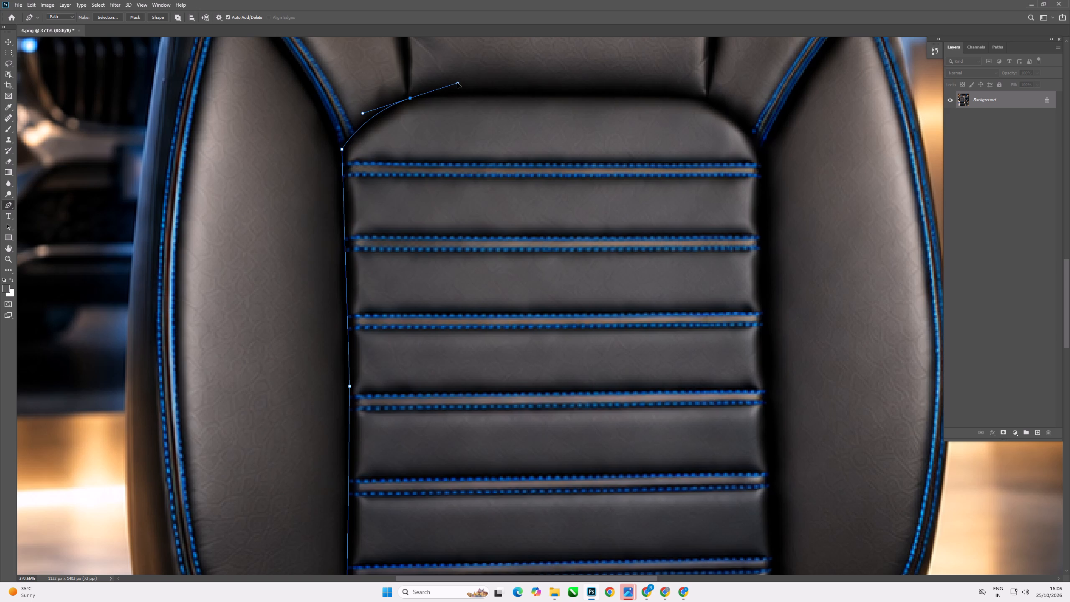
pyautogui.moveTo(457, 83); pyautogui.dragTo(468, 99)
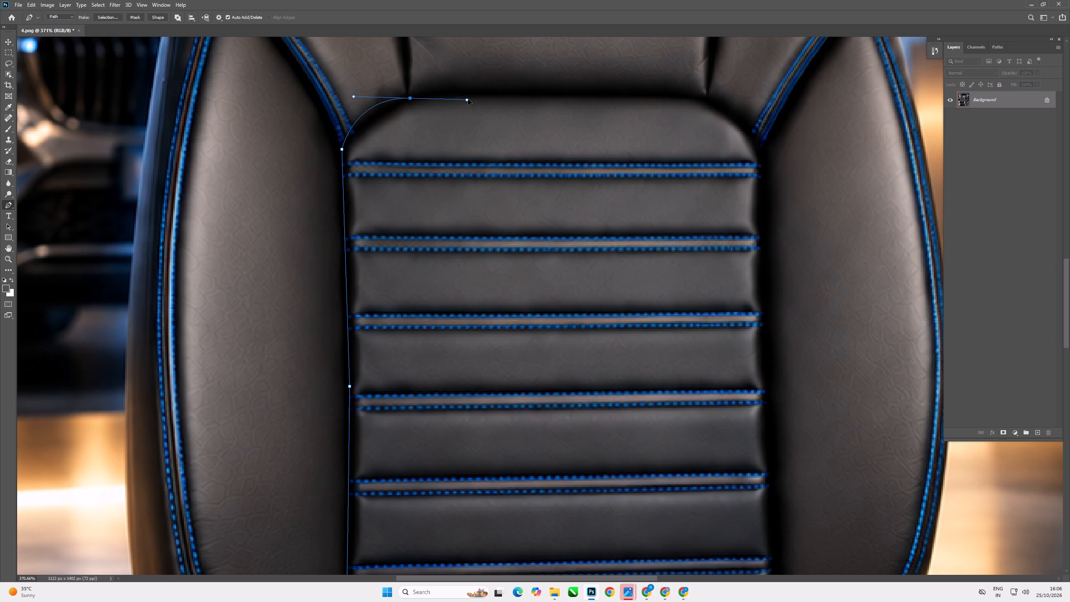
pyautogui.moveTo(468, 99); pyautogui.dragTo(462, 94)
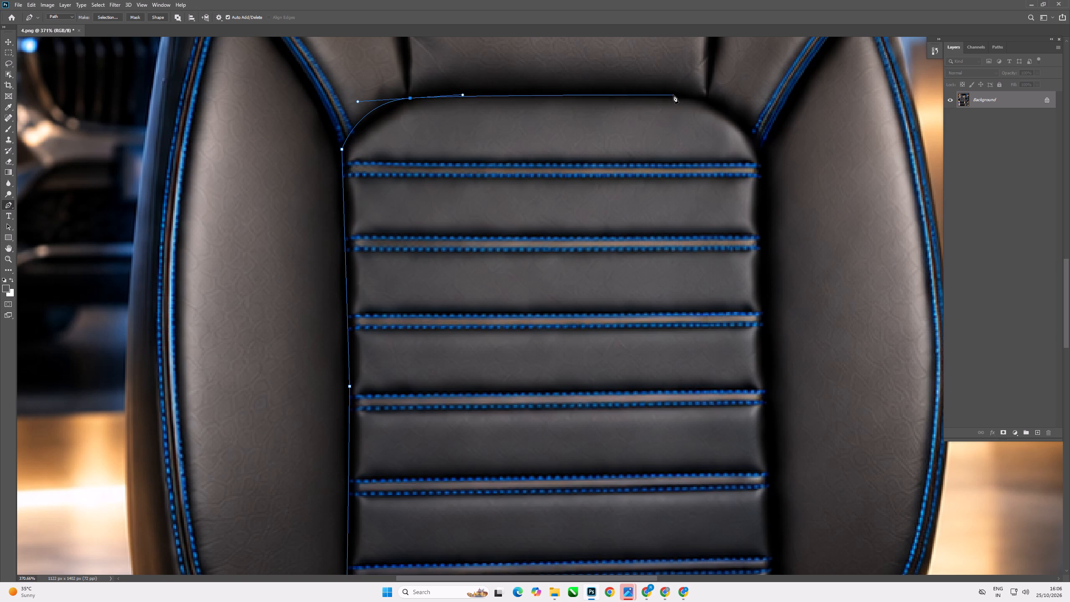
pyautogui.click(681, 97)
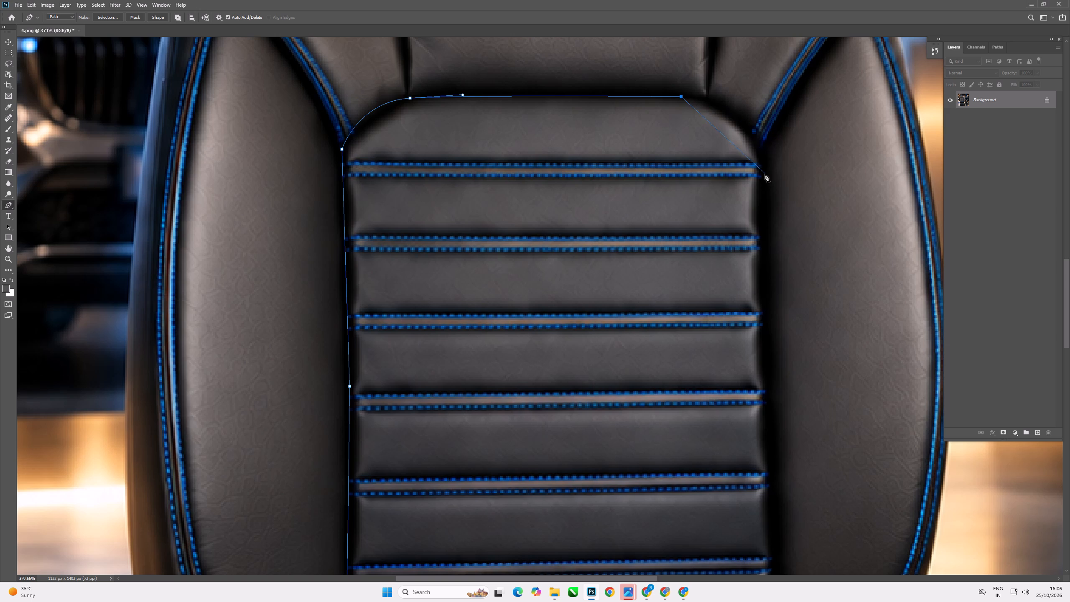
pyautogui.moveTo(763, 179); pyautogui.dragTo(767, 253)
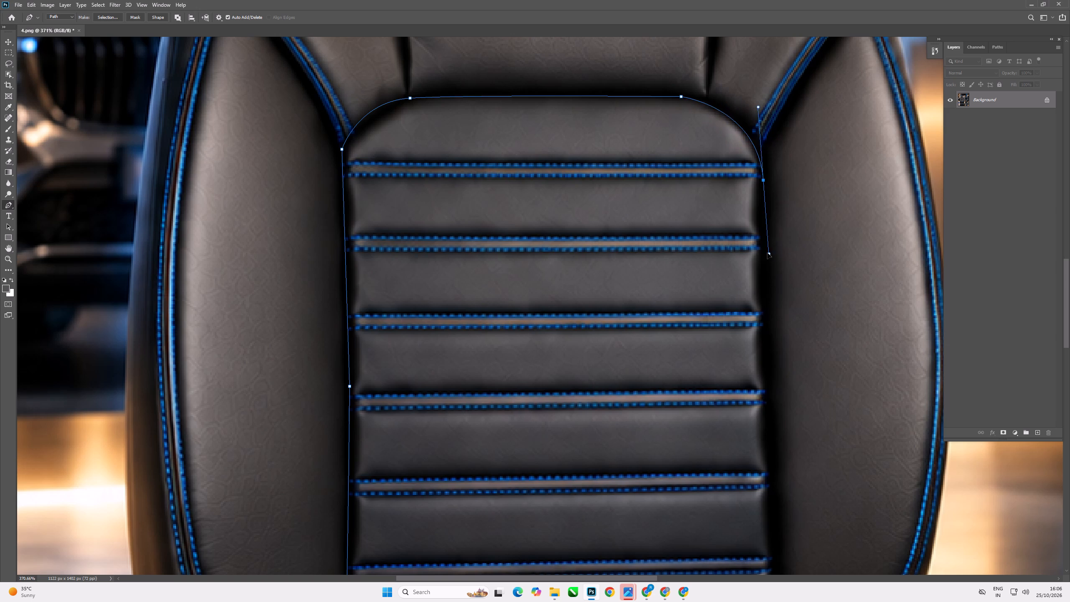
pyautogui.moveTo(767, 253); pyautogui.dragTo(762, 254)
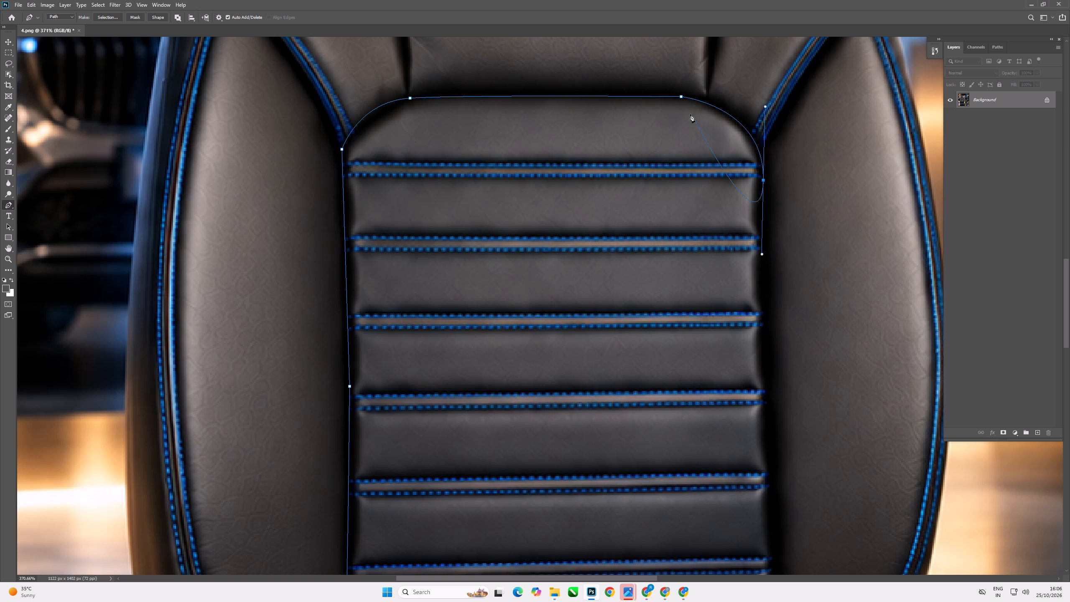
# Trace the panel's right edge down to the seat joint and close the path along the bottom at its starting point.
pyautogui.scroll(-7, 690, 114)
pyautogui.scroll(6, 747, 341)
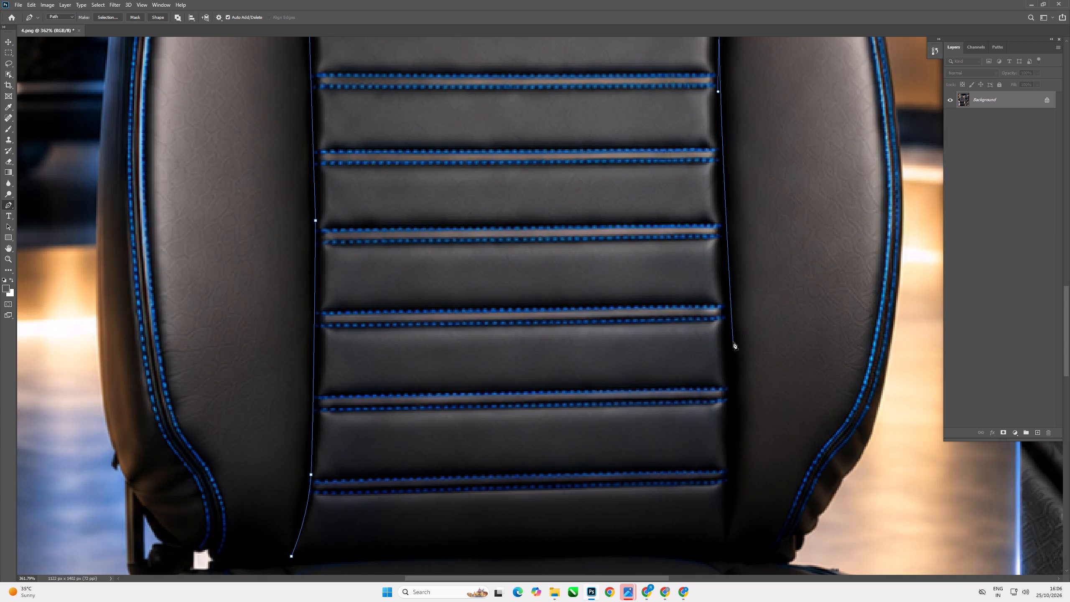
pyautogui.scroll(-6, 733, 342)
pyautogui.click(733, 342)
pyautogui.scroll(-5, 703, 257)
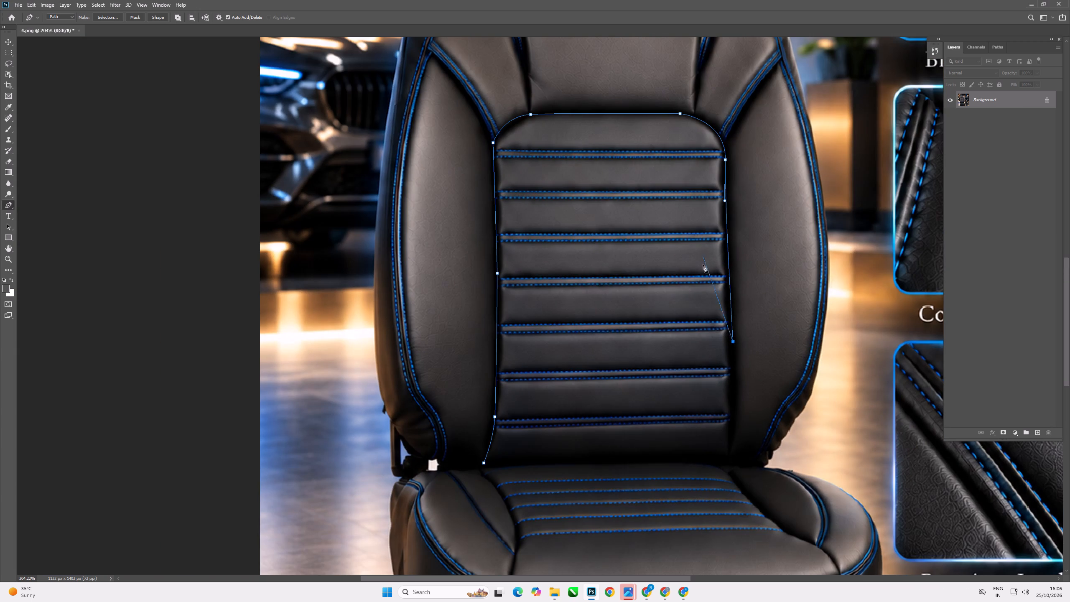
pyautogui.scroll(-2, 703, 265)
pyautogui.scroll(8, 713, 327)
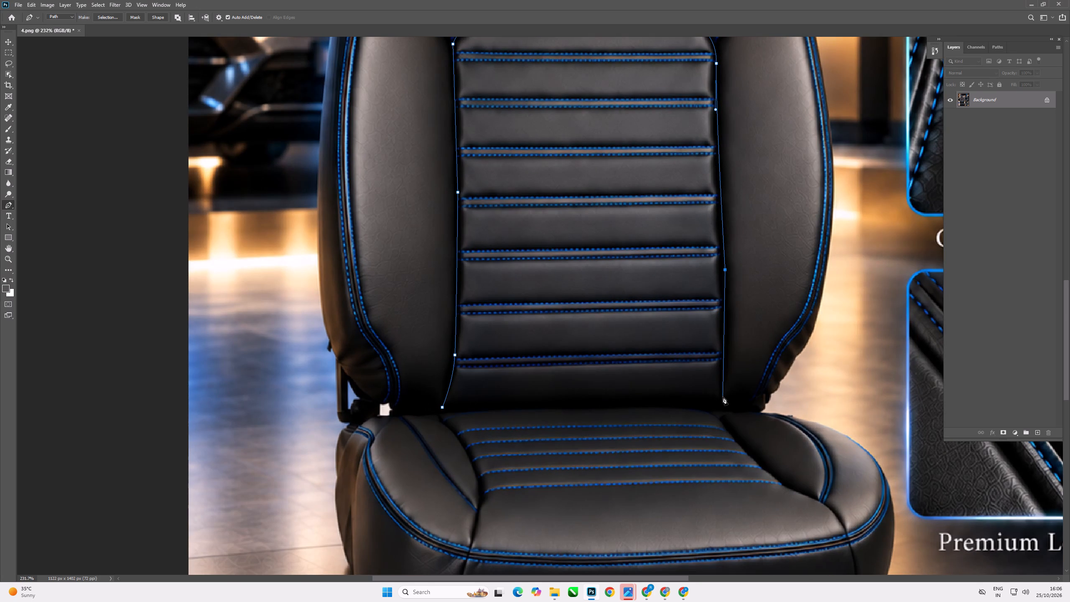
pyautogui.click(723, 397)
pyautogui.scroll(6, 703, 410)
pyautogui.scroll(2, 751, 403)
pyautogui.scroll(-6, 744, 404)
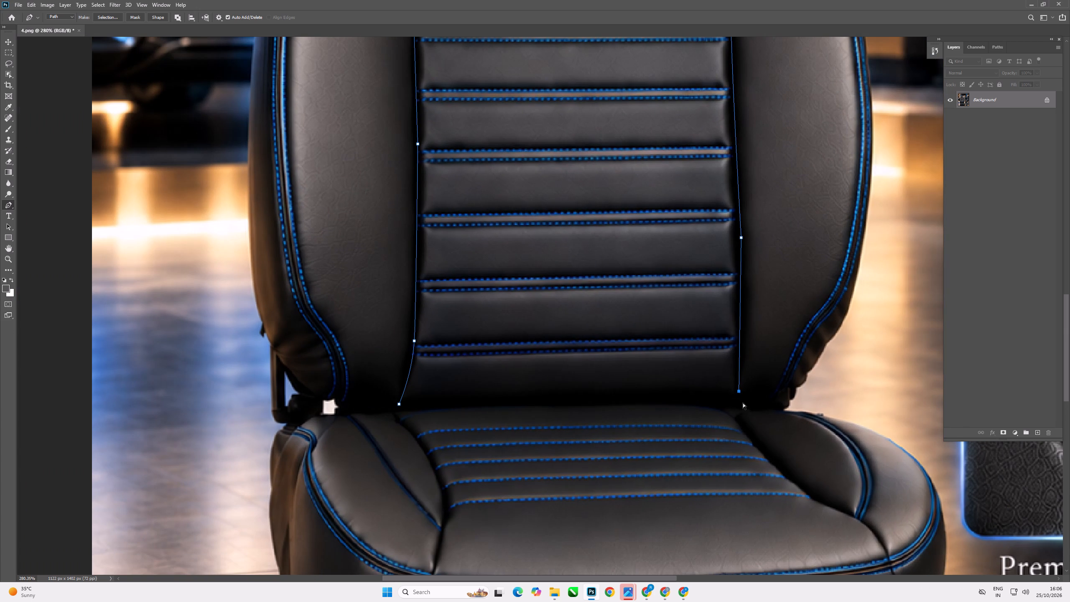
pyautogui.hotkey('ctrl', 'z')
pyautogui.scroll(-6, 729, 380)
pyautogui.click(734, 394)
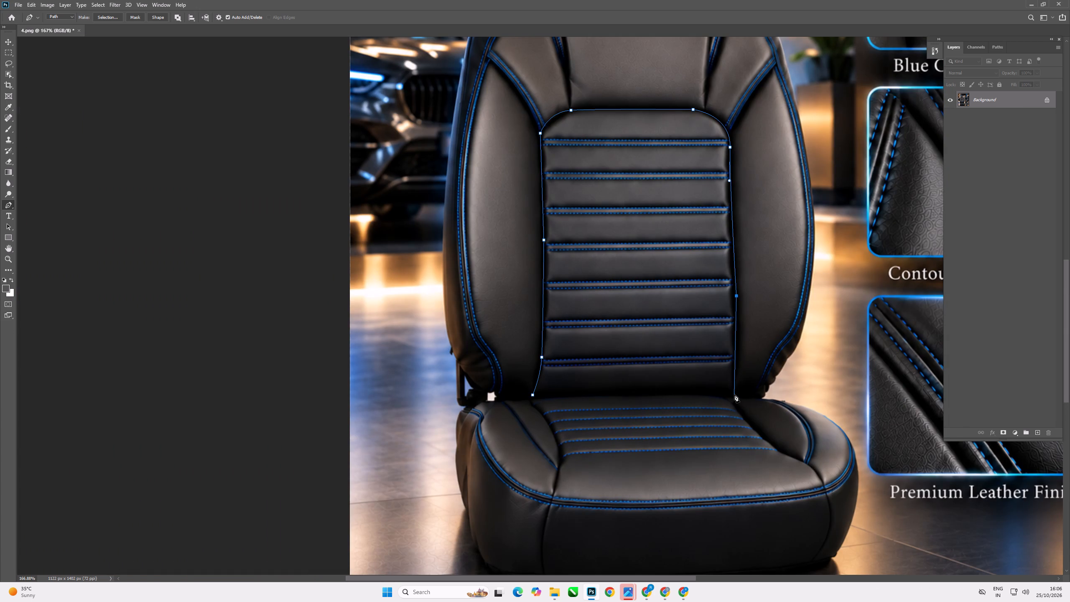
pyautogui.click(533, 395)
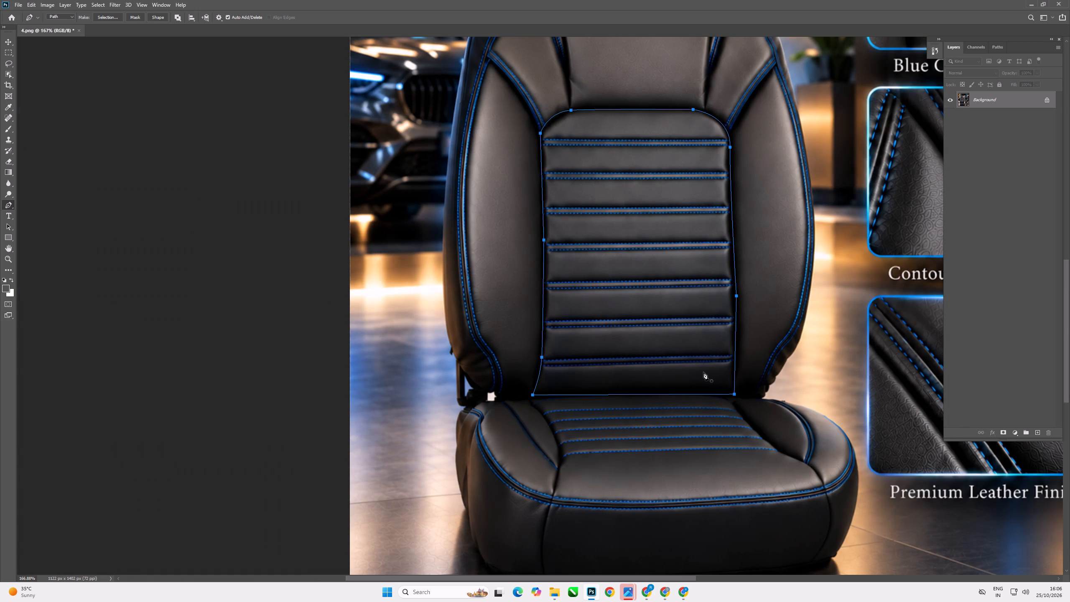